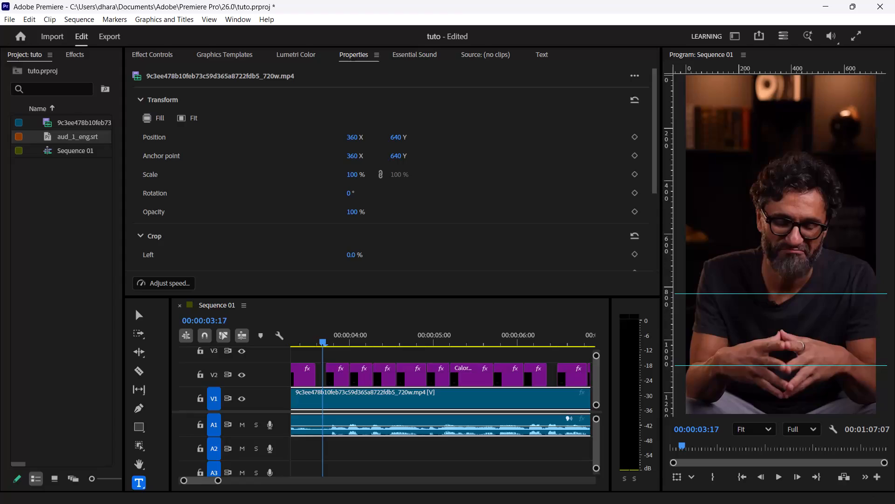
Play through the sequence in short bursts to check the caption timing against the speech, up to the "Quran" caption near 00:00:47:05.
key(space)
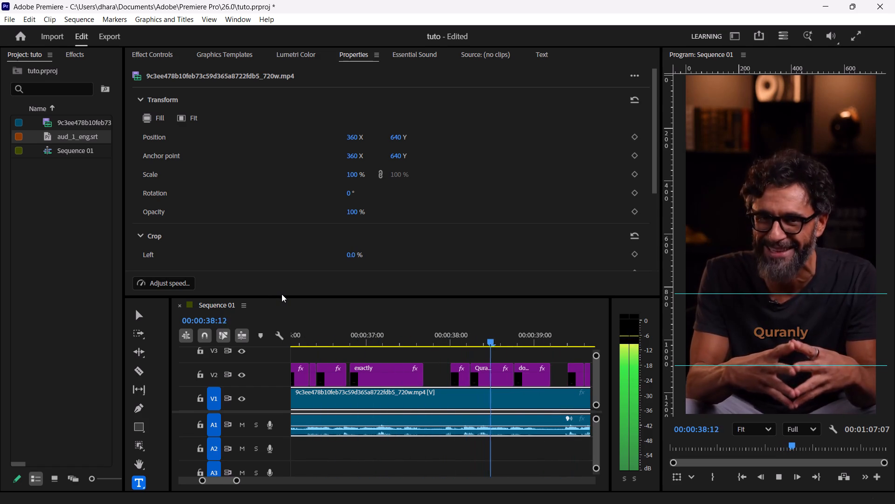
key(space)
key(space)
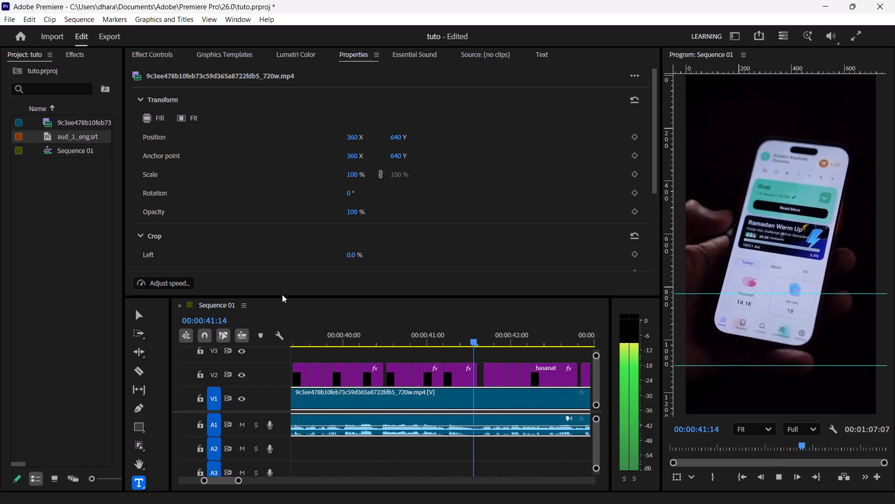
key(space)
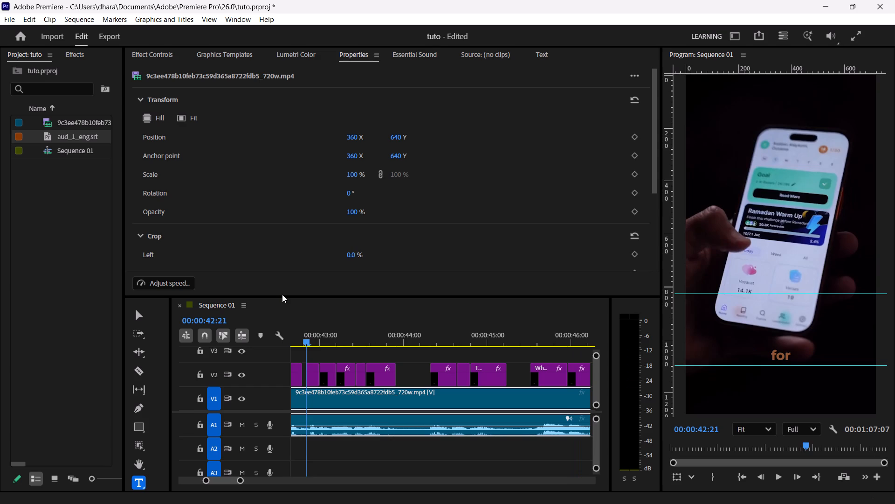
key(space)
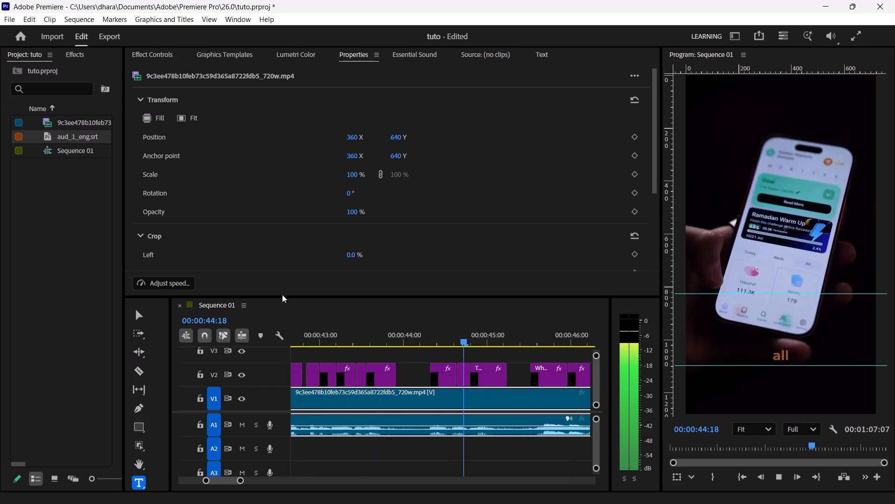
key(space)
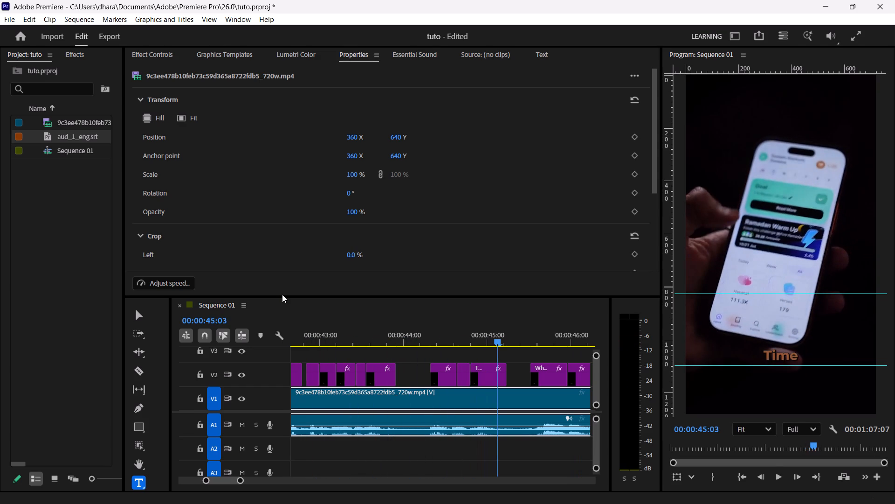
key(space)
key(space)
key(space)
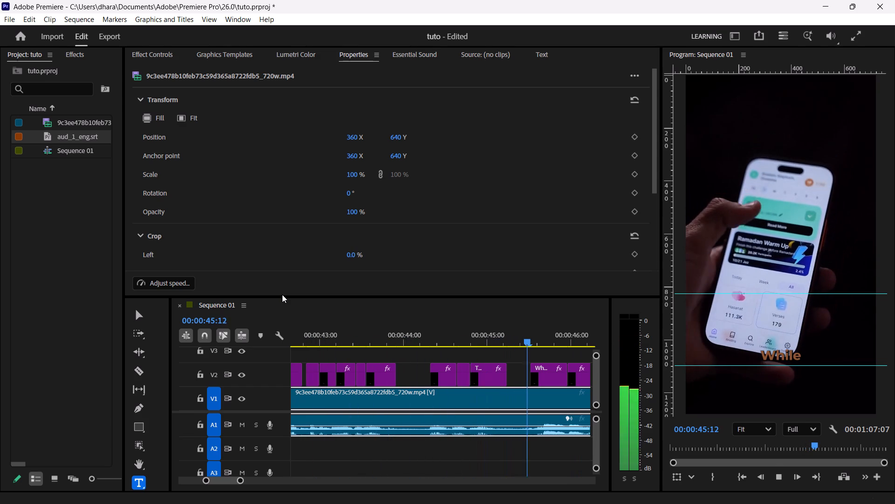
key(space)
key(space)
key(space)
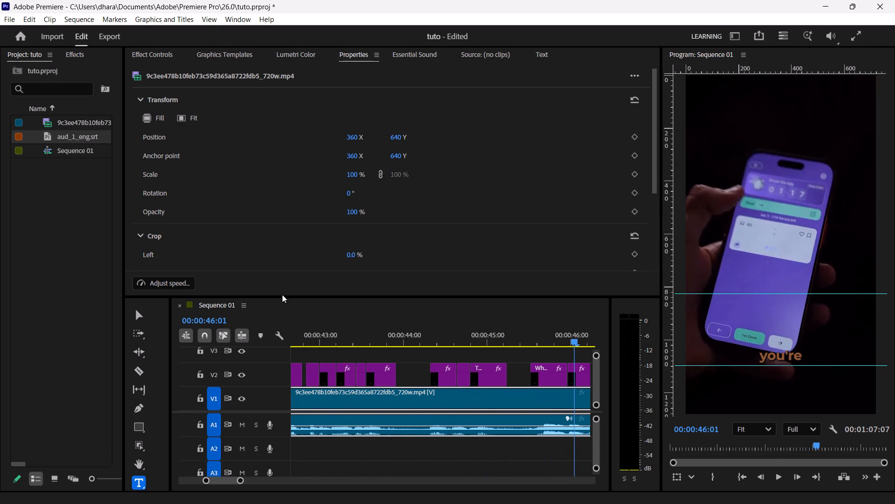
key(space)
key(space)
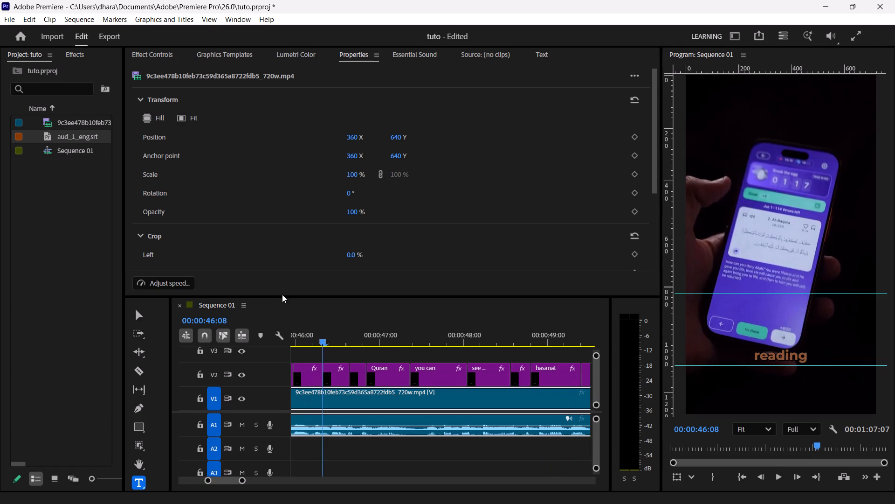
key(space)
key(space)
key(space)
key(space)
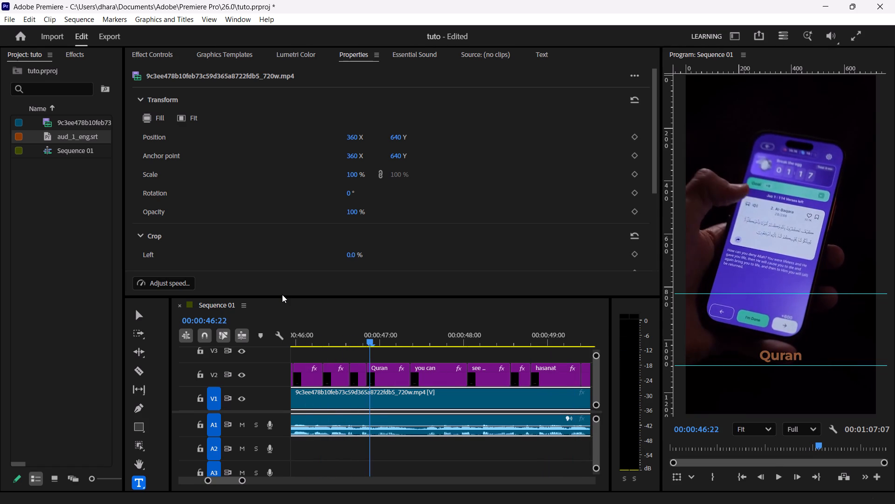
key(space)
key(space)
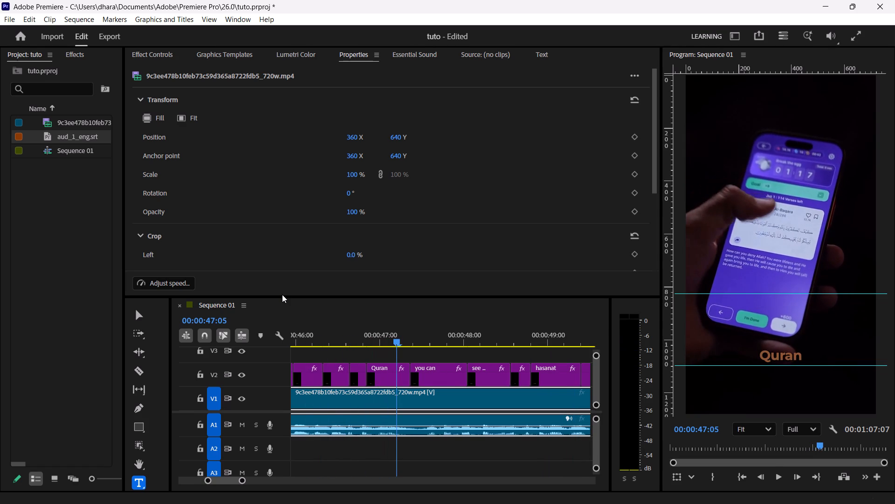
Trim the end of the "Quran" caption clip on V2 back to 00:00:47:08.
key(Right)
key(Right)
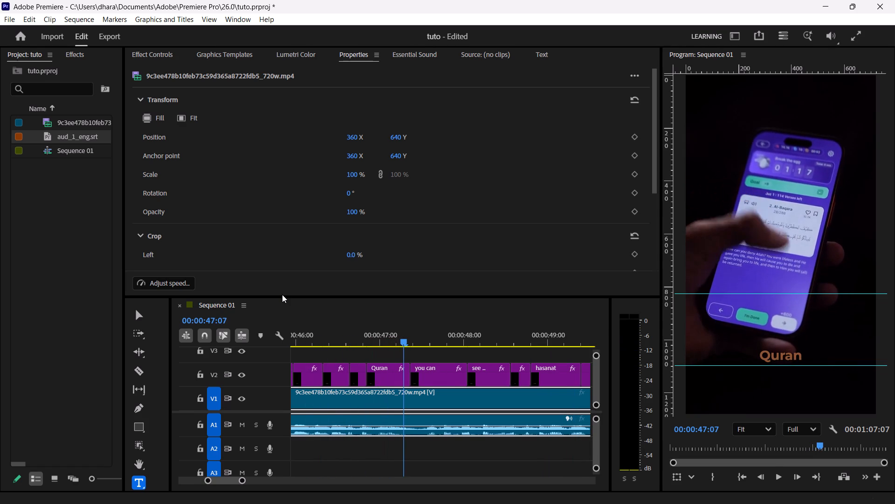
key(Right)
key(Left)
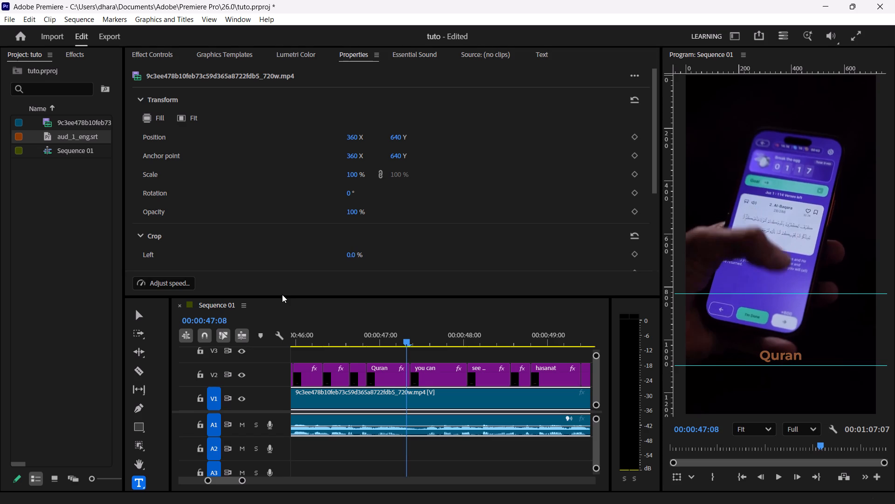
key(Right)
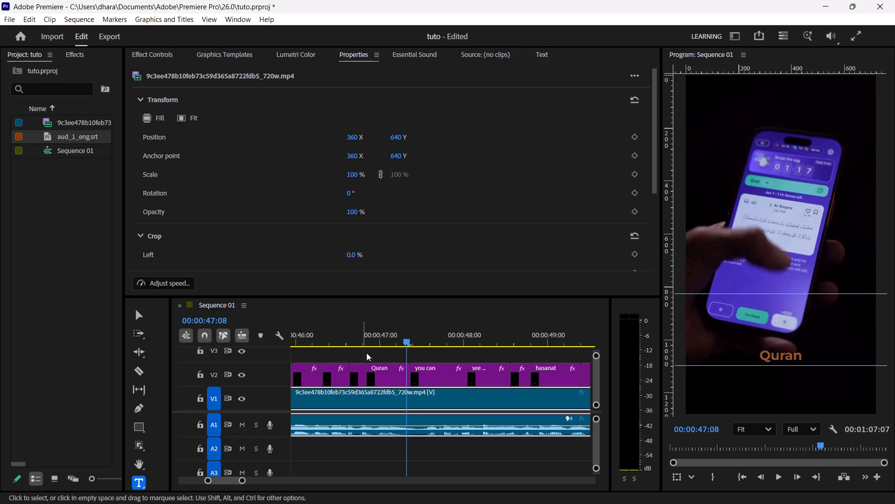
click(391, 378)
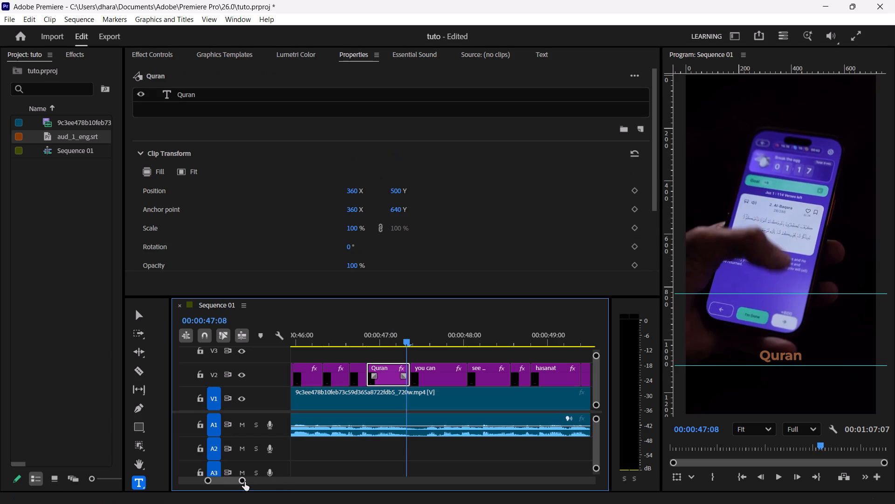
drag(245, 482, 225, 490)
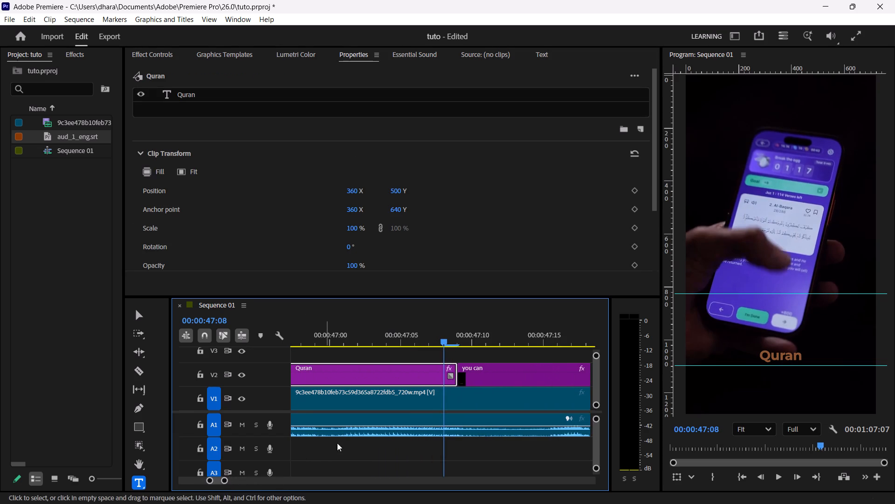
drag(456, 367, 446, 367)
Find where "you can" is spoken and trim the start of its caption clip on V2 to 00:00:47:15.
key(space)
key(space)
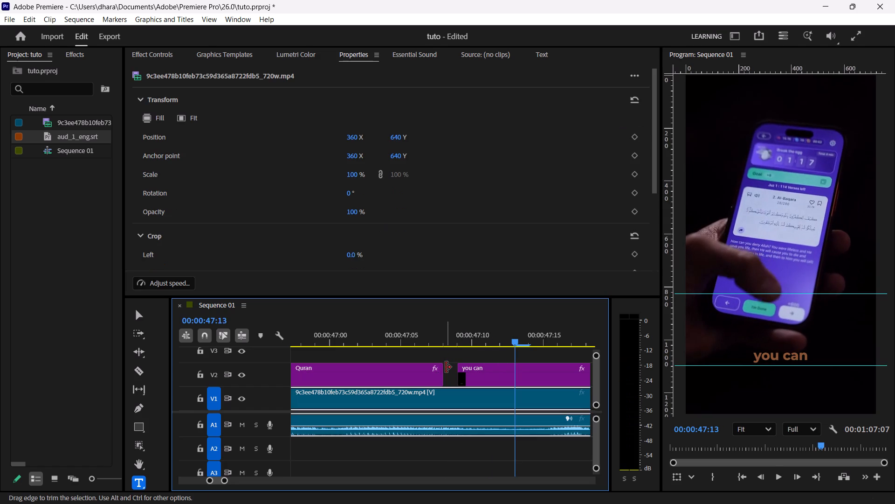
click(442, 334)
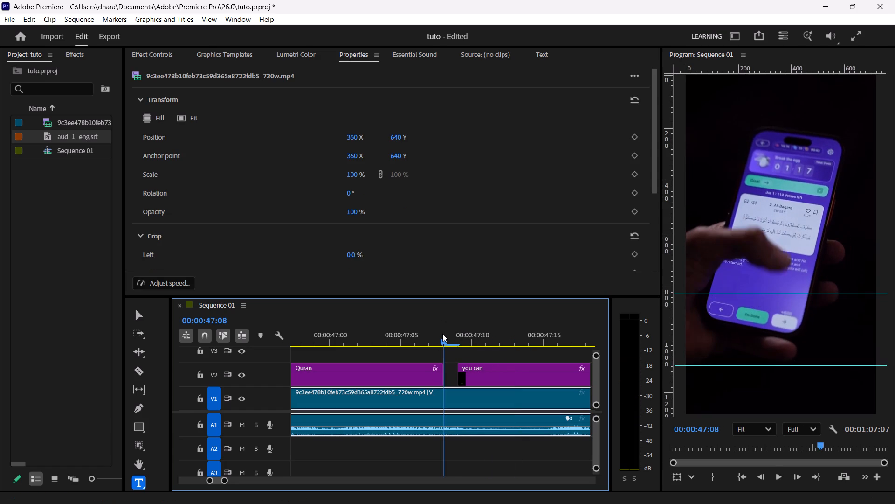
key(Right)
key(Right)
key(Right)
key(Right)
key(Right)
key(Right)
key(Right)
key(Right)
key(Right)
key(Right)
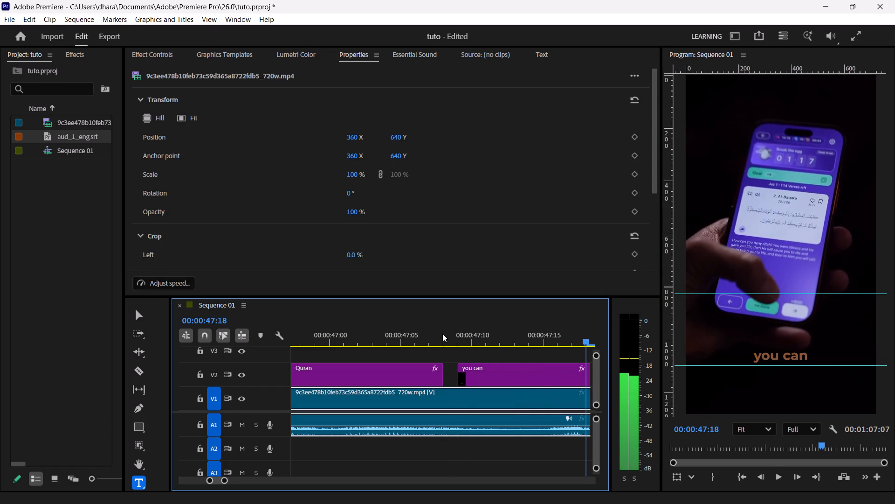
key(Left)
key(Left)
key(Left)
key(Right)
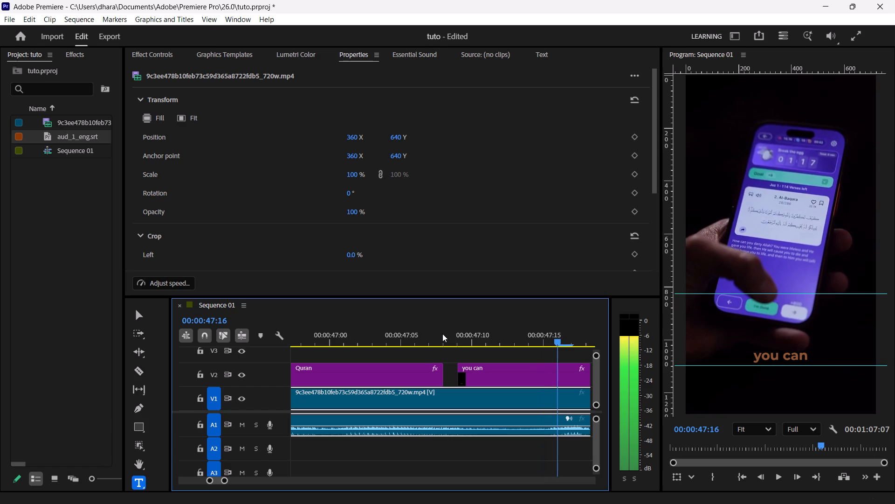
key(Left)
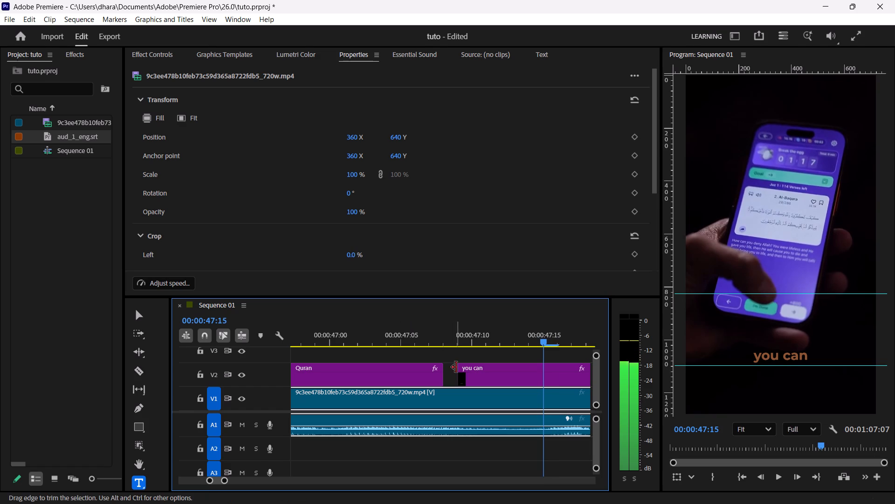
drag(459, 368, 539, 374)
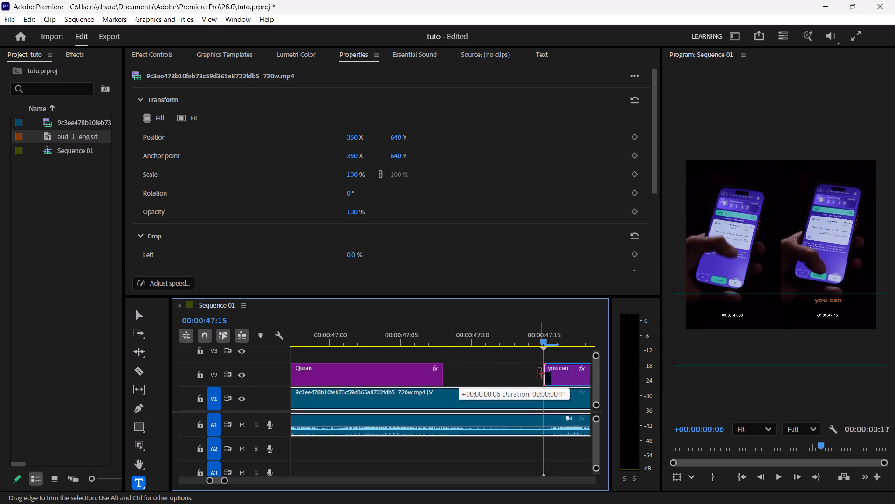
drag(539, 374, 541, 374)
click(541, 374)
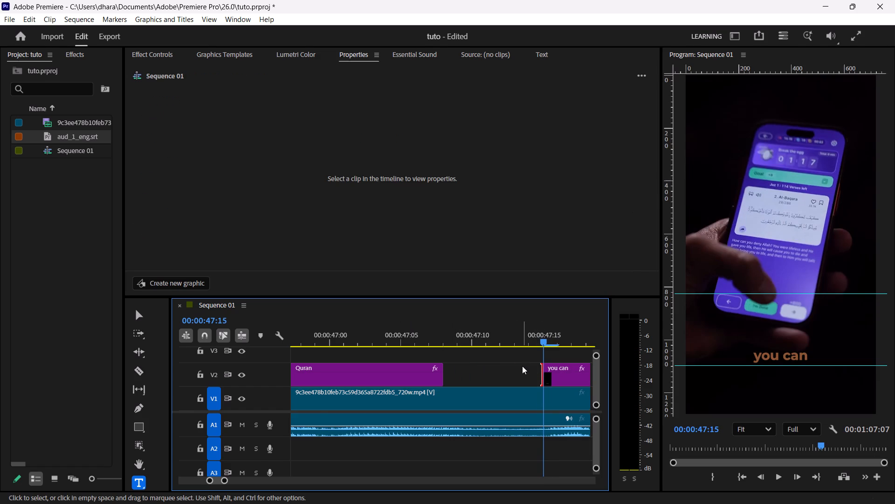
Split the "you can" caption clip on V2 at 00:00:47:20.
key(space)
key(space)
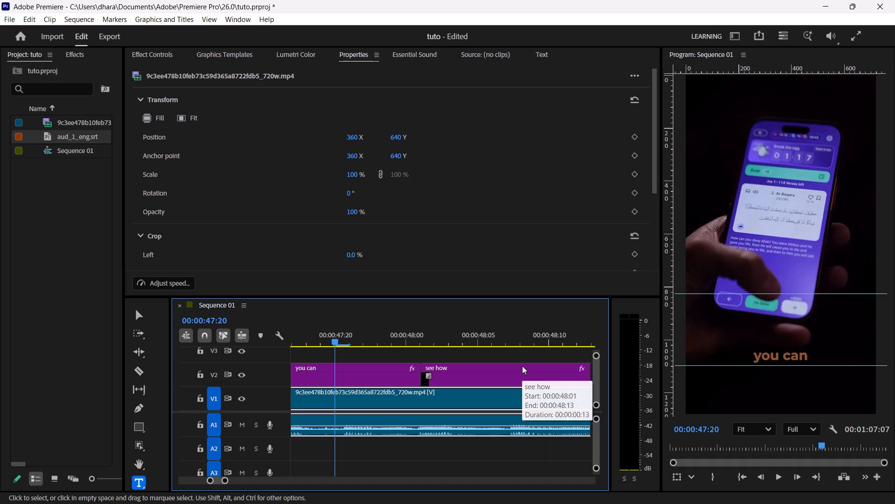
key(Right)
key(Left)
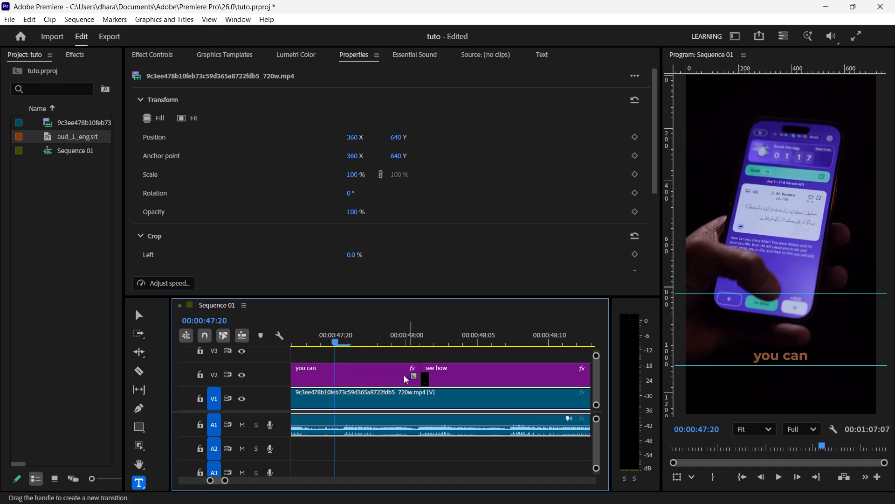
click(381, 375)
key(ctrl+k)
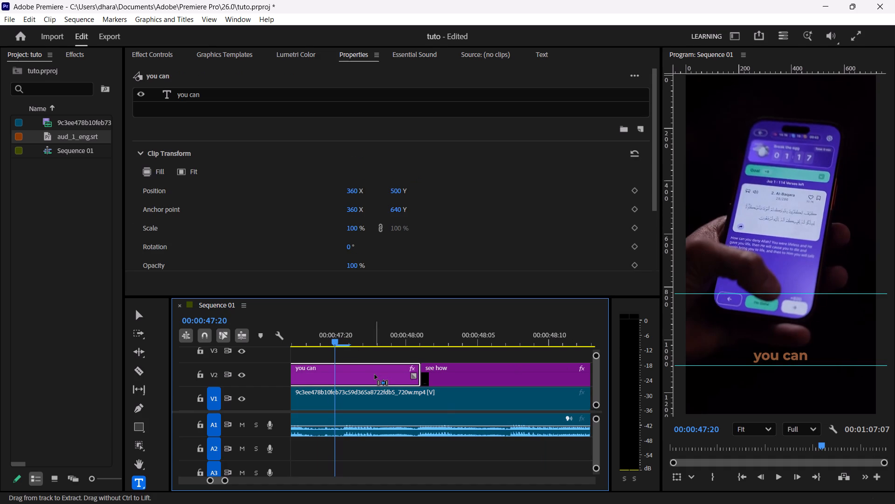
Change the text of the second "you can" caption piece to "can" by removing the word "you".
click(366, 373)
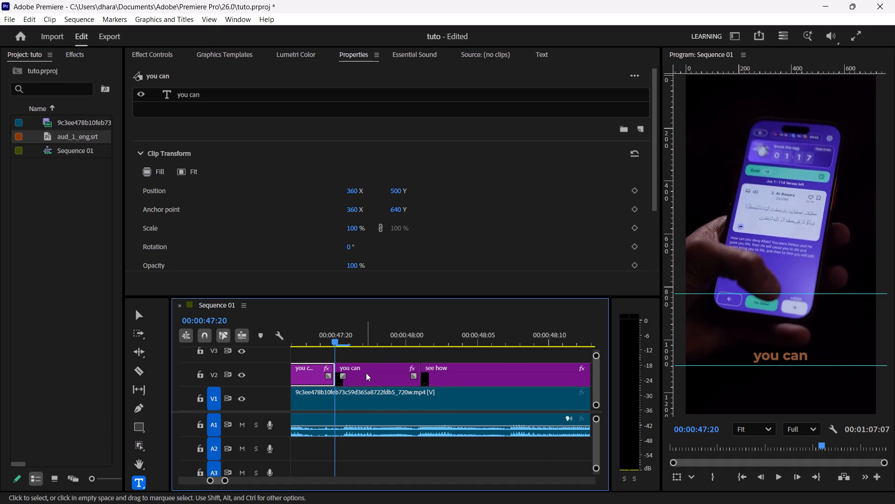
click(788, 357)
key(Left)
key(BackSpace)
key(BackSpace)
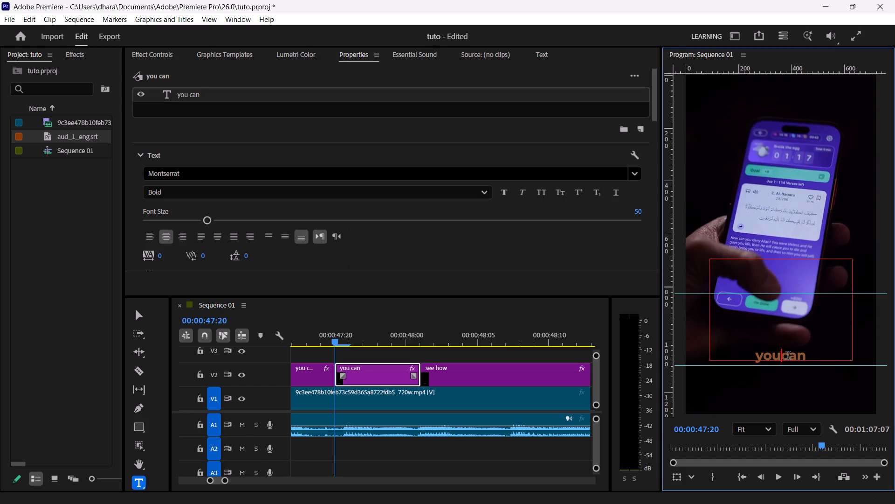
key(BackSpace)
key(BackSpace)
Change the text of the first "you can" caption piece on V2 to "you" by removing the word "can".
click(296, 373)
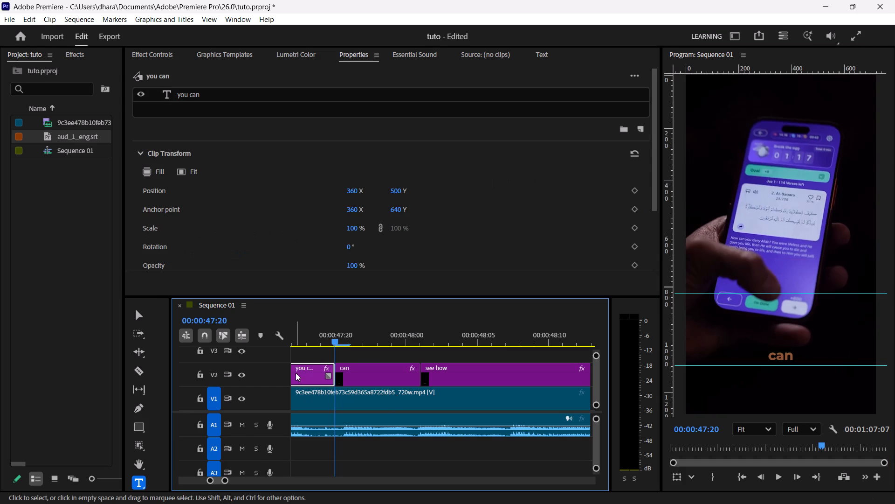
drag(302, 340, 822, 360)
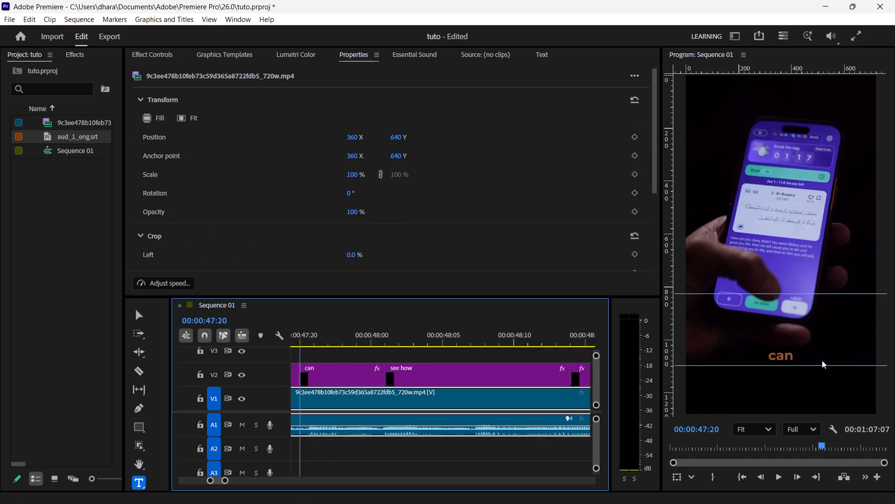
drag(822, 360, 493, 374)
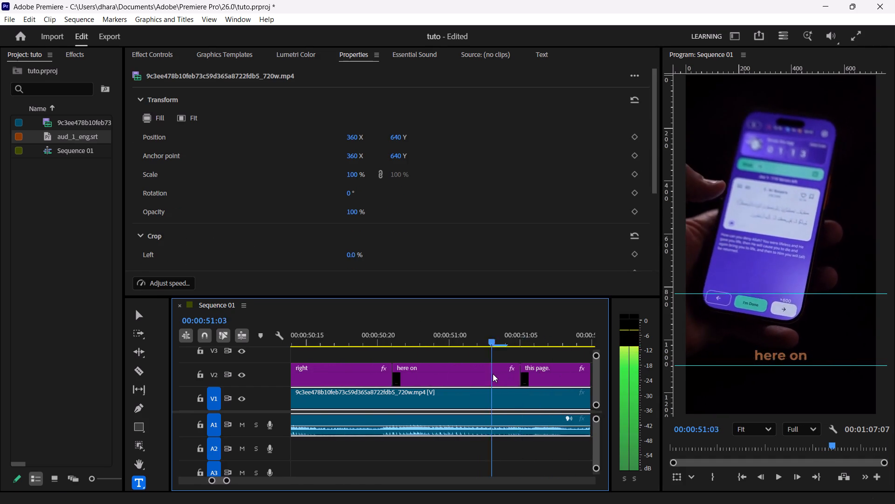
drag(493, 374, 615, 373)
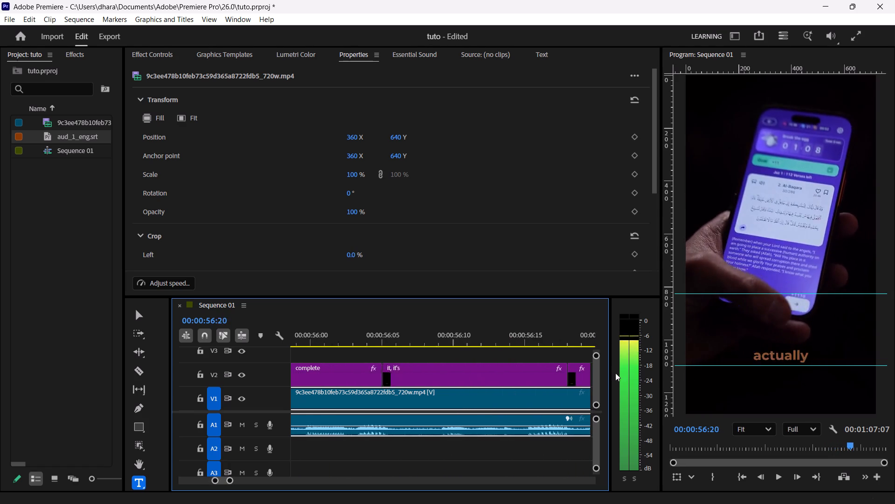
drag(615, 373, 115, 361)
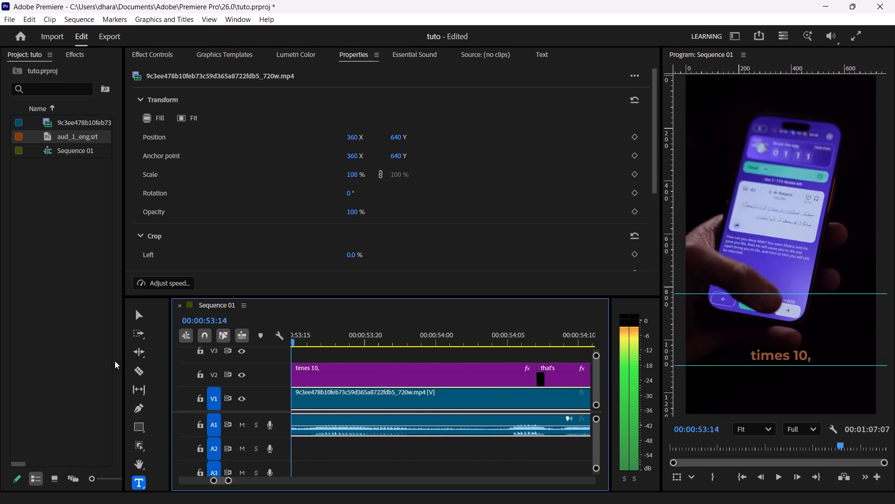
drag(115, 361, 114, 362)
key(space)
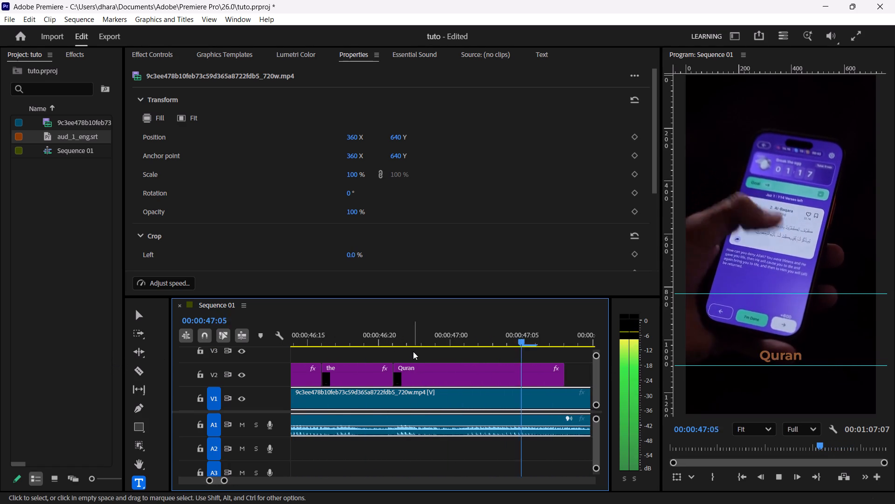
key(space)
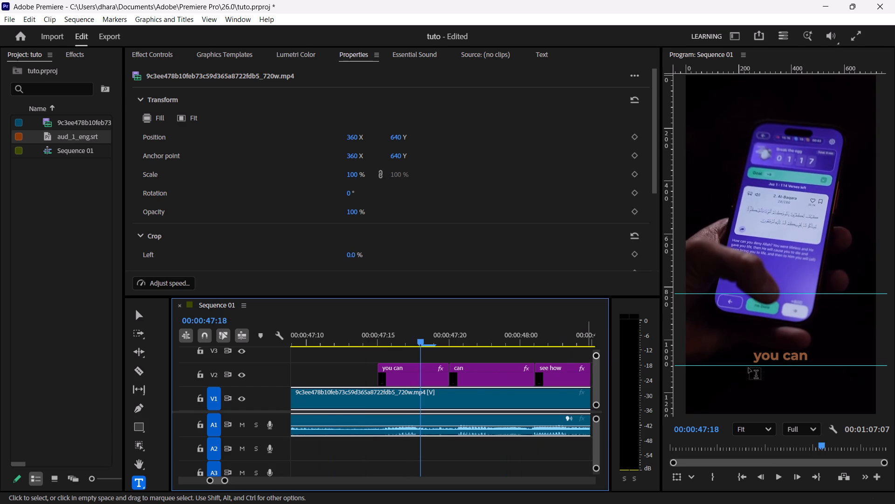
click(792, 357)
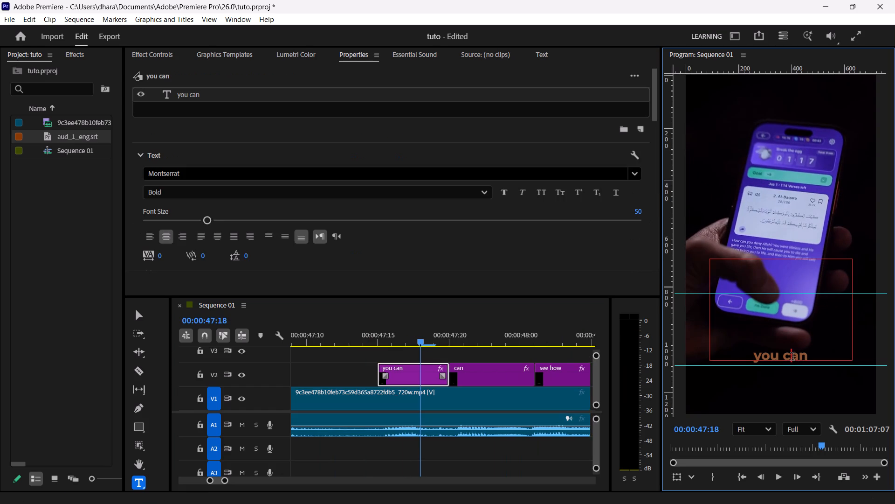
key(BackSpace)
key(BackSpace)
key(Delete)
key(Delete)
key(Delete)
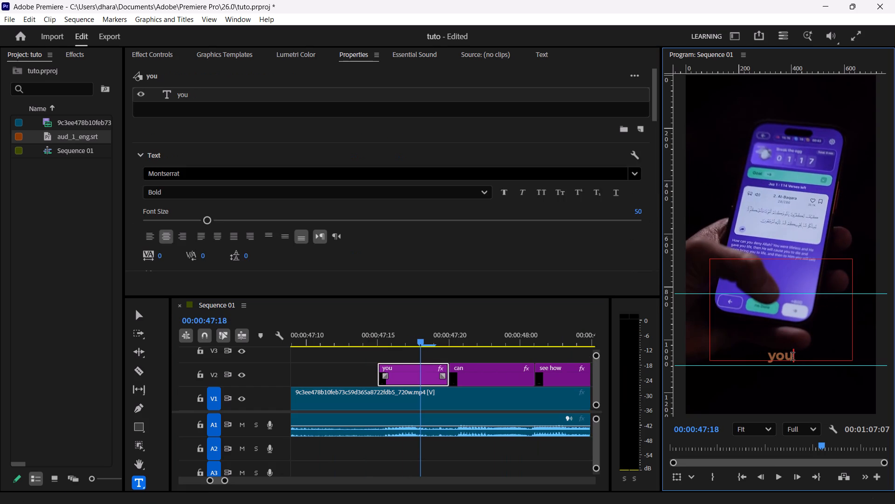
Find where "can" stops being spoken and trim the end of its caption clip on V2 back to 00:00:47:23.
click(367, 335)
key(space)
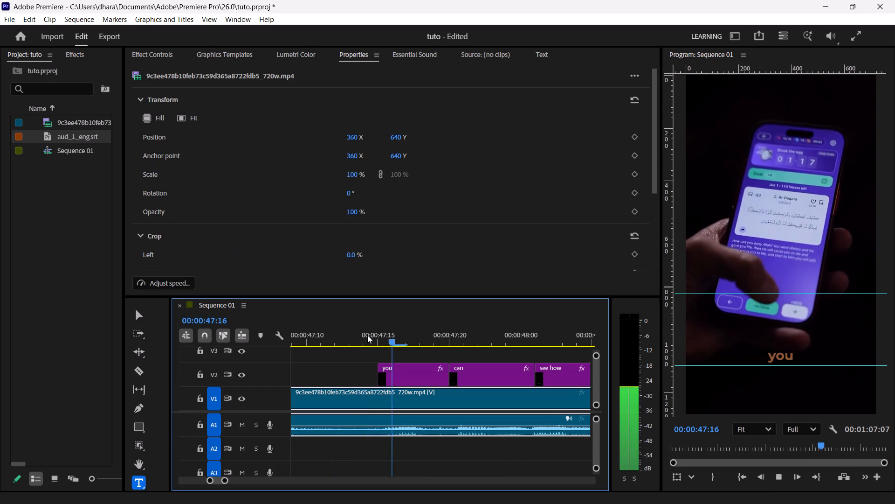
key(space)
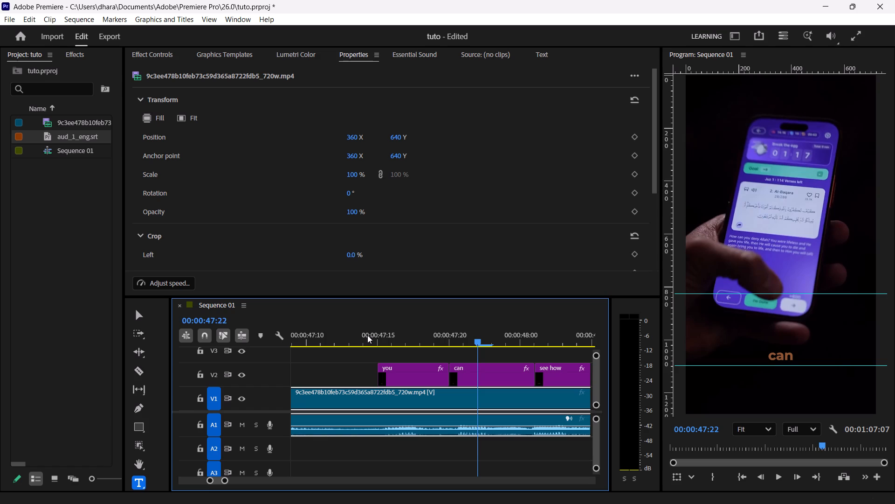
key(Right)
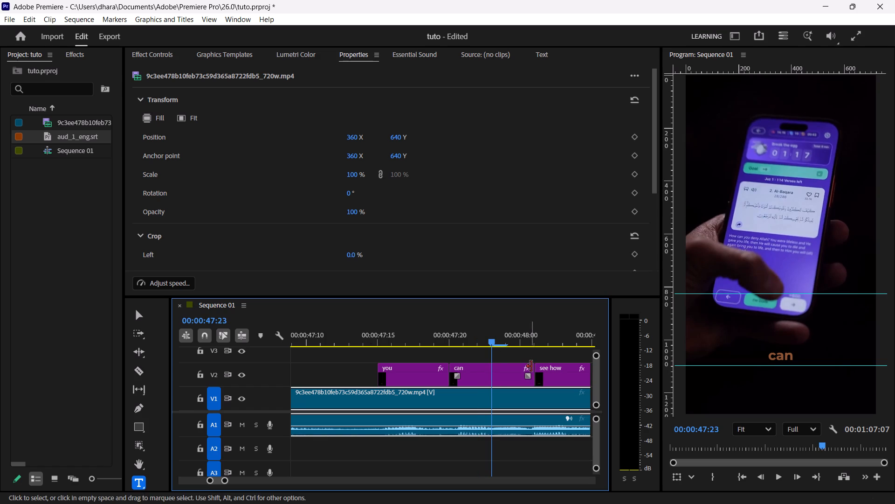
key(Right)
key(Left)
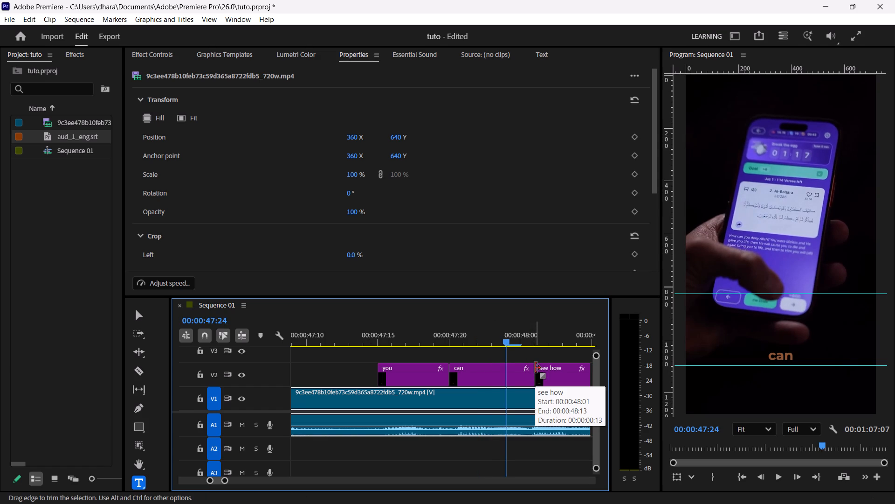
drag(534, 370, 500, 370)
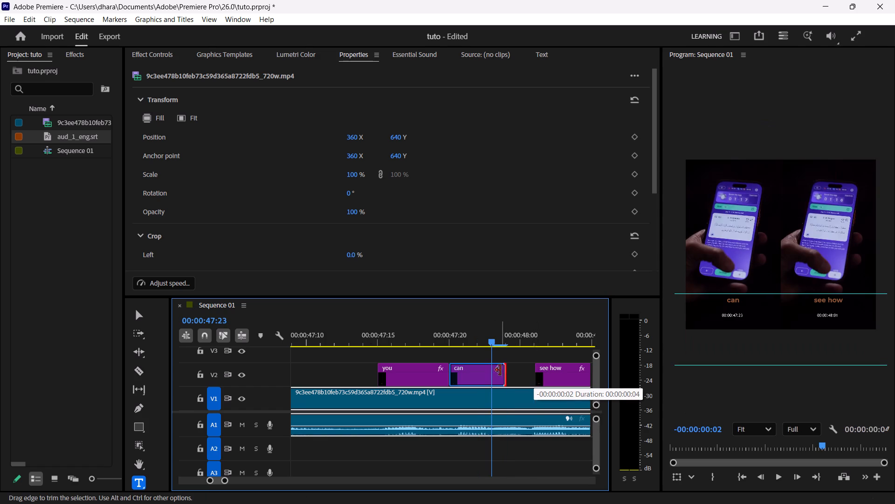
drag(500, 370, 495, 370)
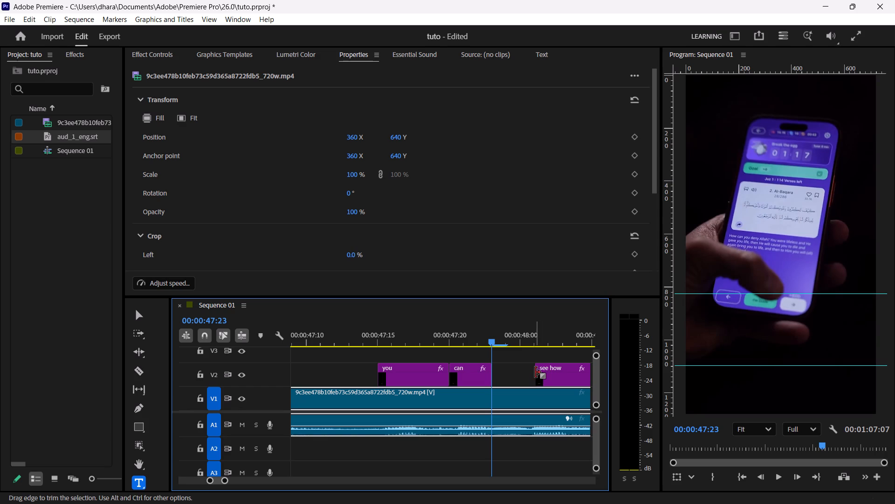
Extend the start of the "see how" caption clip on V2 back to the end of "can" at 00:00:47:23.
drag(535, 372, 490, 375)
Find where "see" ends in the speech and split the "see how" caption clip on V2 at 00:00:48:03.
key(space)
key(space)
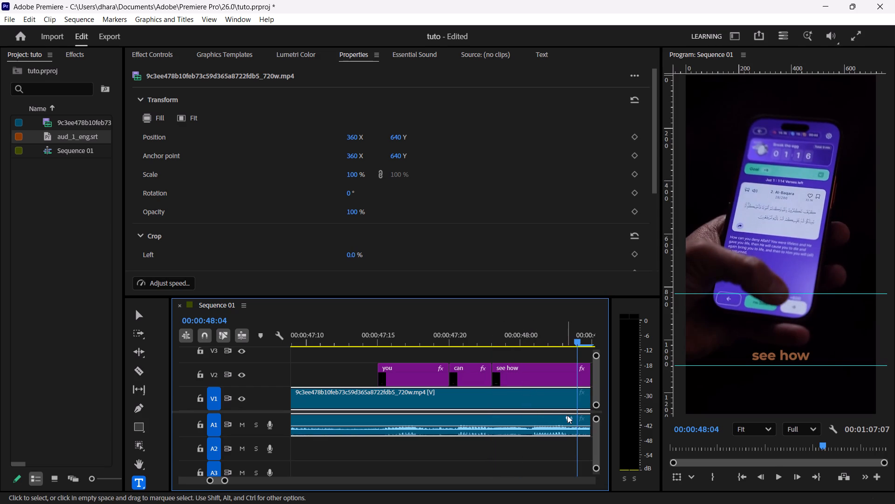
key(Left)
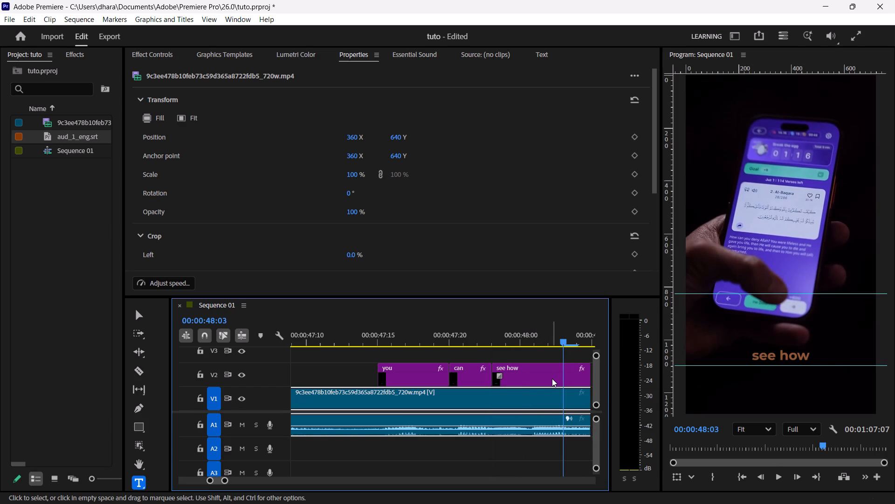
click(552, 378)
key(ctrl+k)
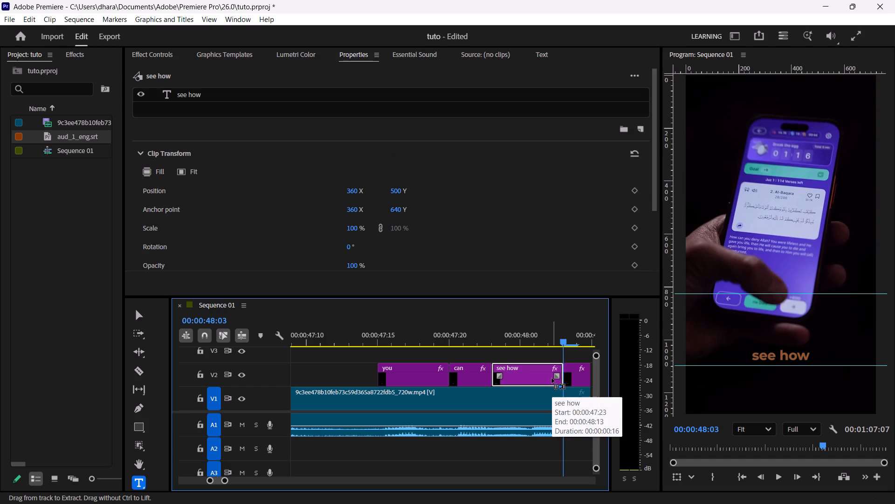
Split the second "see how" caption piece at 00:00:48:08, where the word ends, and delete the part after the cut.
click(226, 480)
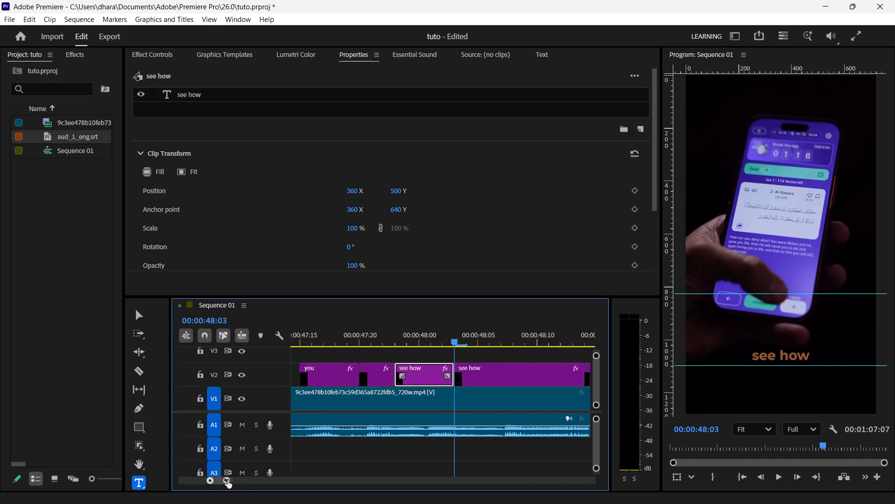
key(space)
key(space)
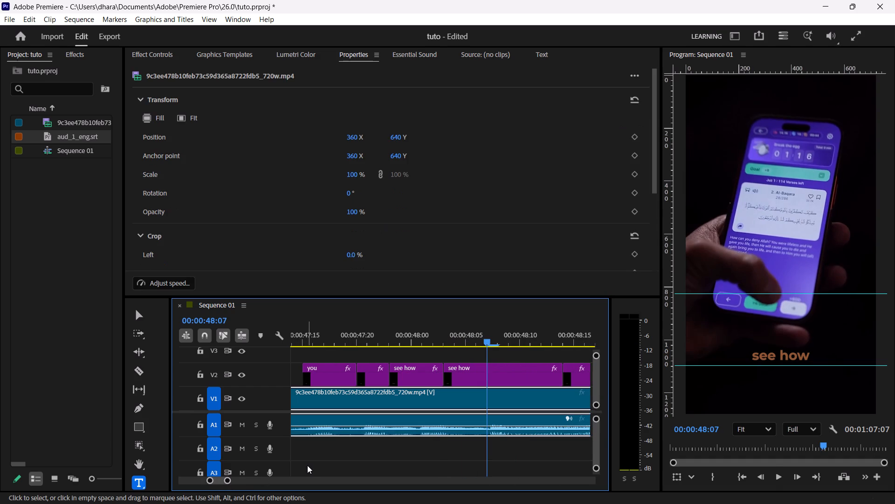
key(Right)
key(Left)
key(Right)
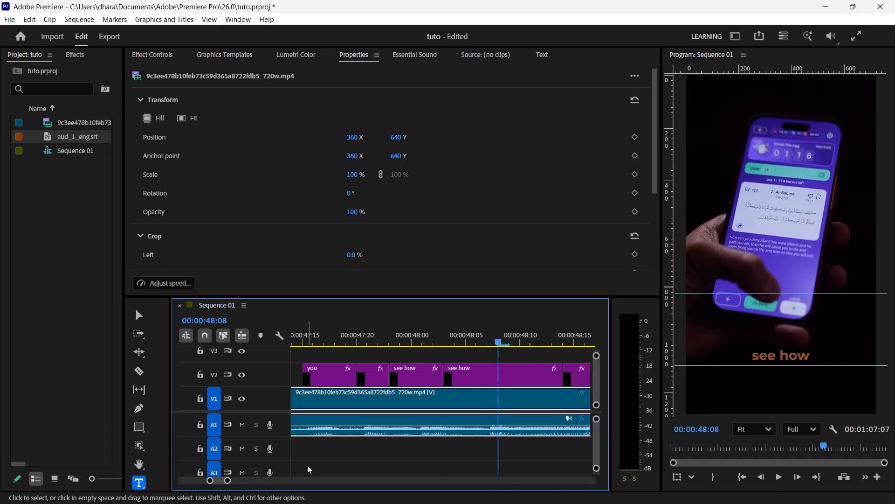
click(511, 378)
key(ctrl+k)
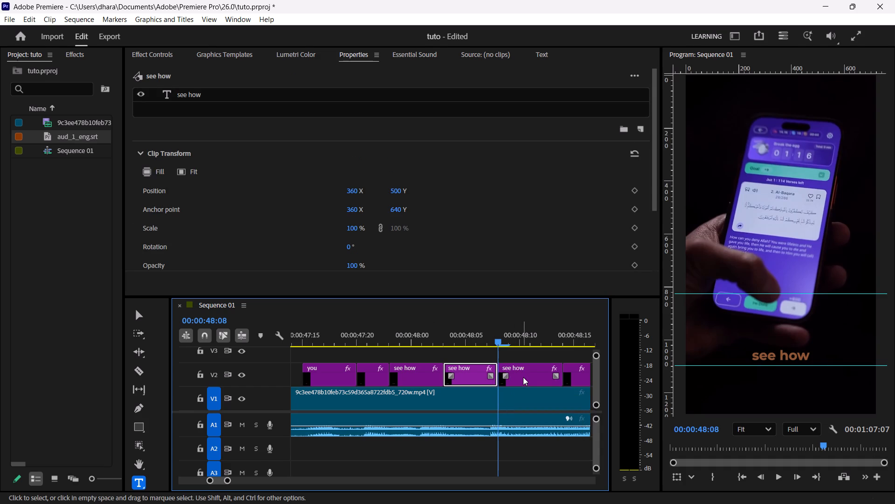
click(523, 377)
key(Delete)
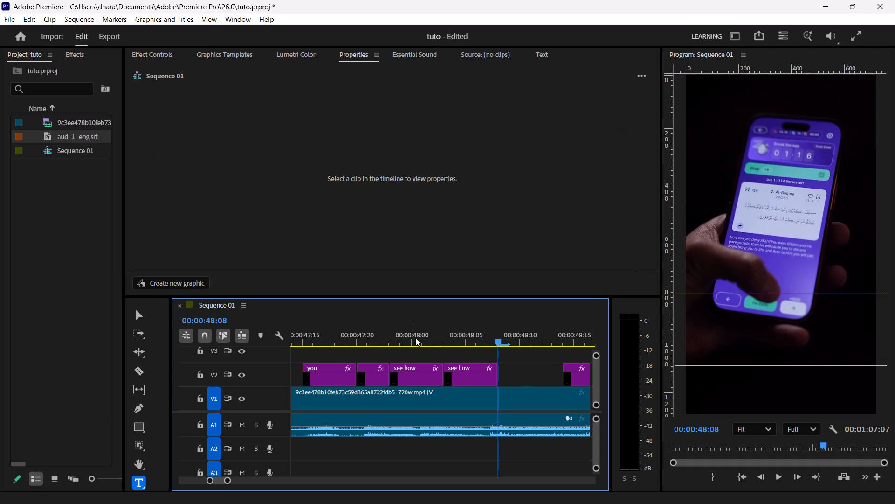
Change the text of the first "see how" caption piece on V2 to "see" by removing the word "how".
click(415, 337)
click(815, 356)
key(BackSpace)
key(BackSpace)
key(BackSpace)
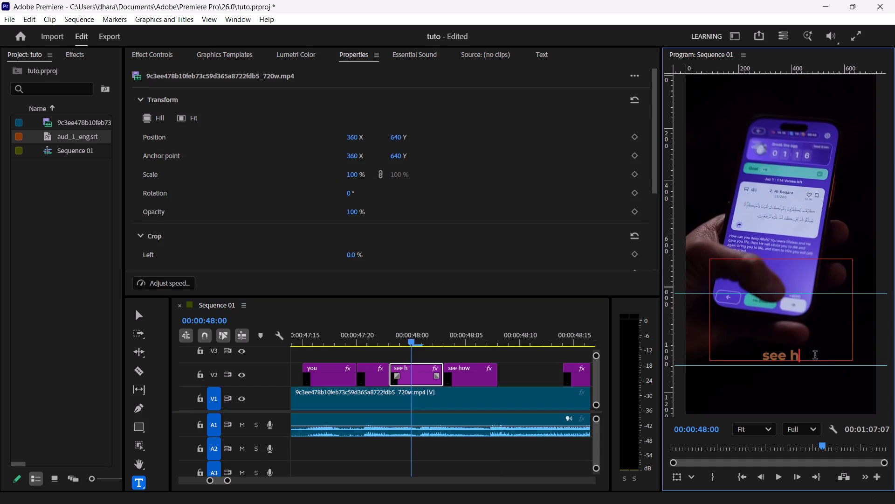
key(BackSpace)
Change the text of the second "see how" caption piece on V2 to "How".
click(468, 344)
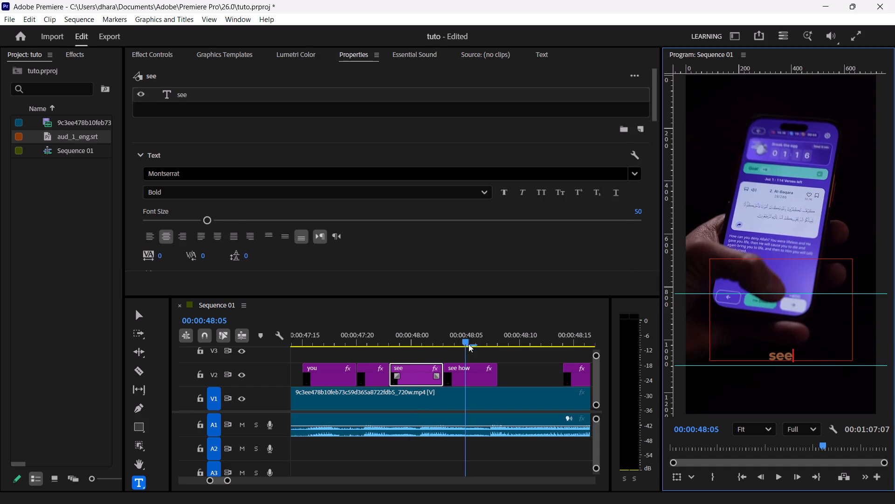
click(782, 358)
key(BackSpace)
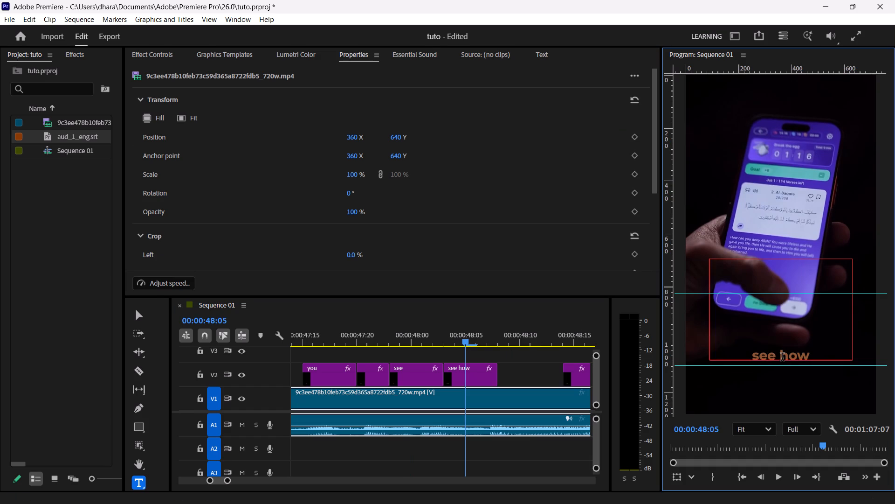
key(Delete)
key(BackSpace)
key(BackSpace)
key(BackSpace)
key(Return)
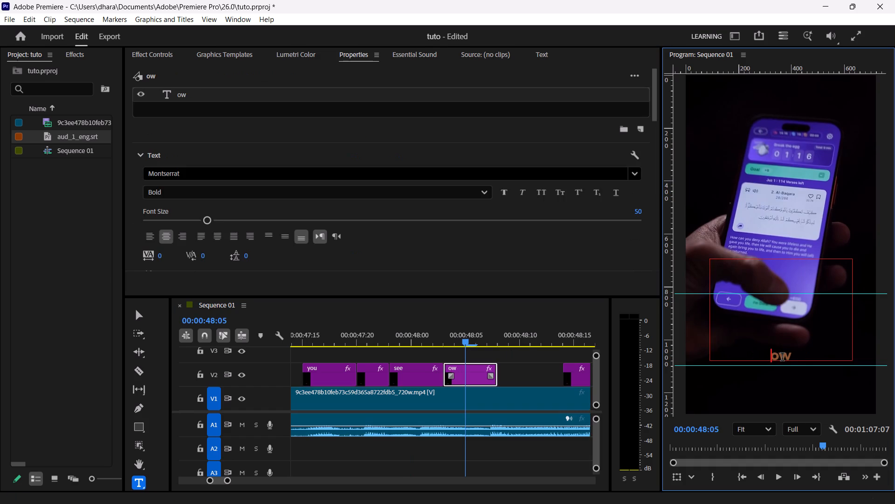
key(k)
key(BackSpace)
key(shift+h)
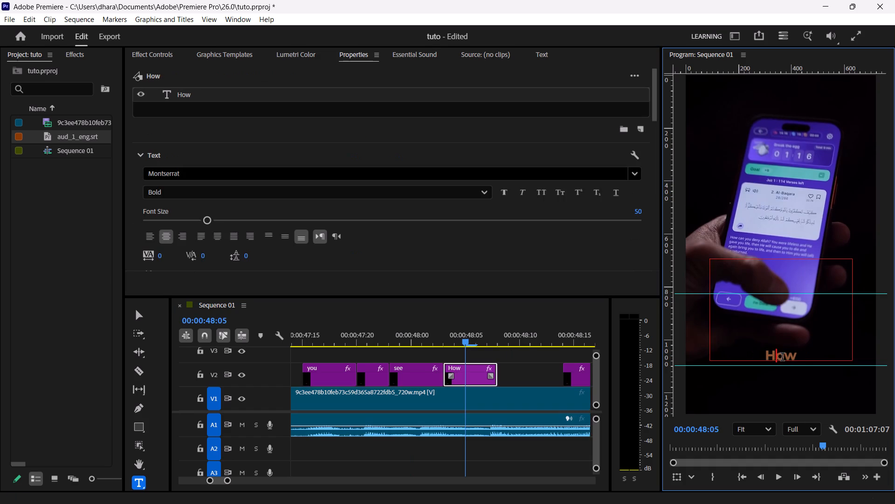
Play the captions from "see" onward and move the "many" caption clip on V2 five frames earlier, starting at 00:00:48:09.
click(415, 339)
key(space)
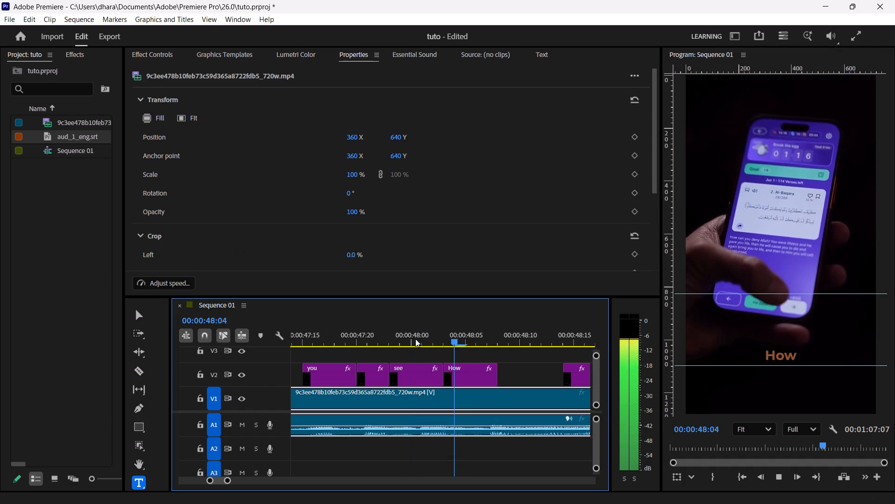
key(space)
key(space)
key(space)
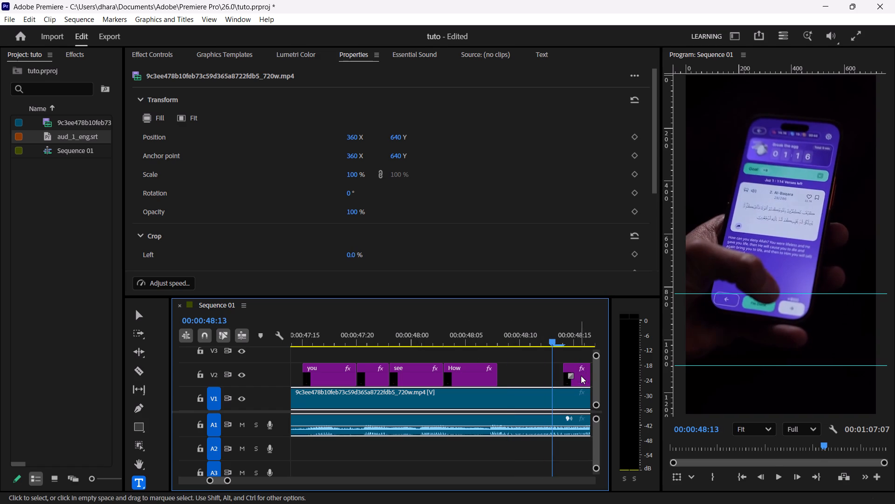
drag(584, 378, 529, 381)
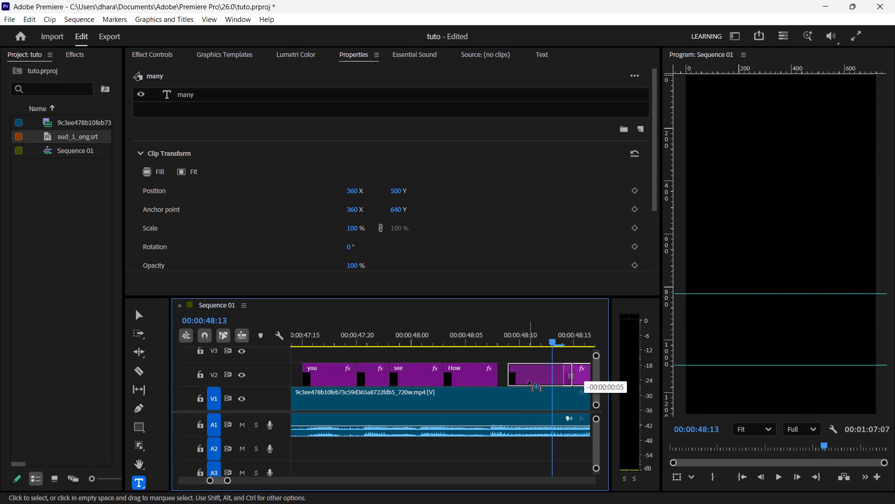
drag(529, 381, 529, 381)
Play from the "How" caption and trim the start of the "many" caption clip on V2 to 00:00:48:11.
click(488, 336)
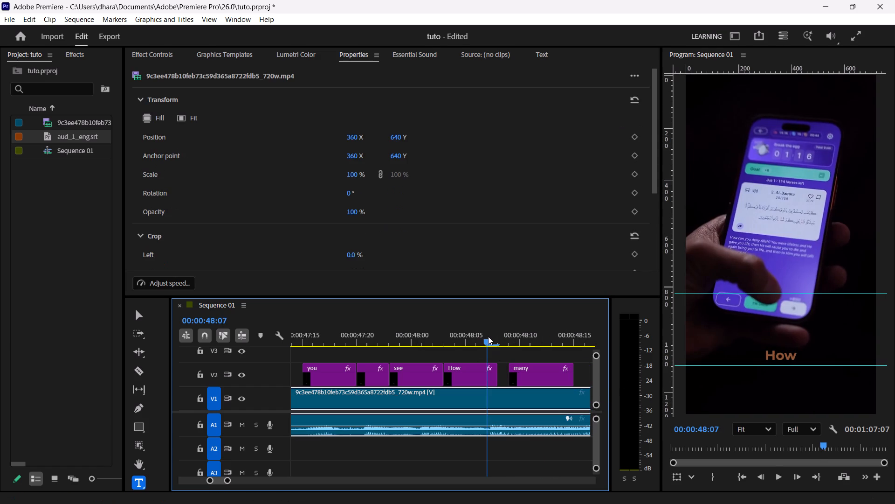
key(space)
key(space)
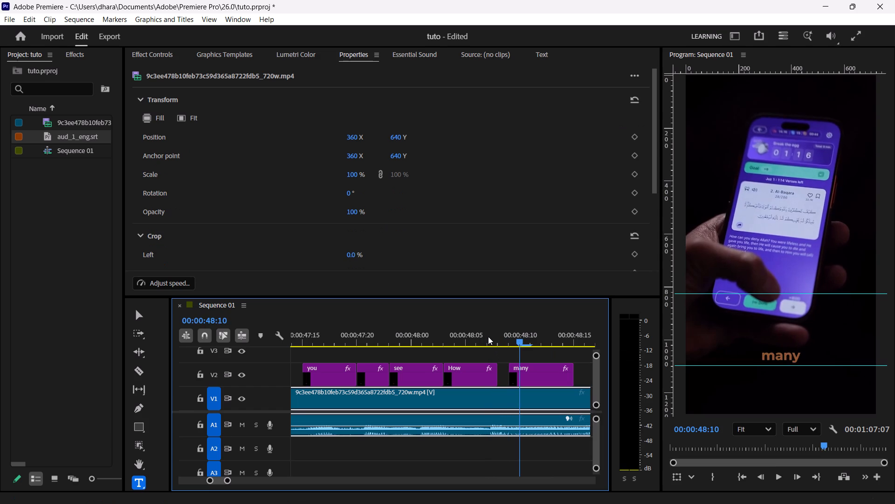
key(space)
key(space)
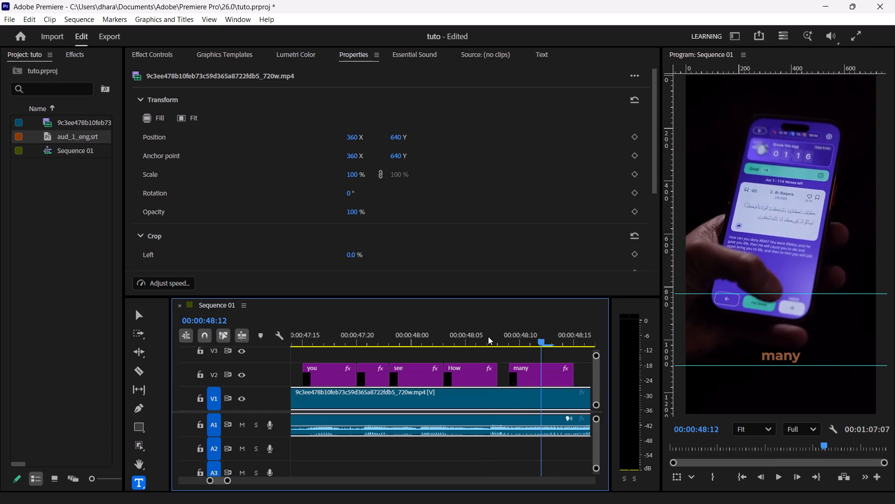
key(Left)
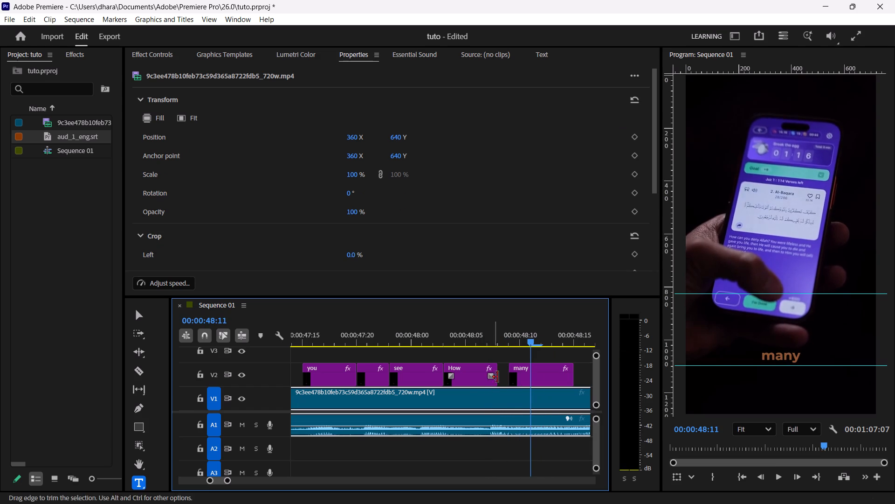
drag(510, 370, 530, 371)
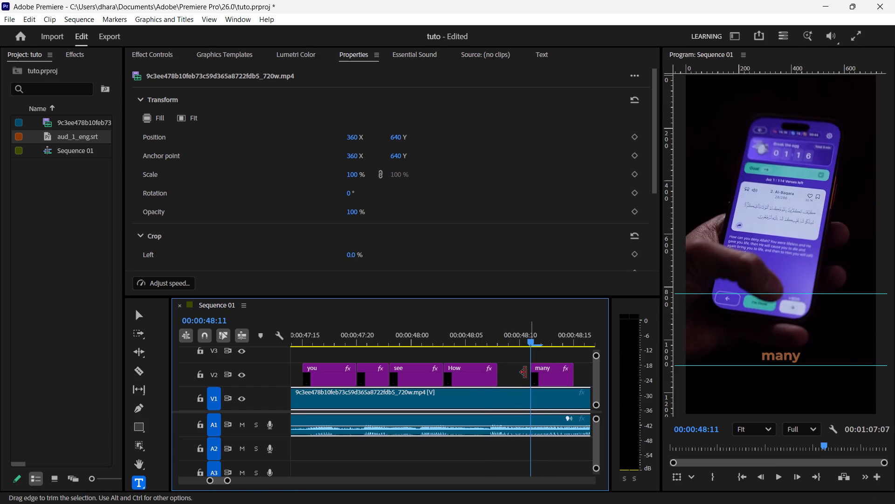
Extend the end of the "How" caption clip on V2 by two frames to 00:00:48:10.
drag(496, 374, 512, 374)
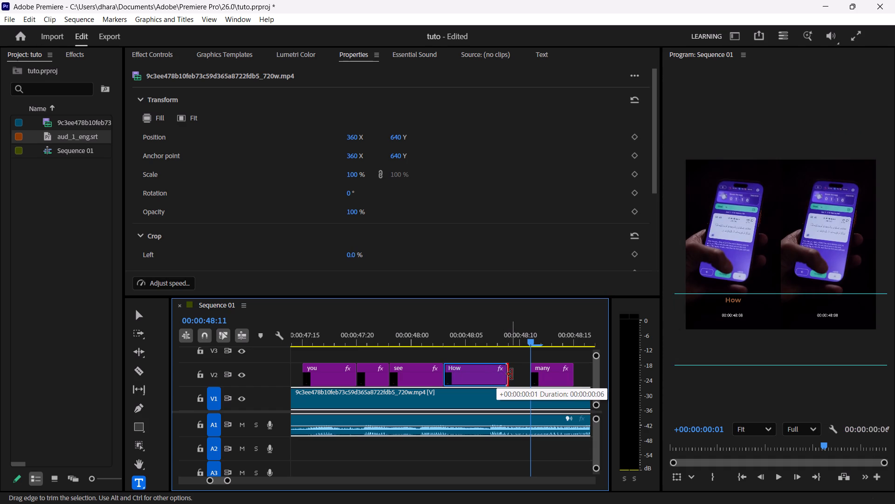
drag(512, 374, 513, 375)
Play from "see" onward and move the "hasanat" caption clip on V2 four frames earlier, starting at 00:00:48:16.
click(394, 334)
key(space)
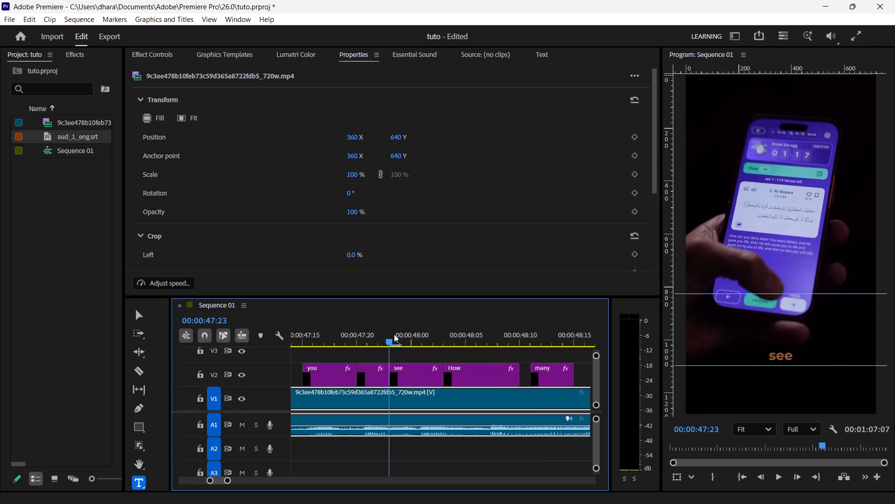
key(space)
key(space)
key(space)
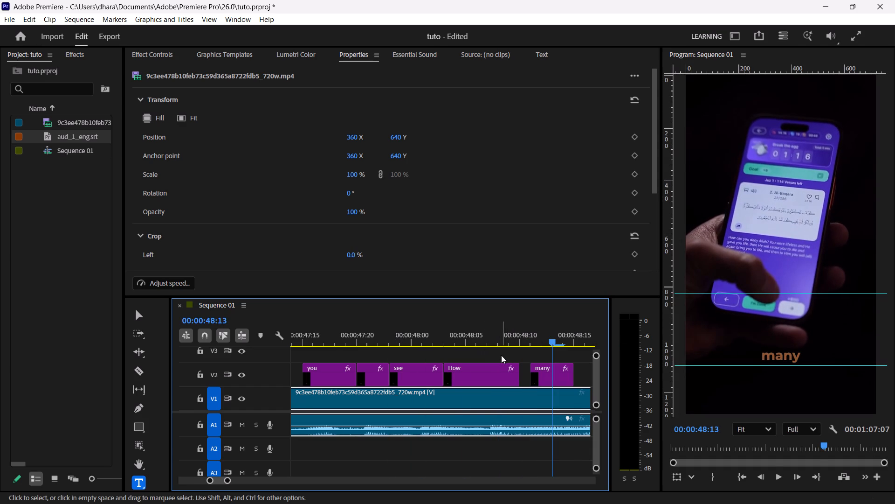
key(space)
key(space)
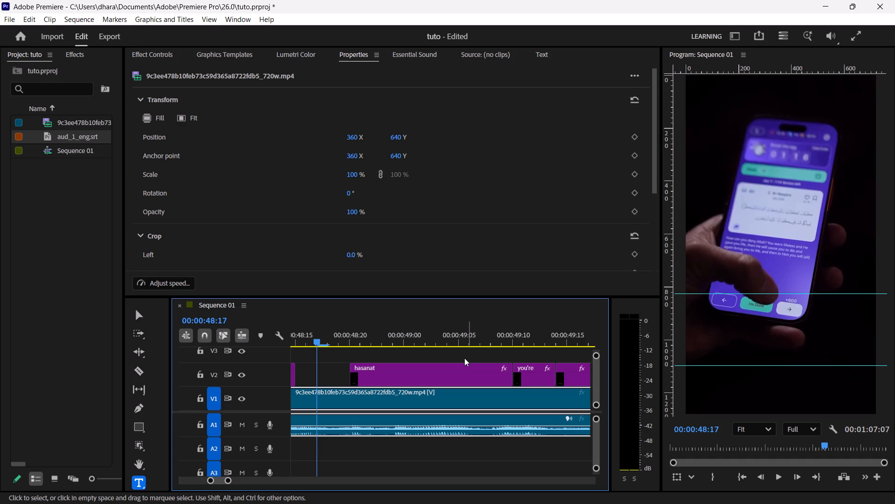
key(Left)
key(Left)
key(Right)
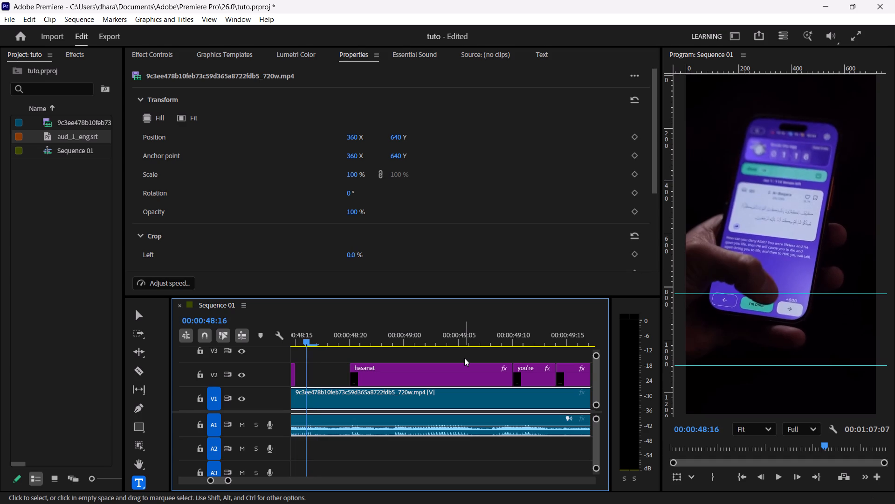
drag(440, 366, 399, 368)
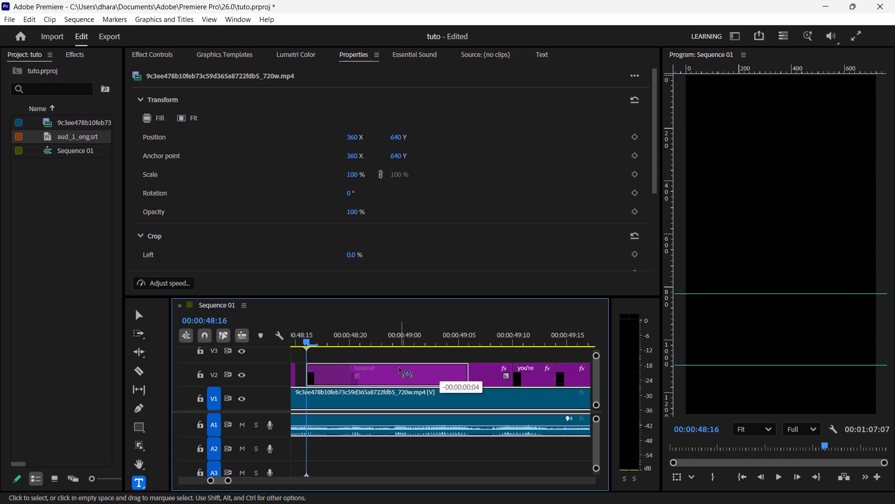
drag(399, 368, 395, 368)
Play through the "hasanat" caption and park the playhead at 00:00:49:08, where the next spoken word begins.
key(space)
key(space)
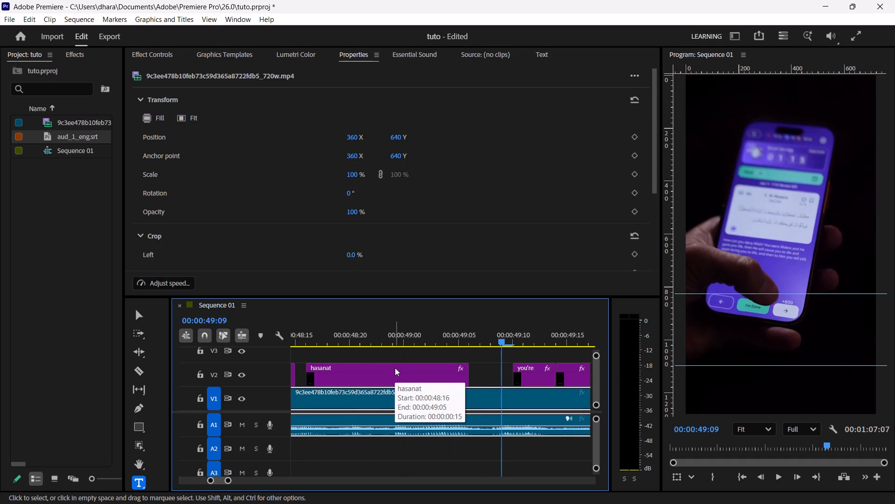
key(Left)
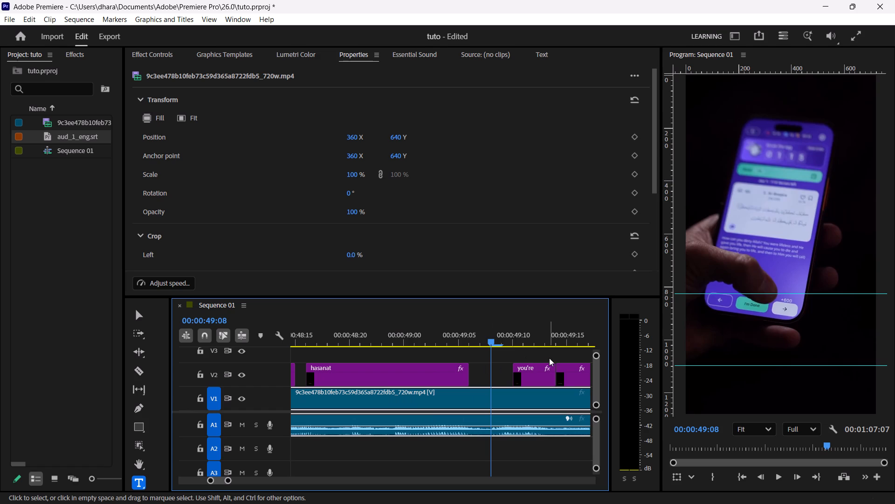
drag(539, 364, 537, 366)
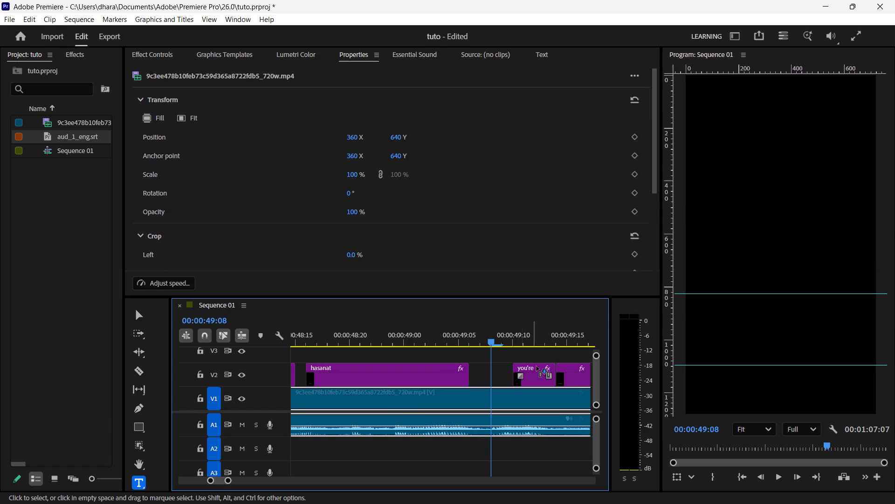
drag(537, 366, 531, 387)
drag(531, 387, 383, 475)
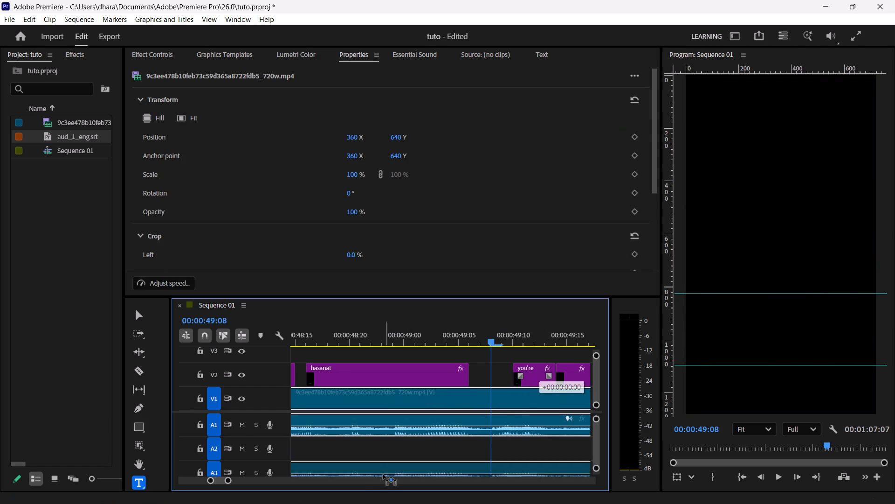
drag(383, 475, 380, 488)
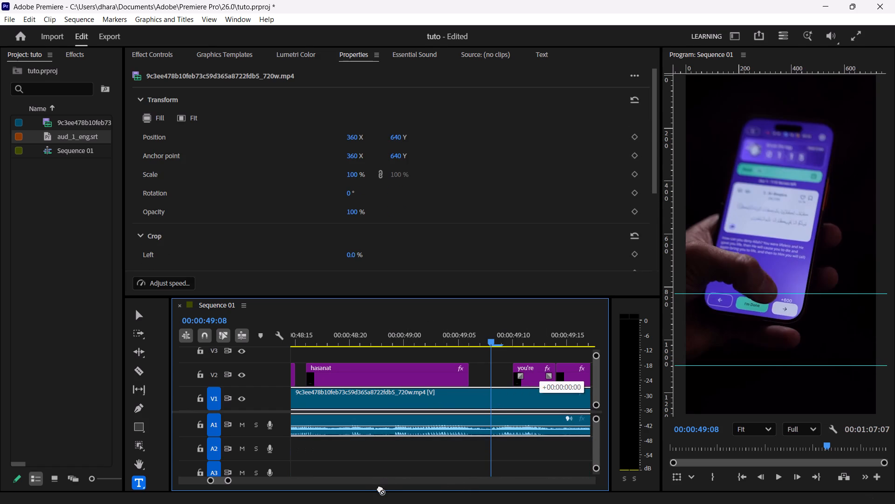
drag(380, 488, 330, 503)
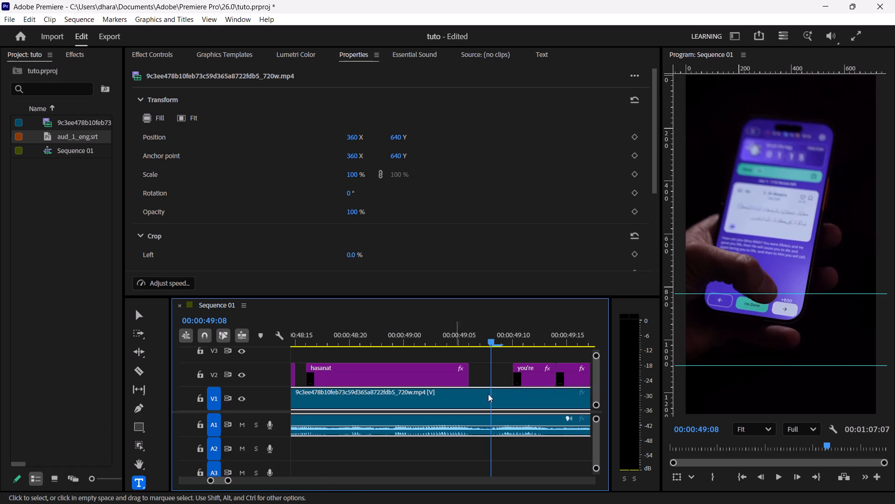
Move the "you're" caption clip on V2 two frames earlier so it starts at 00:00:49:08.
drag(534, 371, 518, 372)
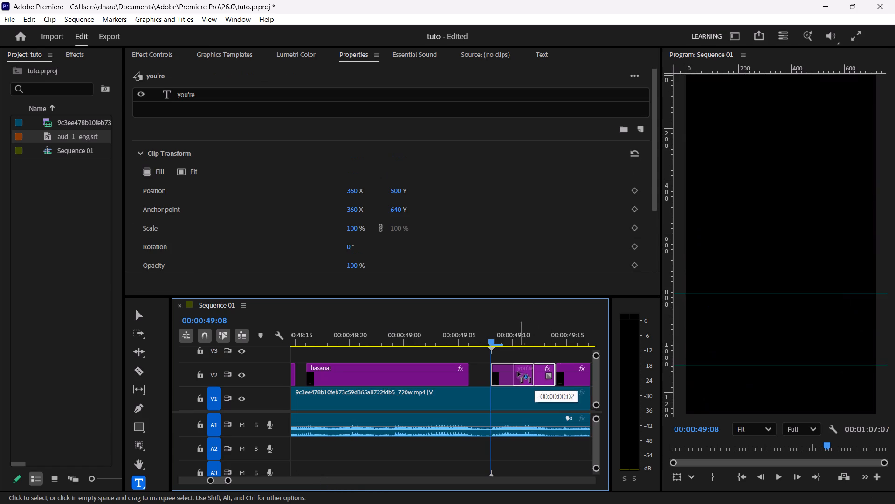
drag(518, 372, 509, 372)
Play the "you're" caption and extend its end on V2 by one frame to 00:00:49:13.
key(space)
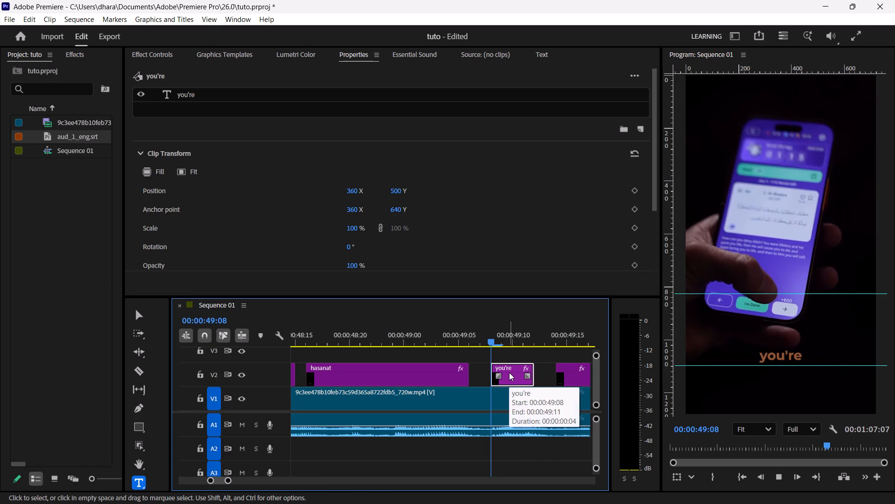
key(space)
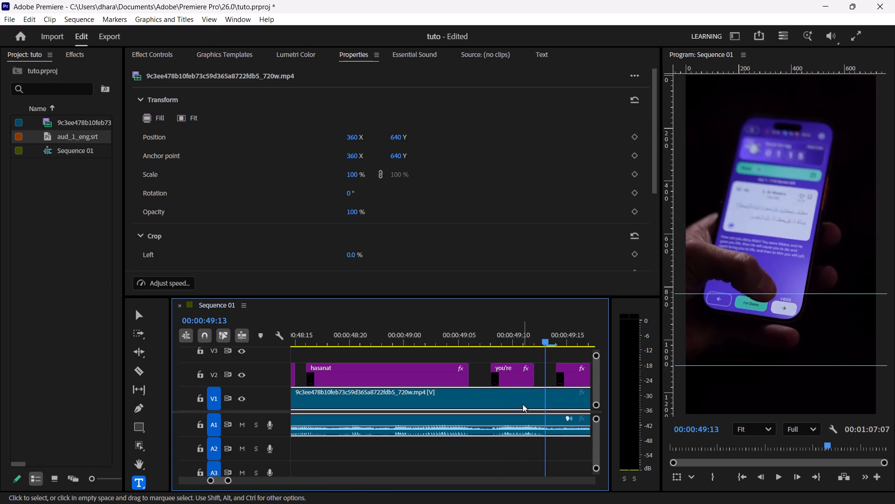
drag(533, 371, 544, 371)
Replay "you're" and extend the start of the "accumulating" caption back to 00:00:49:13, meeting the end of "you're".
click(485, 338)
key(space)
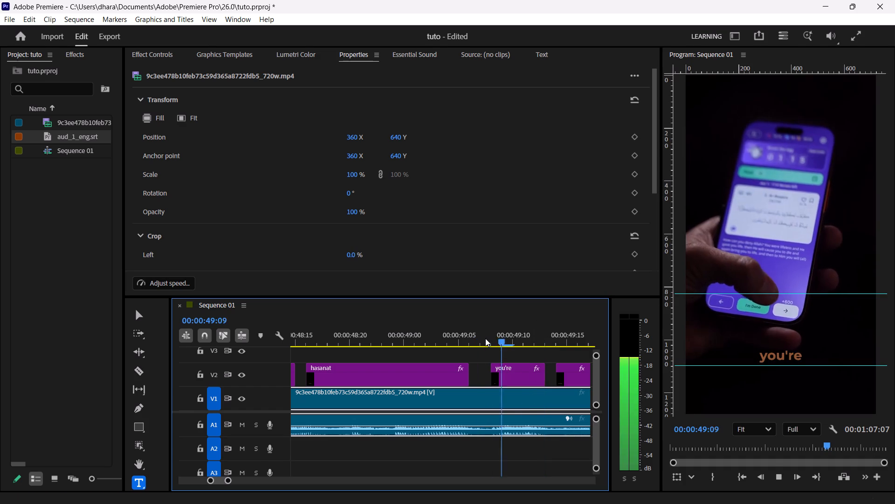
key(space)
key(space)
key(space)
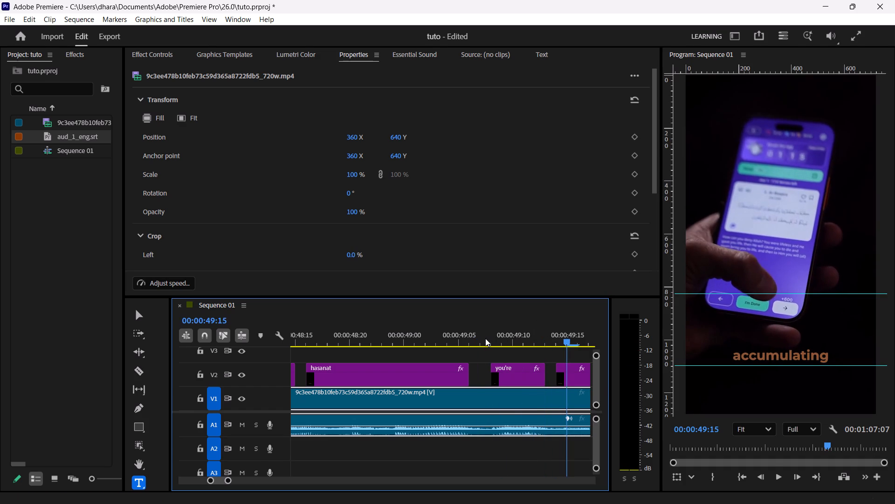
drag(557, 366, 545, 367)
Play from "you're" through "accumulating" into "right" in short bursts to check the captions against the speech.
click(526, 338)
key(space)
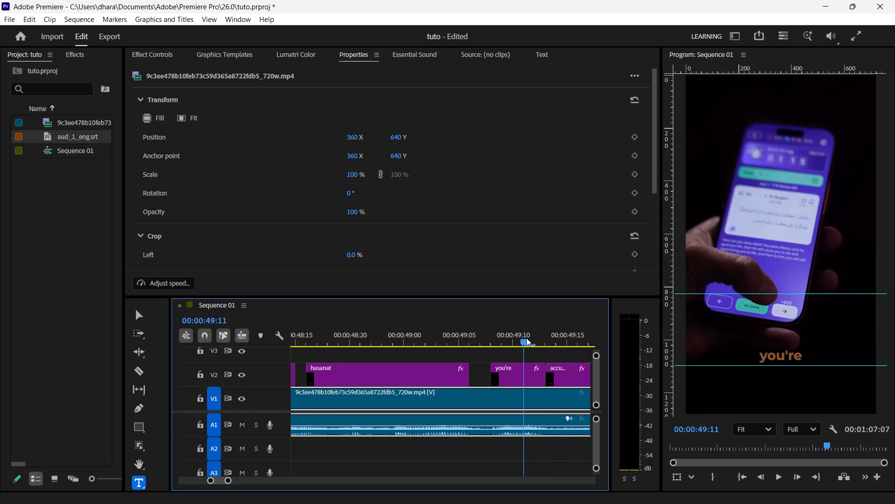
key(space)
key(space)
key(space)
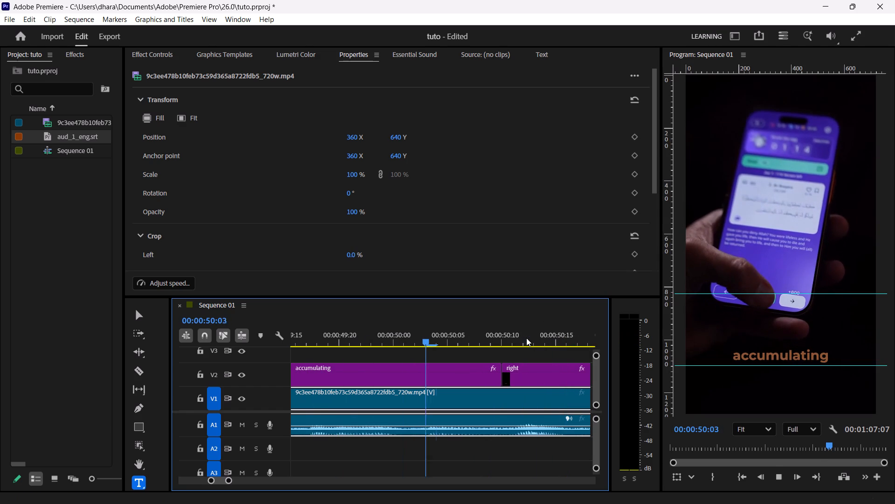
key(space)
key(space)
key(space)
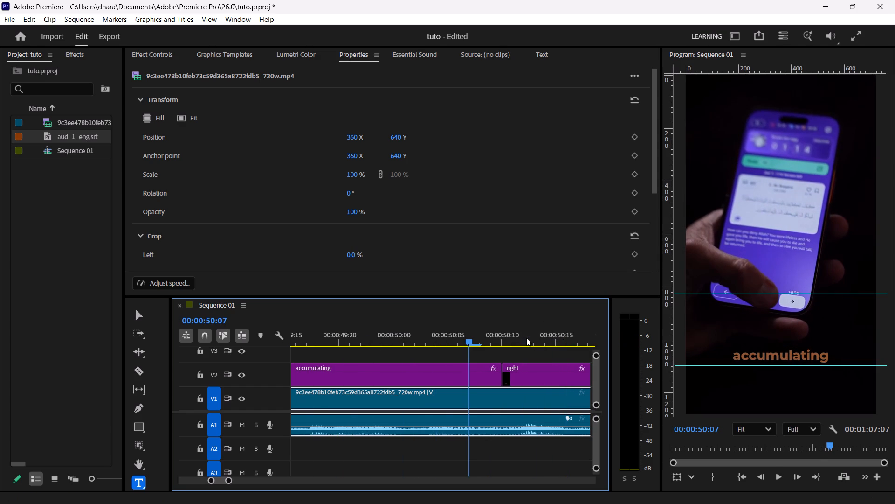
key(space)
key(space)
key(space)
key(space)
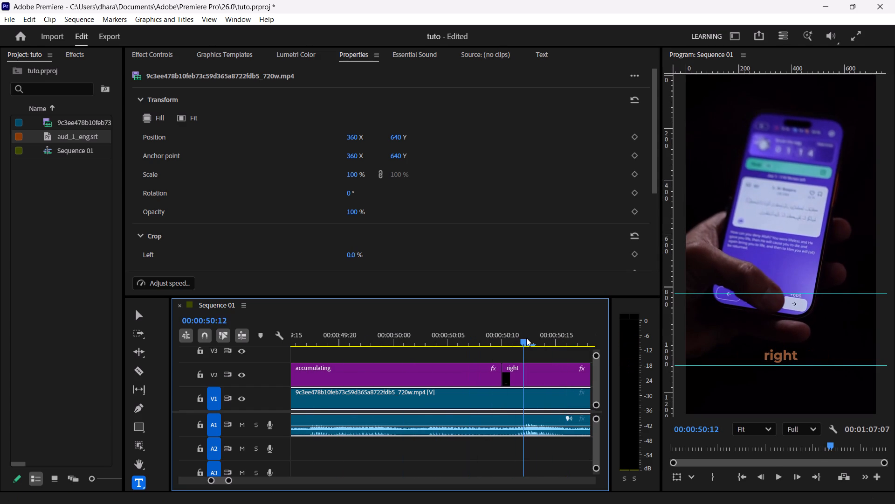
Play on into the "here on" caption and split its clip on V2 at 00:00:51:00, between the two words.
key(space)
key(space)
key(space)
key(space)
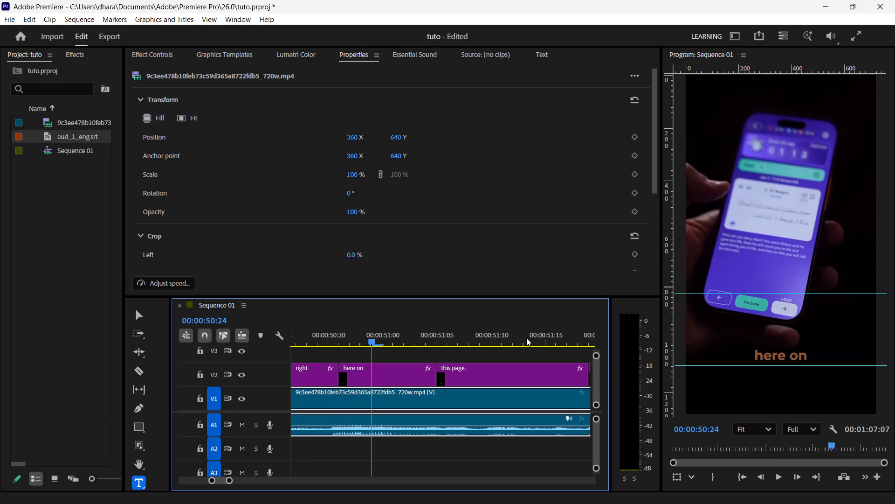
key(Right)
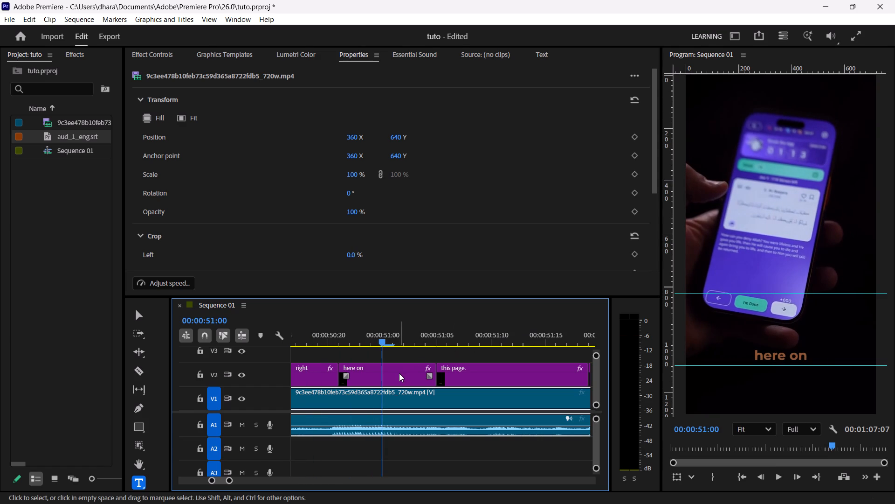
click(399, 373)
key(ctrl+k)
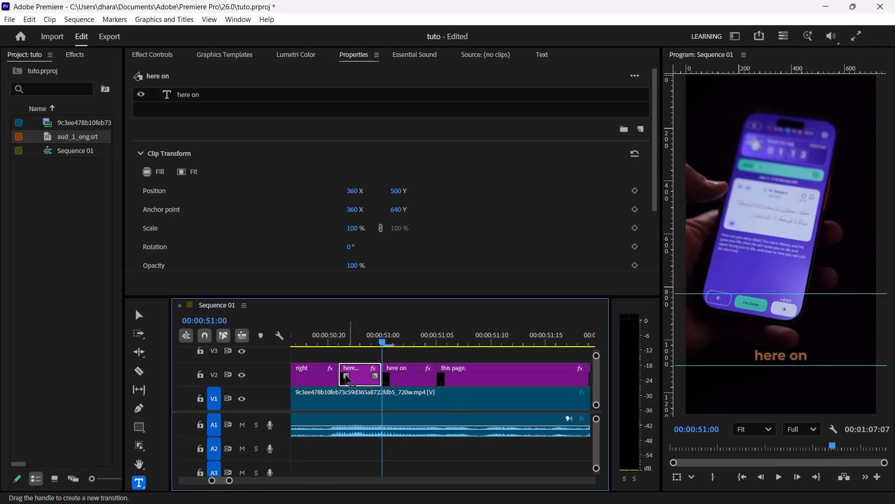
Change the text of the second "here on" caption piece on V2 to "on" by removing the word "here".
click(415, 374)
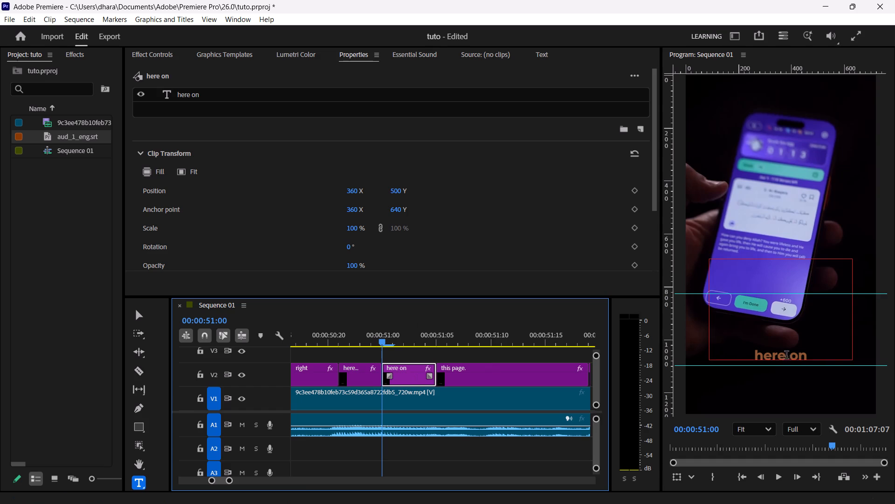
click(789, 356)
key(BackSpace)
key(BackSpace)
key(BackSpace)
key(BackSpace)
key(BackSpace)
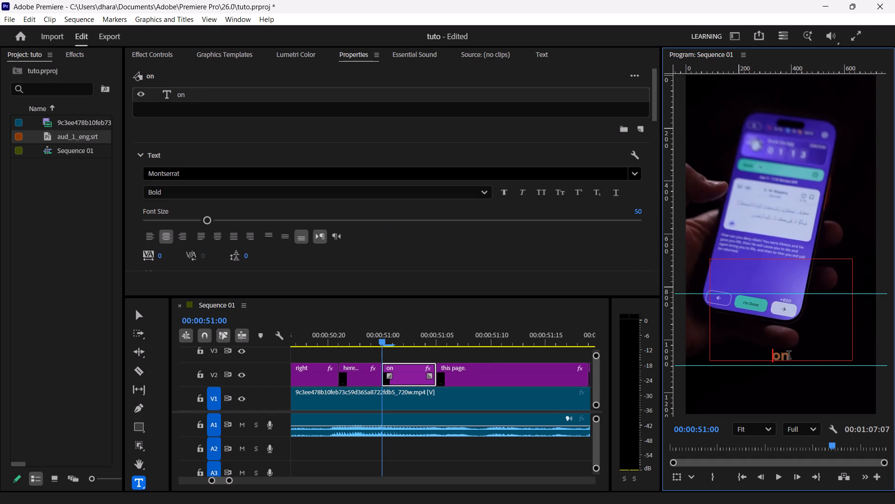
key(BackSpace)
Change the text of the first "here on" caption piece on V2 to "here" by removing the word "on".
click(362, 339)
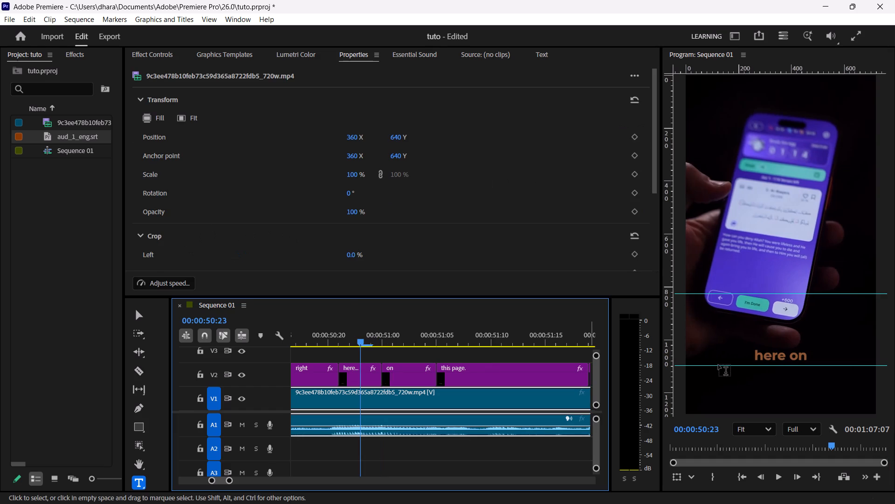
double_click(804, 353)
key(BackSpace)
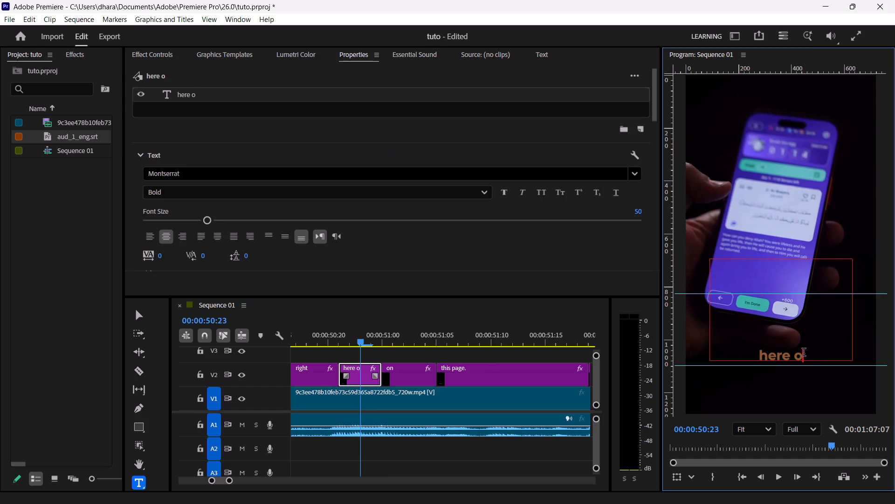
key(BackSpace)
key(BackSpace)
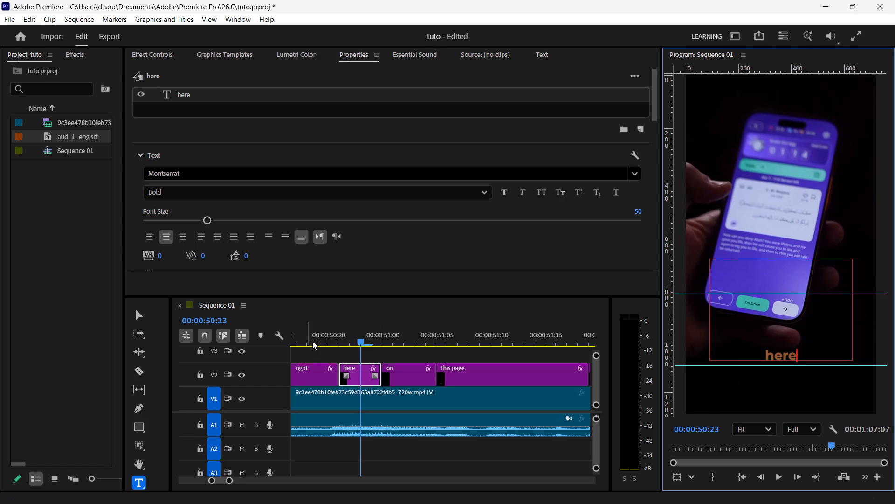
Play from "right" through "on", trim the end of "on" on V2 to 00:00:51:04 and extend the start of "this page." back to meet it.
click(312, 341)
key(space)
key(space)
key(space)
key(space)
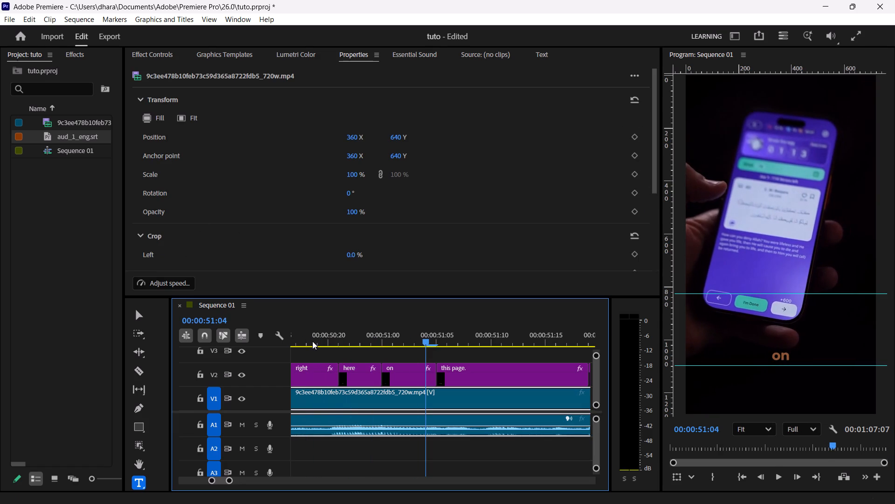
drag(435, 375, 427, 375)
drag(437, 373, 429, 373)
Play on into the "this page." caption and split its clip on V2 at 00:00:51:09, between the two words.
key(space)
key(space)
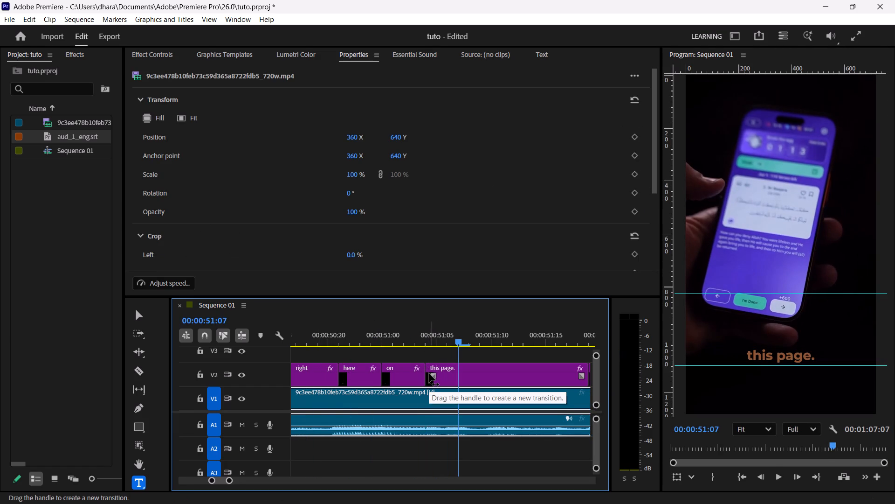
key(Right)
key(Right)
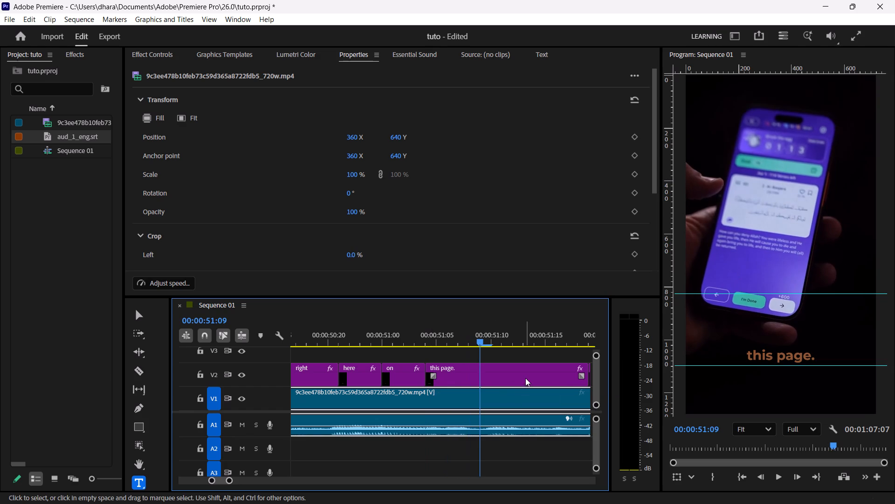
click(525, 378)
key(ctrl+k)
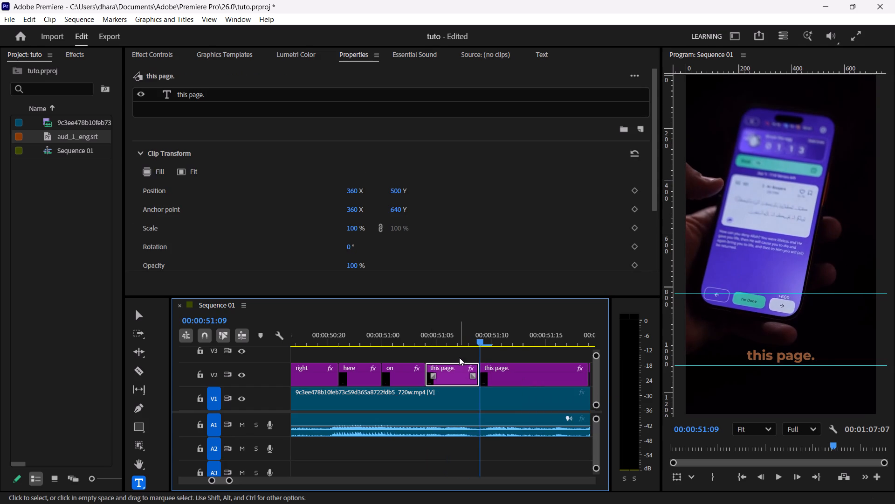
Change the text of the second "this page." caption piece on V2 to "page" by removing the word "this" and the period.
click(531, 377)
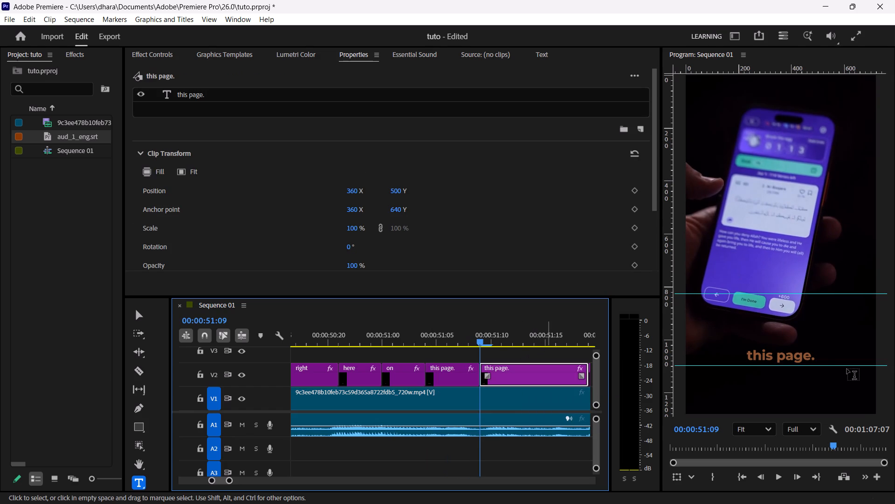
click(824, 356)
click(824, 356)
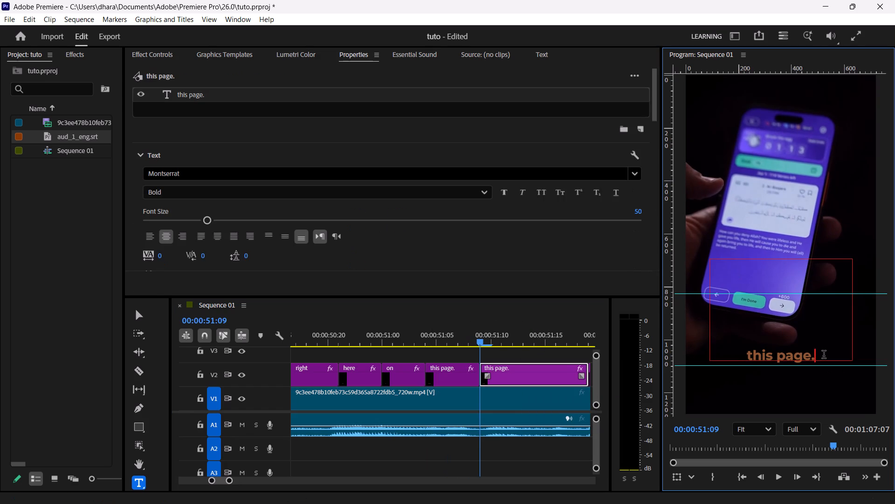
key(BackSpace)
key(Left)
key(Left)
key(Left)
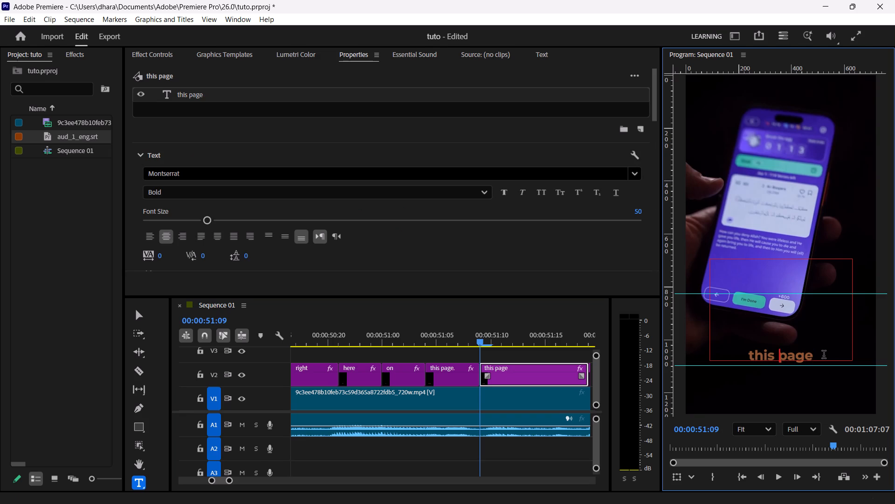
key(Left)
key(BackSpace)
key(BackSpace)
key(BackSpace)
key(BackSpace)
key(BackSpace)
key(BackSpace)
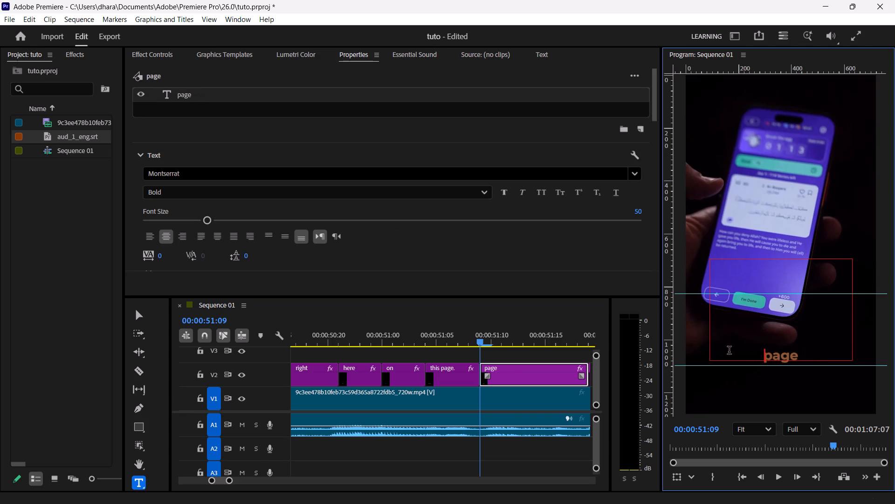
Change the text of the first "this page." caption piece on V2 to "this" by removing the word "page" and the period.
click(451, 341)
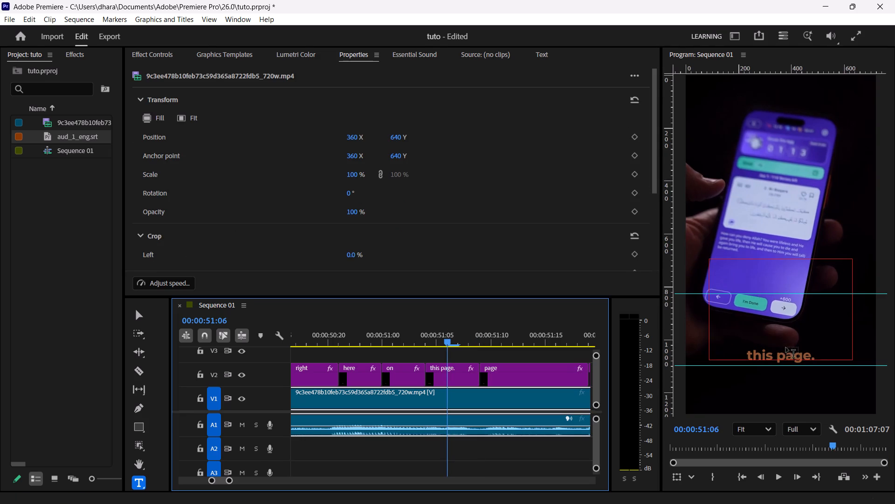
click(813, 355)
key(BackSpace)
key(BackSpace)
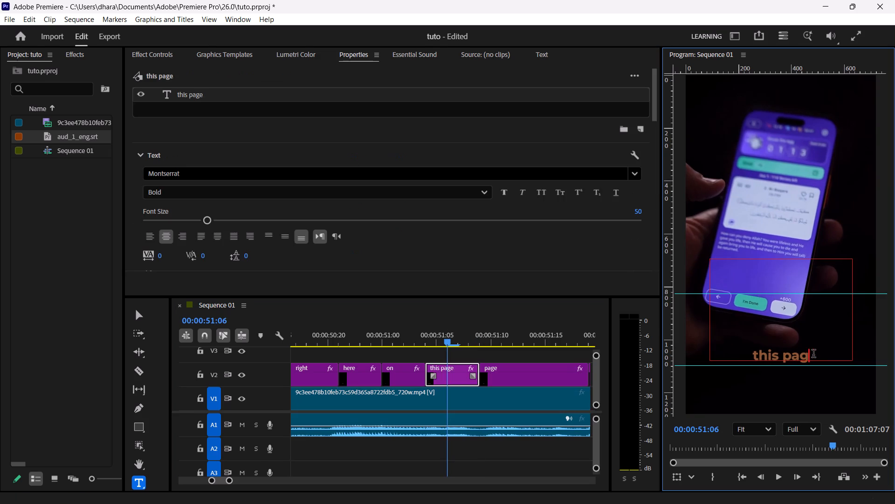
key(BackSpace)
key(BackSpace)
key(BackSpace)
key(BackSpace)
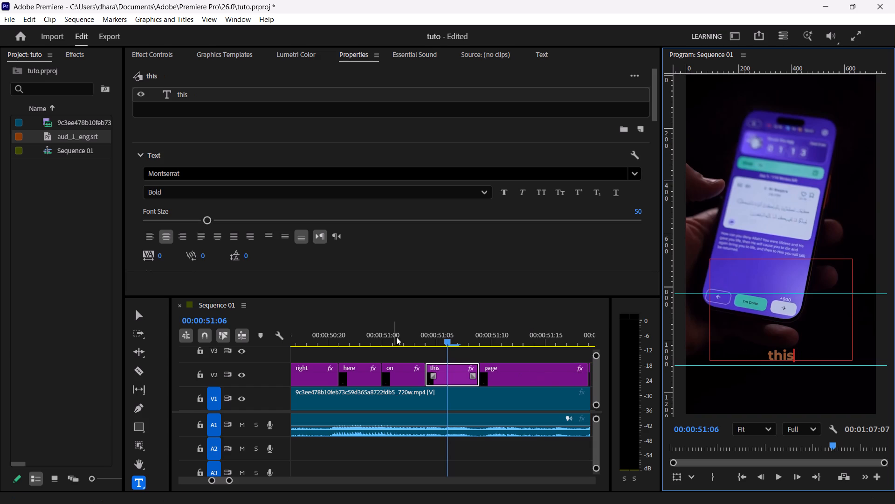
Play from "on" through "this" and "page" in short bursts and trim the end of the "page" caption on V2 to about 00:00:51:17.
click(396, 337)
key(space)
key(space)
key(space)
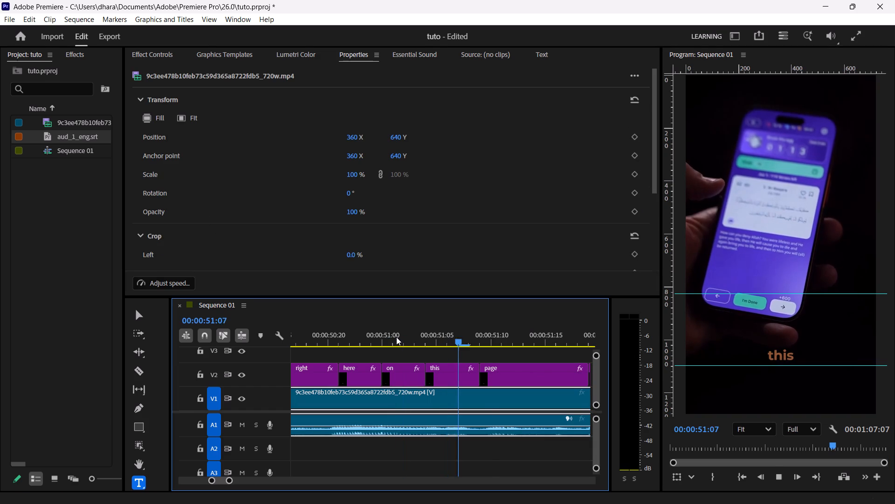
key(space)
key(space)
key(space)
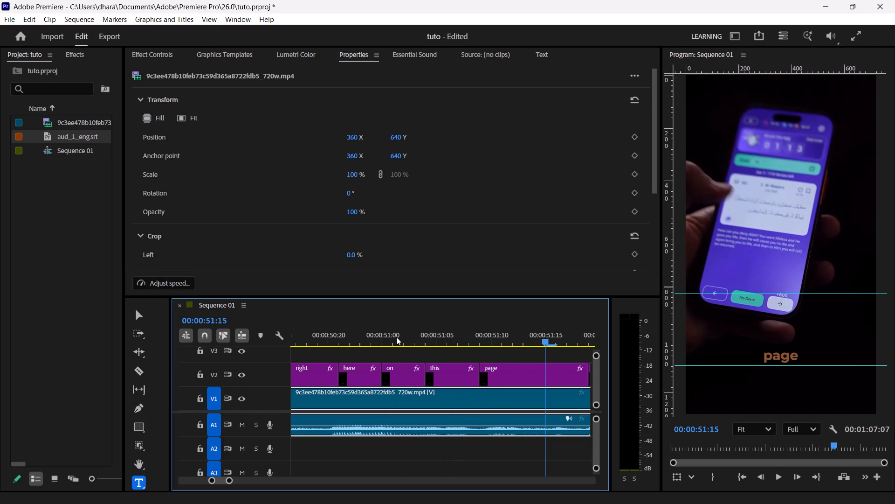
key(Right)
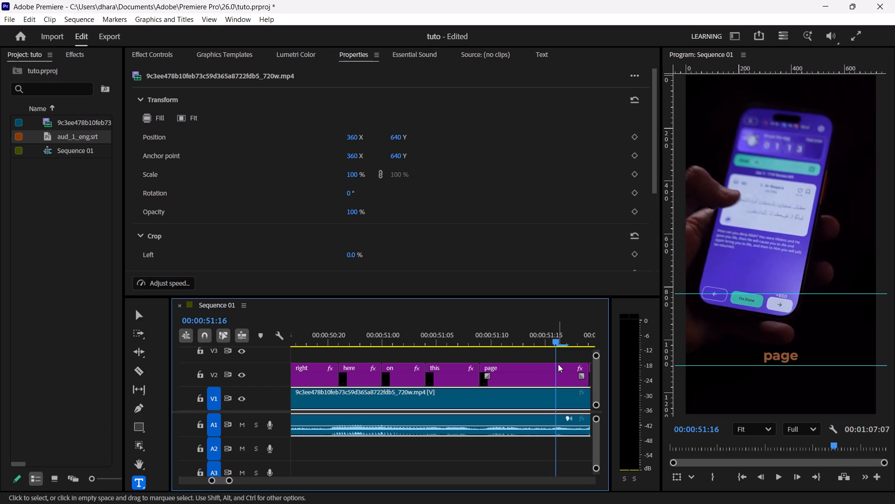
drag(585, 366, 584, 366)
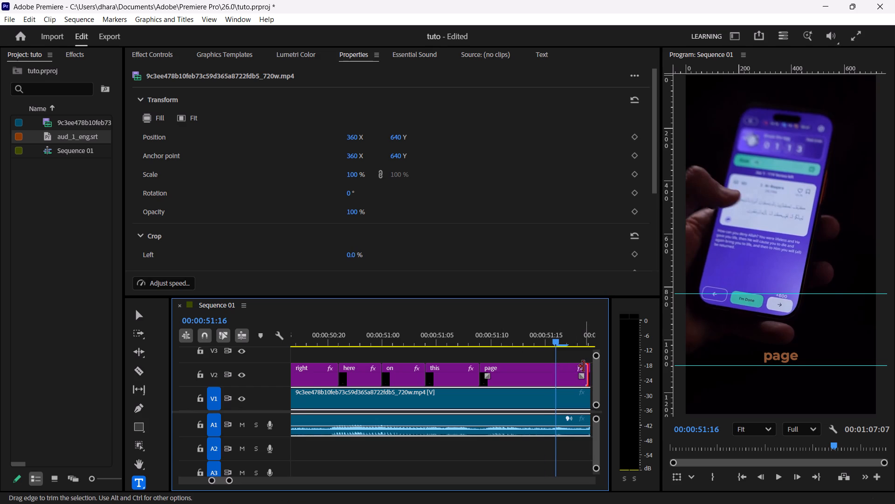
drag(584, 366, 521, 375)
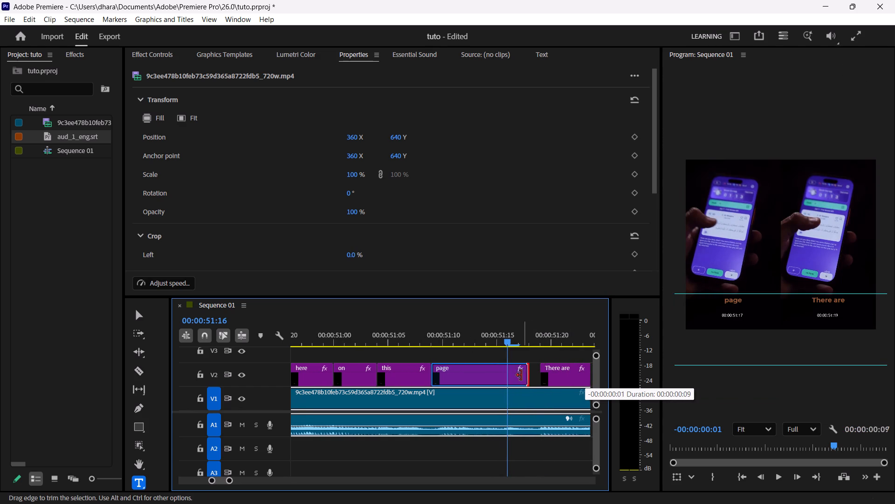
drag(521, 375, 519, 375)
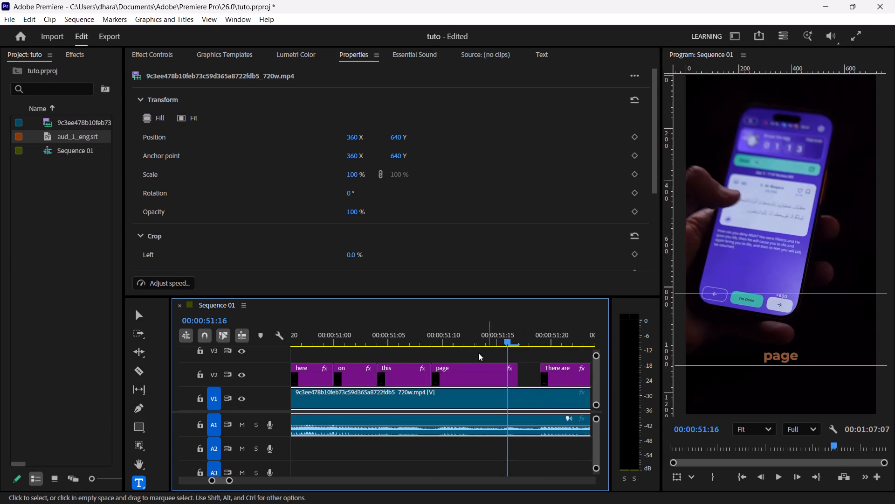
Play from "page" into the "There are" caption in short bursts to check the caption timing against the speech.
click(436, 336)
key(space)
key(space)
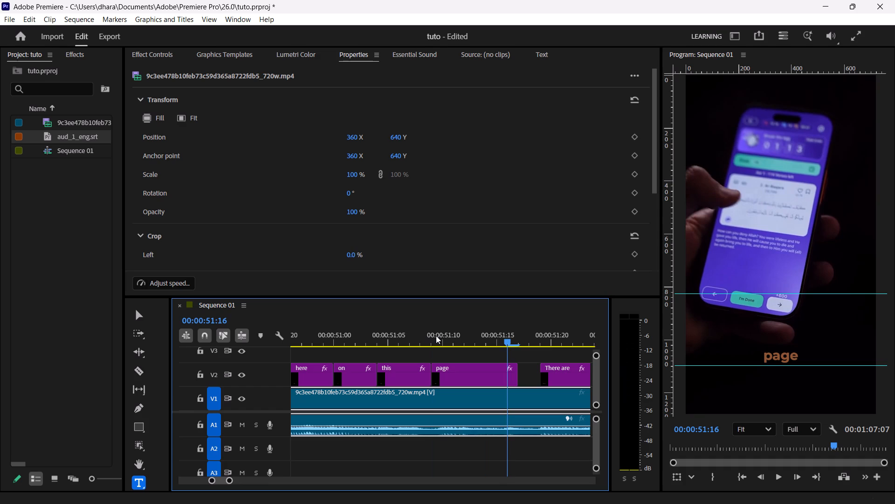
key(space)
key(space)
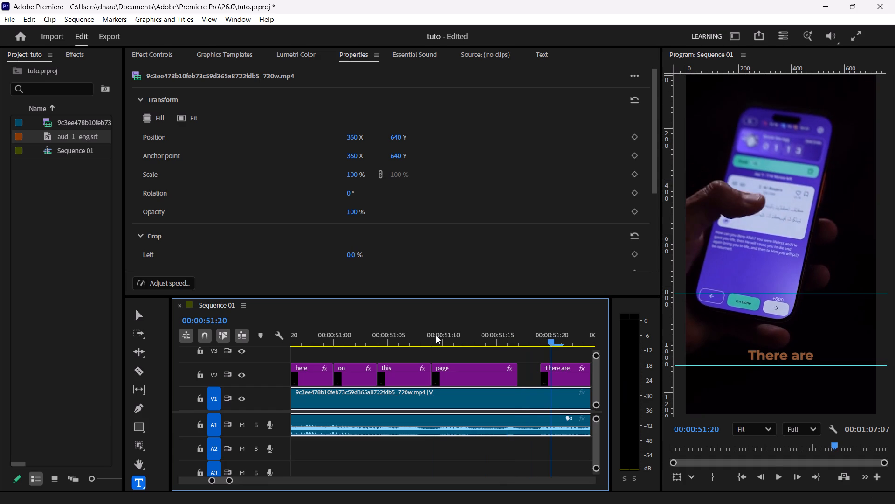
key(Page_Up)
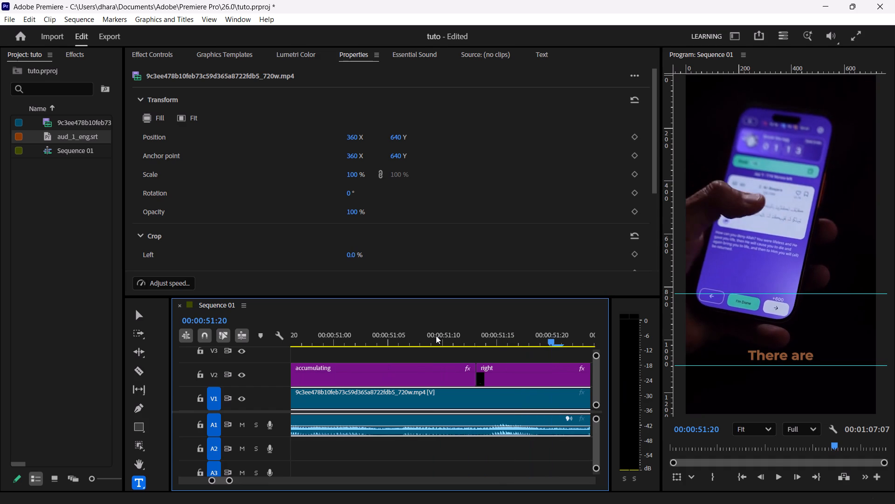
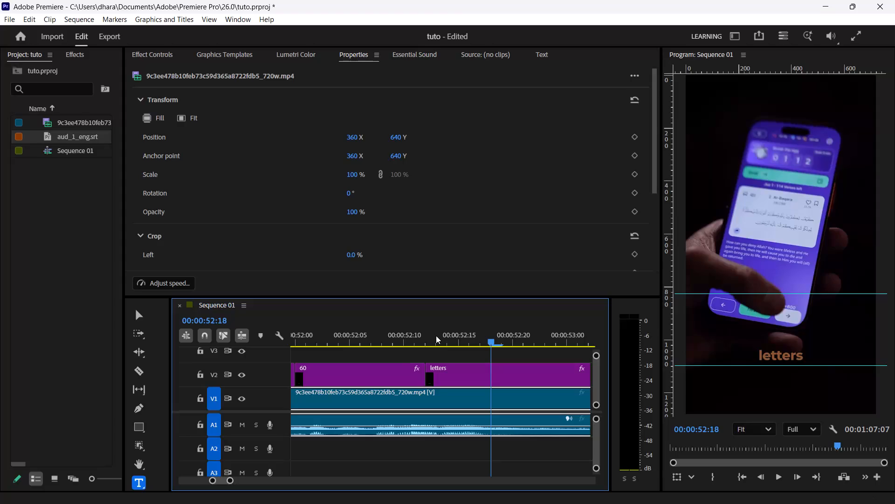
Go back to the "here" caption and play through "on", "this" and "page" in short bursts to check their timing against the speech.
key(Left)
key(Left)
key(Left)
key(Left)
key(Left)
key(Left)
key(Left)
key(Left)
key(Left)
key(Left)
key(Left)
key(Left)
key(Left)
key(Left)
key(Left)
key(Left)
key(Left)
key(Left)
key(Left)
key(Left)
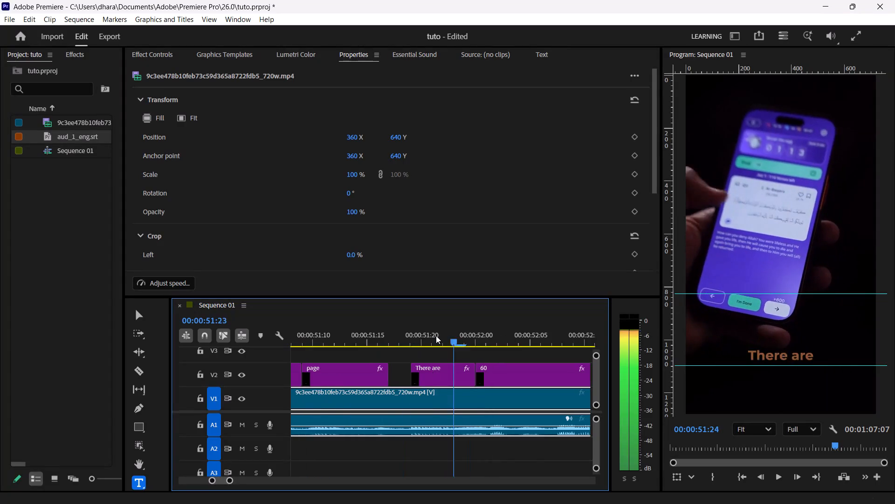
key(space)
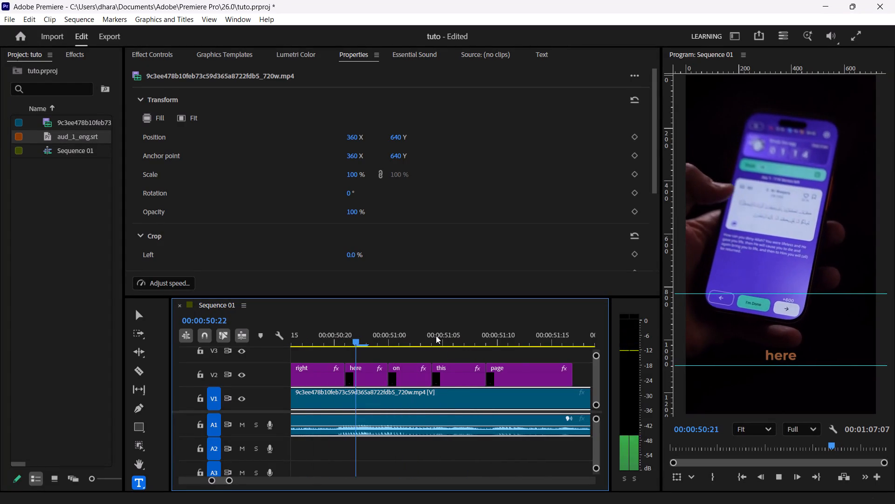
key(space)
key(space)
key(space)
key(space)
key(space)
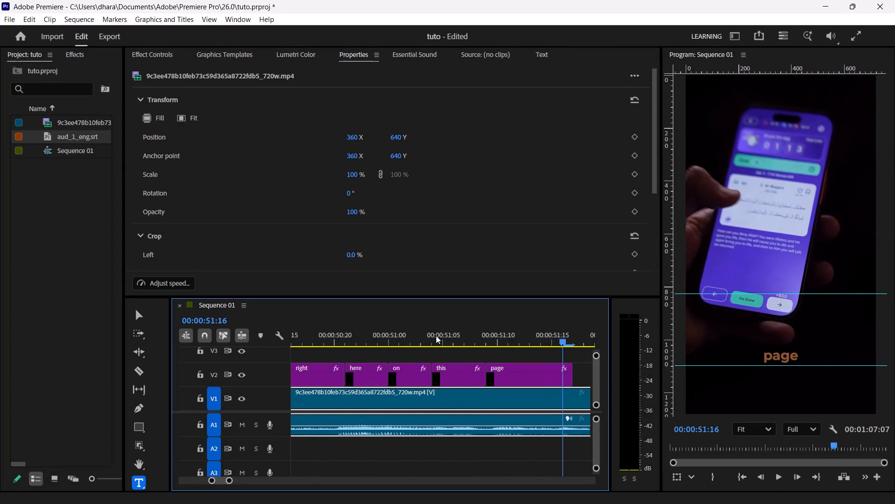
key(space)
key(space)
Step frame by frame through "There are" to find where its speech begins and extend the caption's start on V2 to about 00:00:51:18.
key(Left)
key(Left)
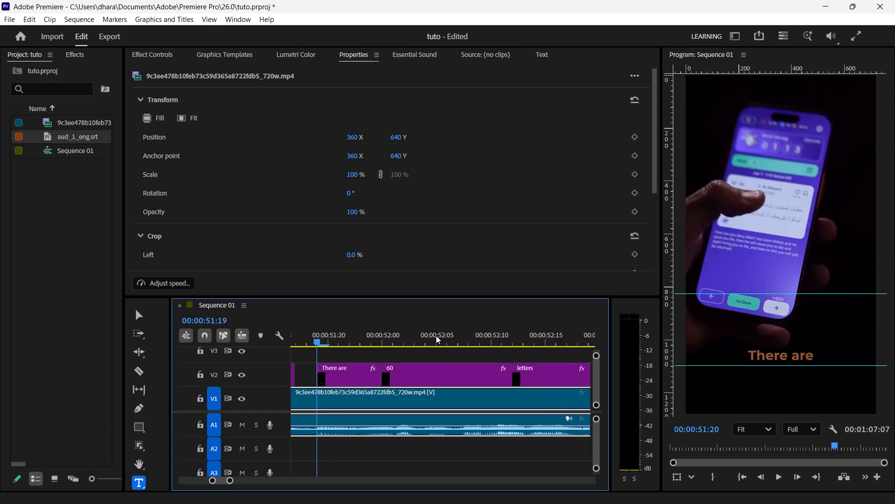
key(Left)
key(Right)
key(Right)
key(Right)
key(Right)
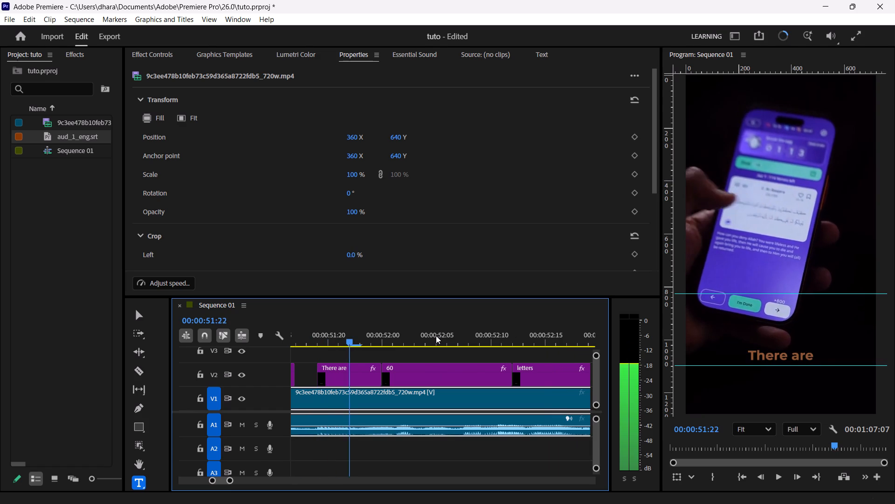
key(Right)
key(Right)
key(Right)
key(Left)
key(Left)
key(Left)
key(Left)
key(Left)
key(Left)
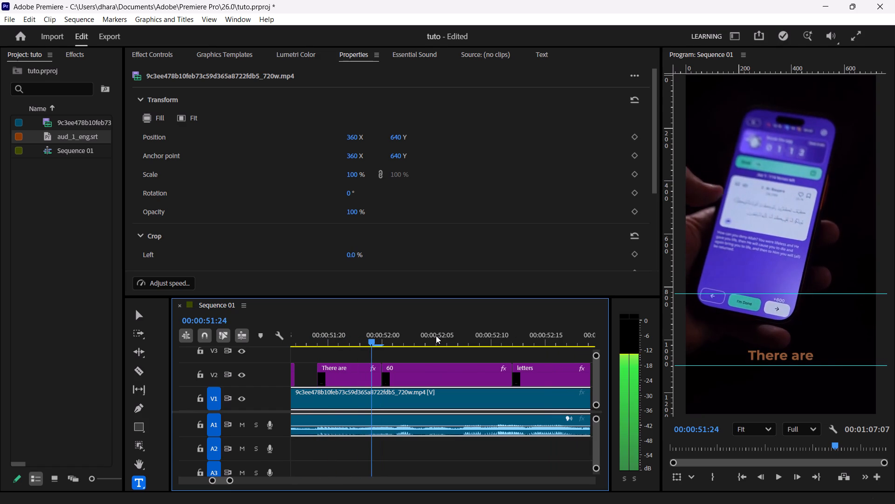
key(Left)
key(Left)
key(Left)
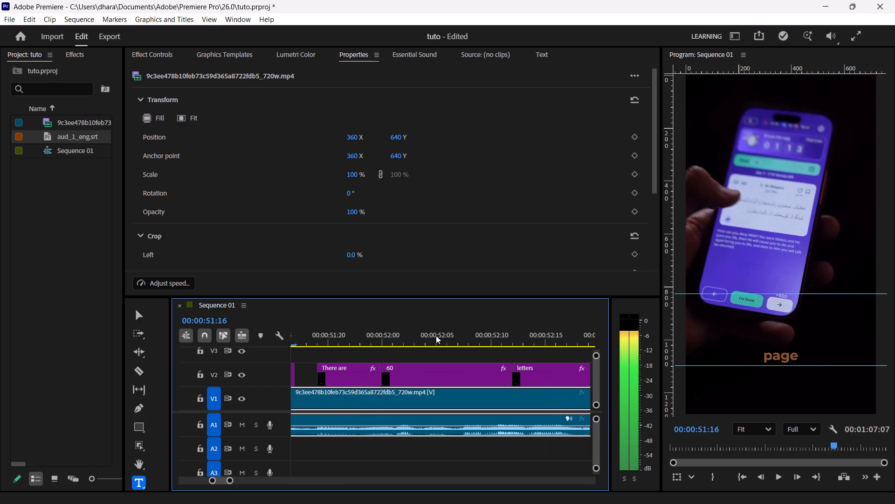
key(Right)
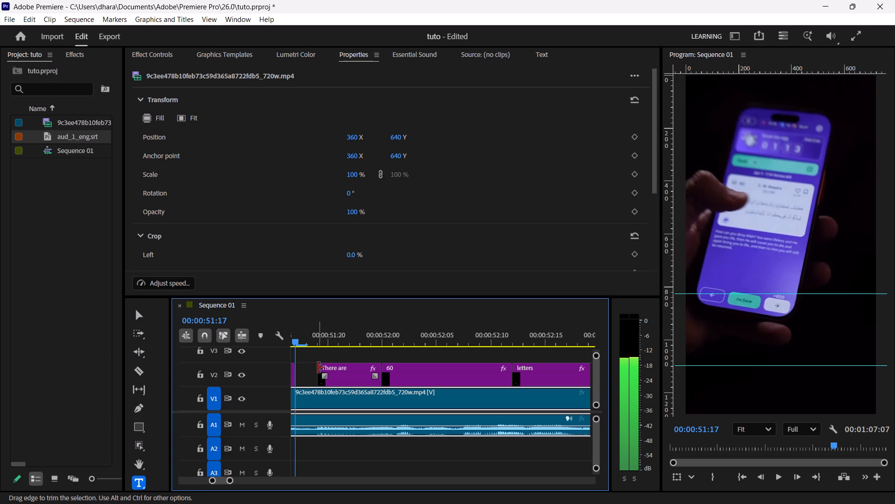
drag(318, 368, 325, 368)
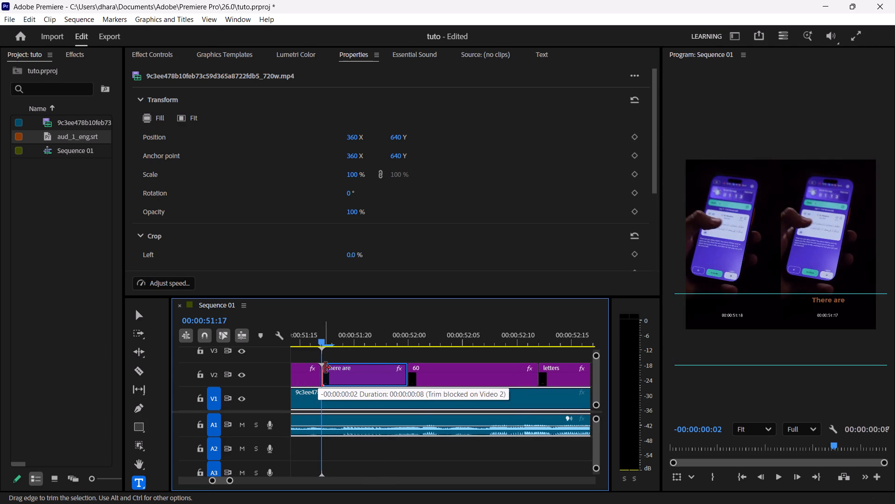
drag(325, 368, 330, 368)
Play into the "There are" caption on V2 and split it at 00:00:51:21, between the two spoken words.
key(space)
key(space)
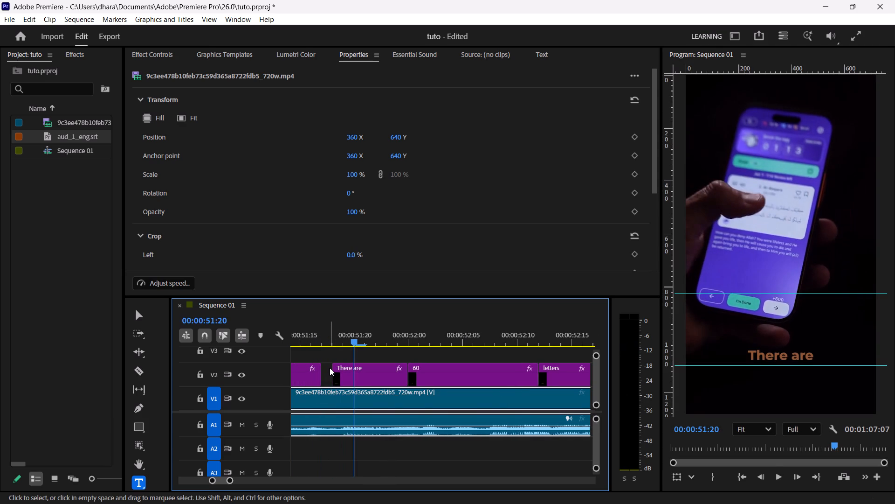
key(Right)
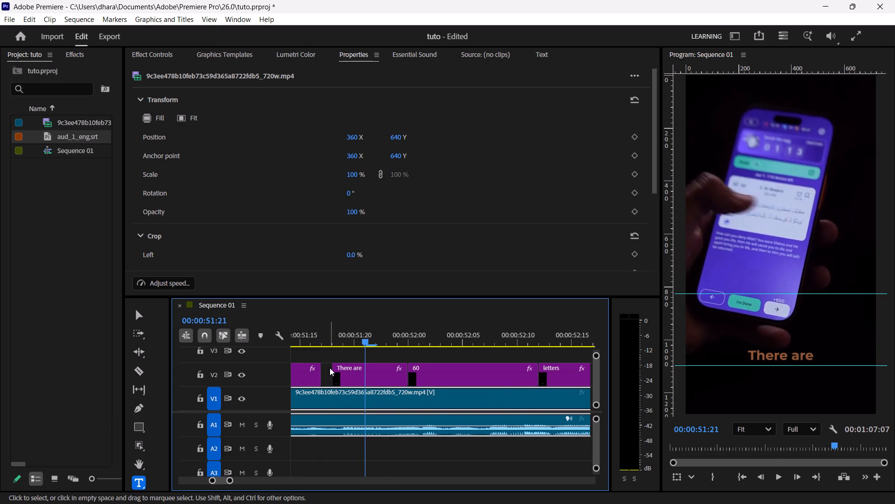
click(378, 375)
key(ctrl+k)
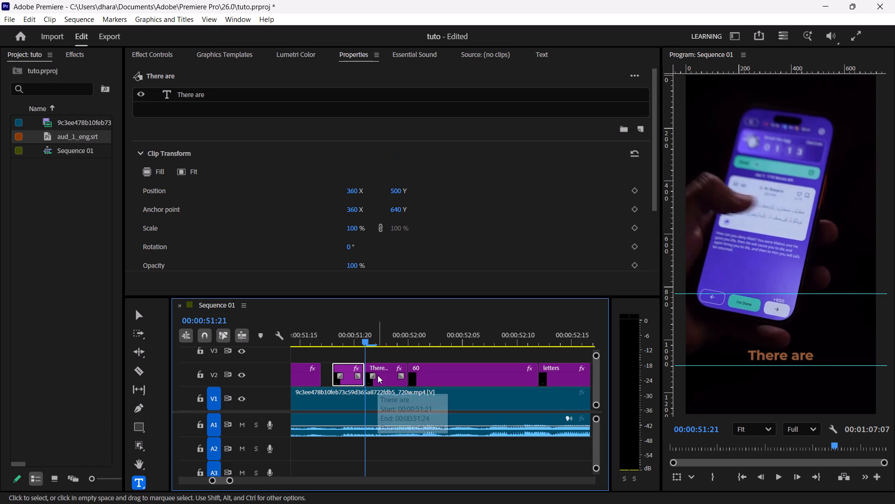
Change the text of the second "There are" caption piece on V2 to "are" by removing the word "There".
click(348, 376)
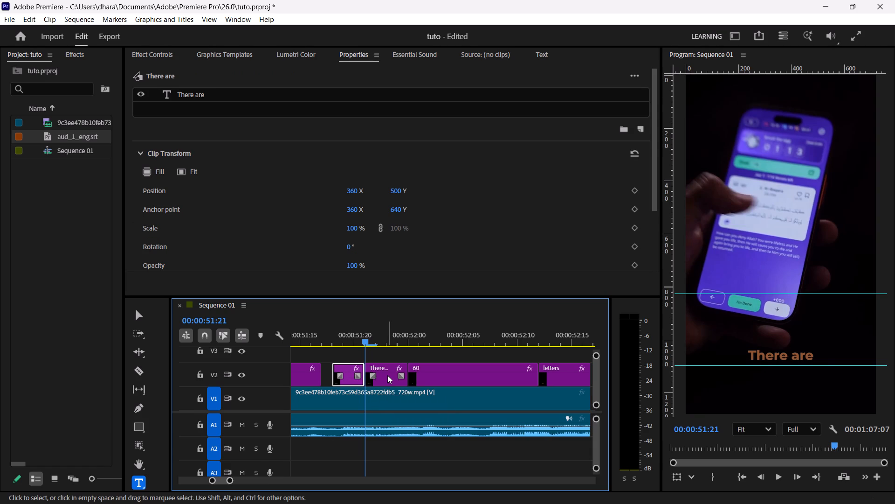
click(387, 375)
click(785, 354)
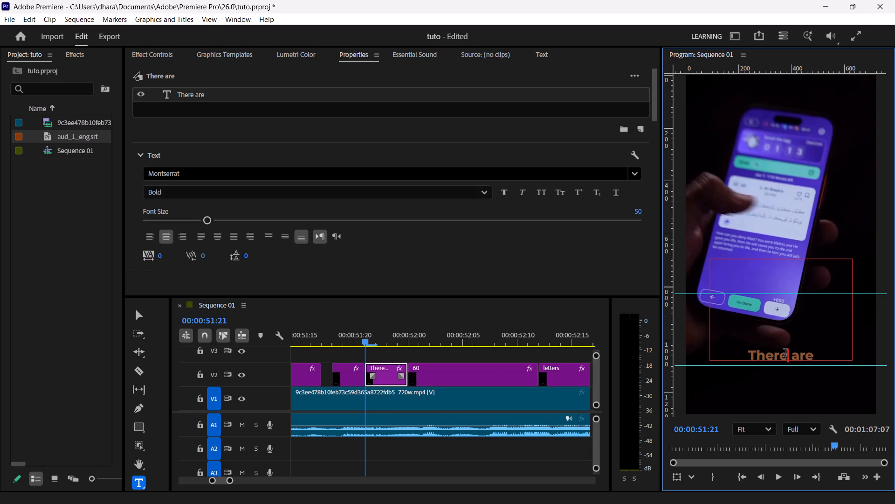
key(Right)
key(BackSpace)
key(BackSpace)
key(BackSpace)
key(BackSpace)
key(BackSpace)
key(BackSpace)
key(BackSpace)
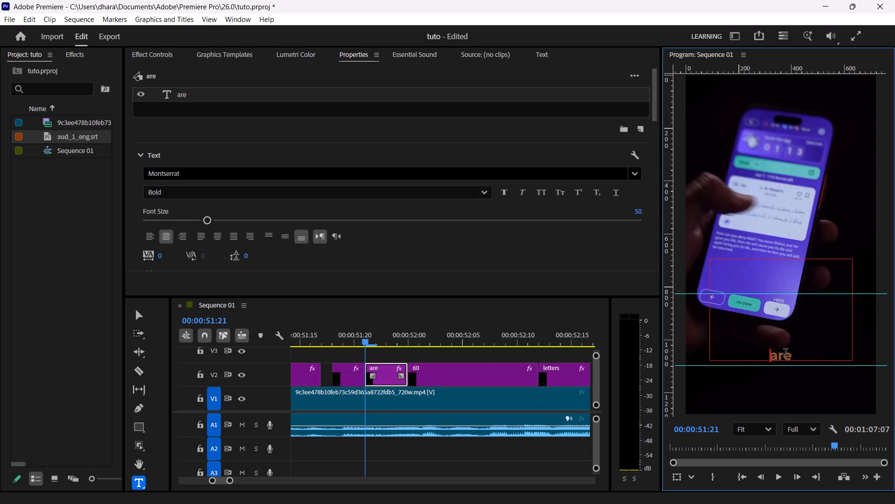
Change the text of the first "There are" caption piece on V2 to "There" by removing the word "are".
click(351, 336)
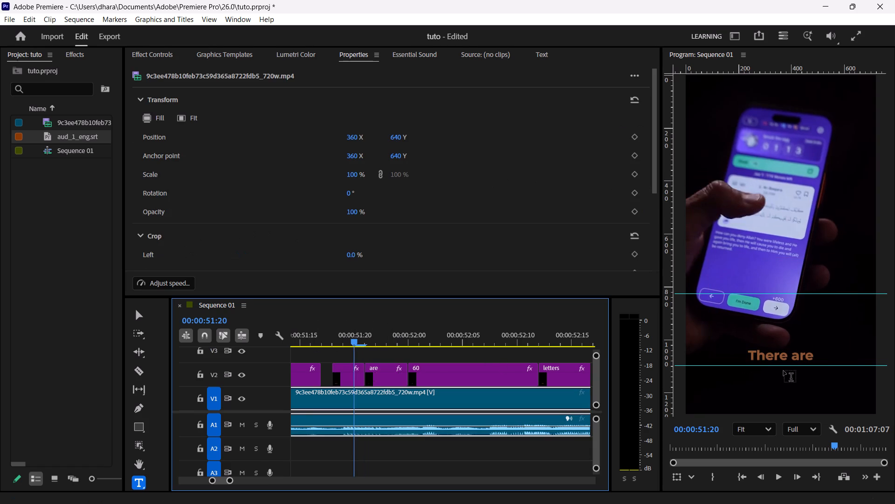
click(810, 358)
key(BackSpace)
key(BackSpace)
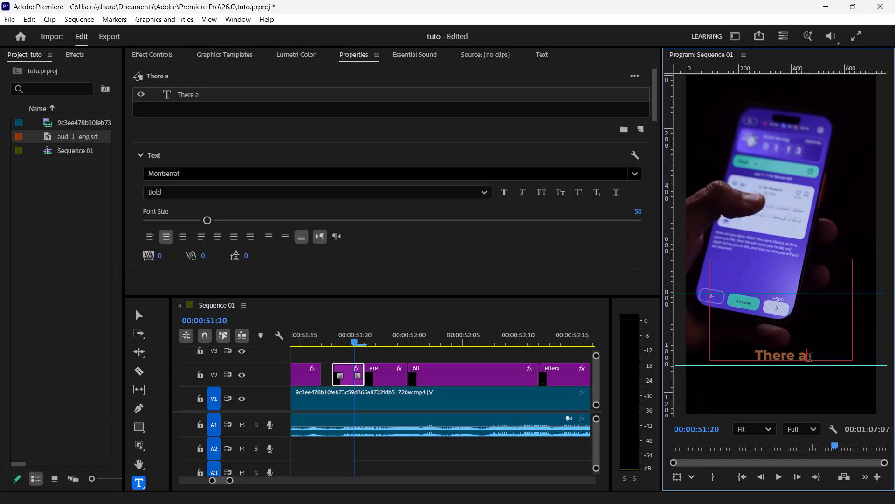
key(BackSpace)
key(BackSpace)
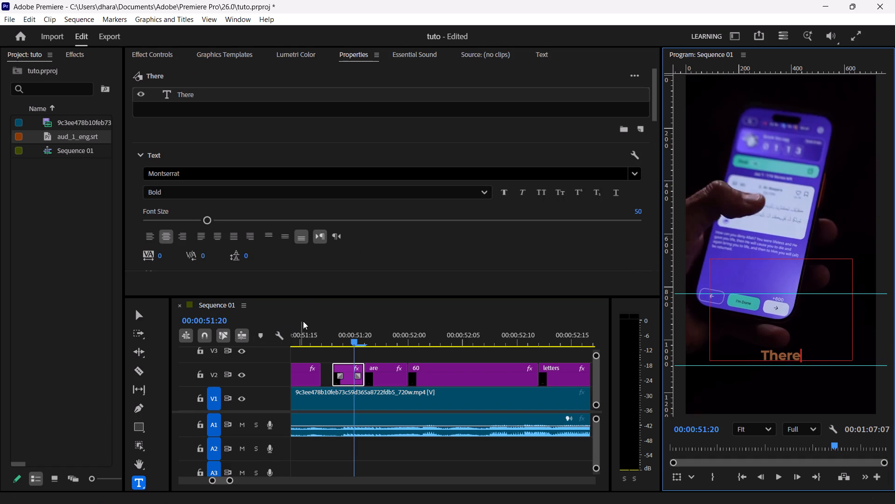
Play from about 00:00:51:15 through "There" and "are" in short bursts and trim the end of the "are" caption to 00:00:51:23.
click(303, 338)
key(space)
key(space)
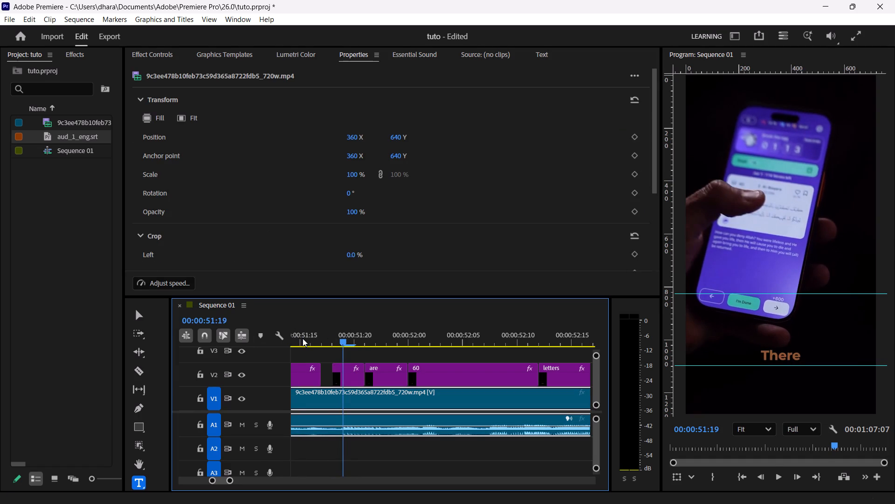
key(space)
key(space)
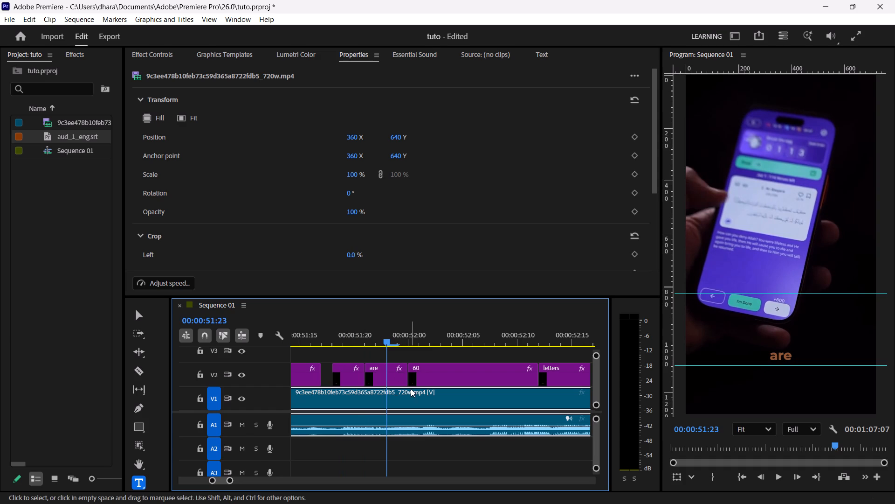
drag(408, 377, 396, 377)
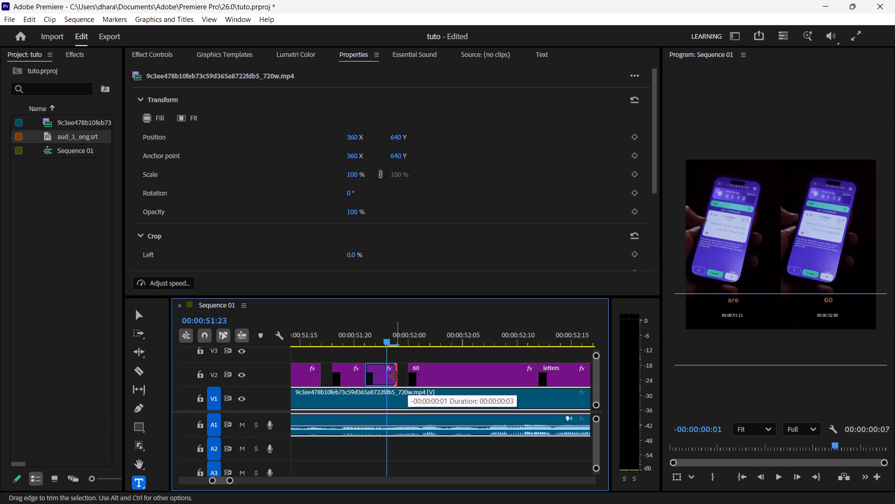
drag(396, 377, 391, 376)
Extend the start of the "60" caption on V2 back to 00:00:51:24.
key(Right)
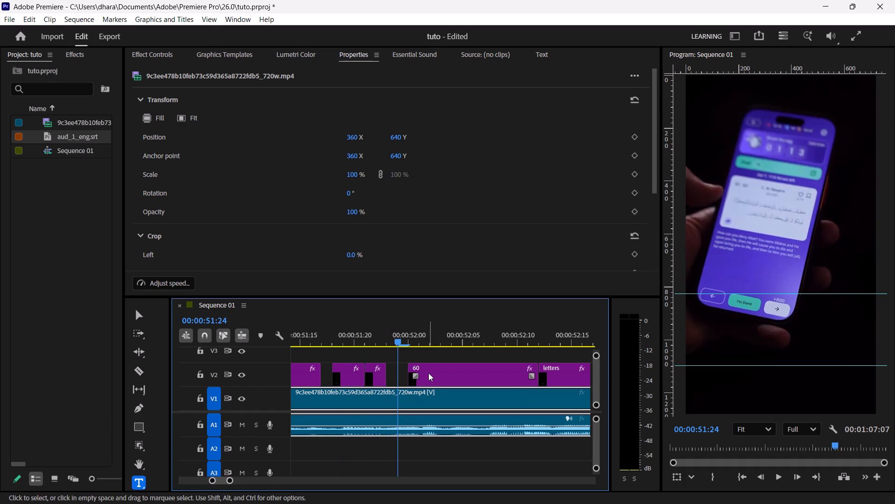
drag(410, 369, 401, 369)
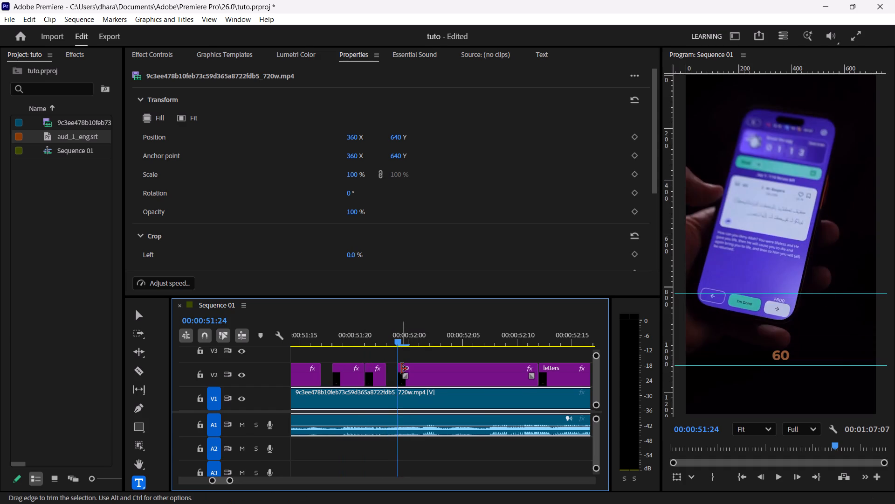
Play through the spoken "60" and trim the end of its caption on V2 to 00:00:52:07.
key(space)
key(space)
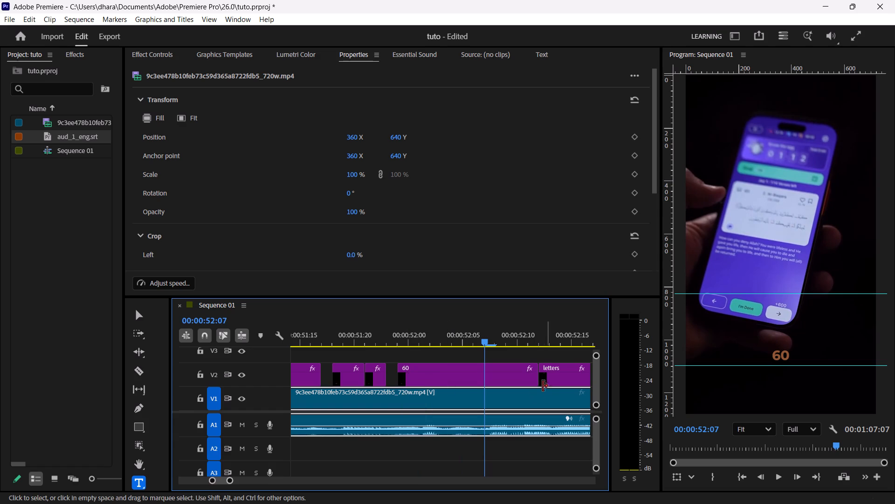
drag(538, 371, 491, 374)
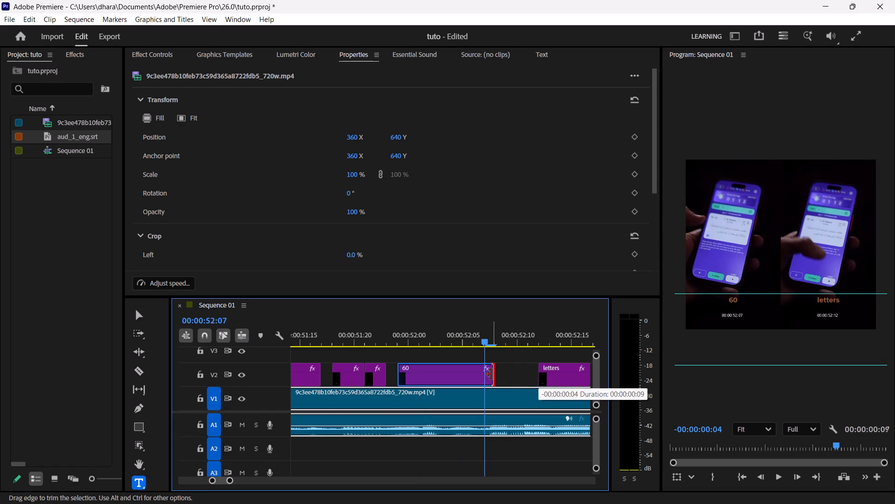
drag(491, 374, 488, 374)
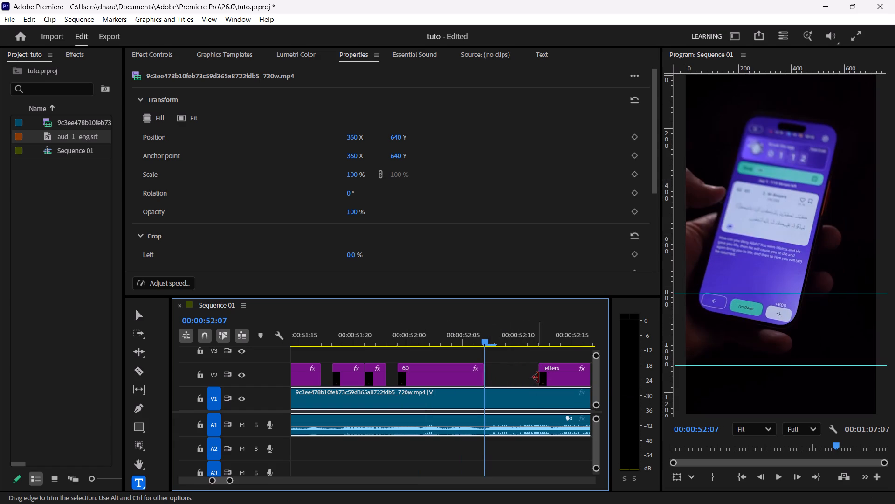
Extend the start of the "letters" caption on V2 back to 00:00:52:07 so it meets the "60" caption.
drag(541, 374, 530, 374)
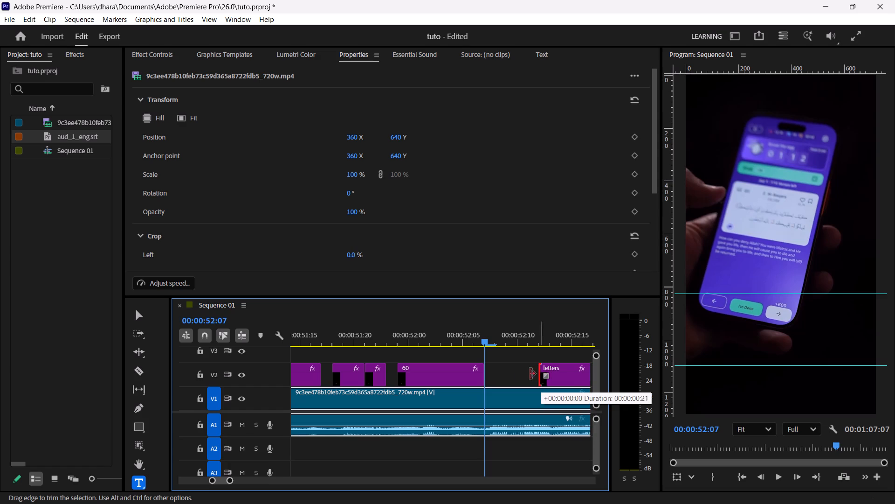
drag(530, 374, 487, 375)
Play through the spoken "letters" in short bursts and trim the end of its caption on V2 to 00:00:52:21.
key(space)
key(space)
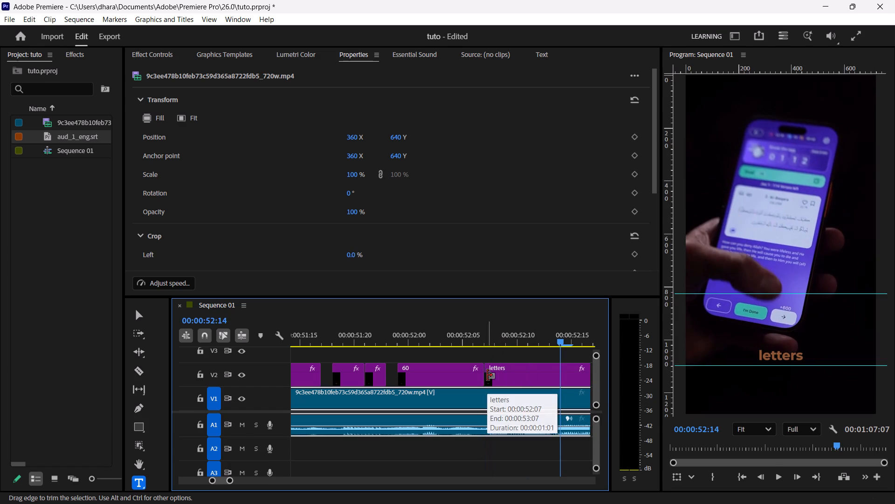
key(space)
key(space)
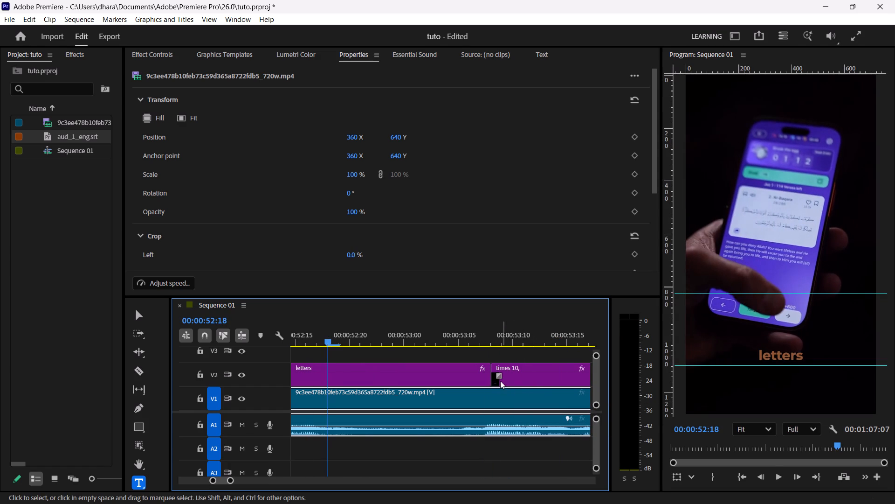
key(space)
key(space)
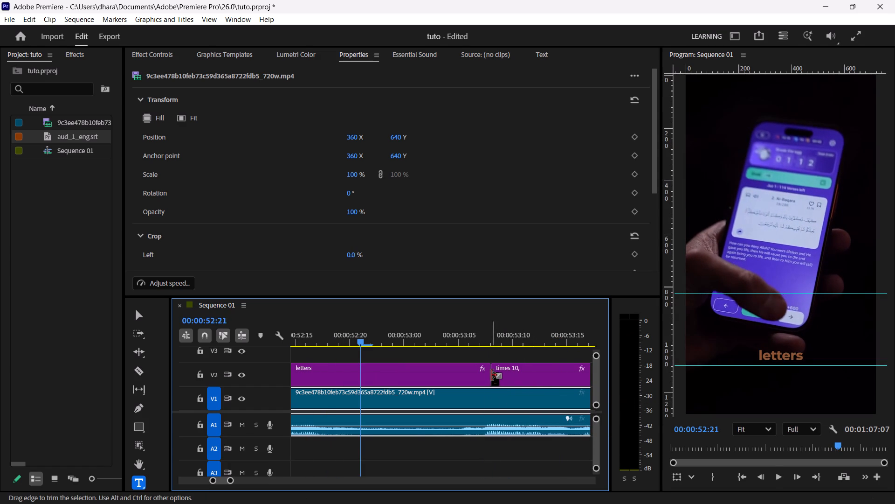
drag(489, 373, 376, 377)
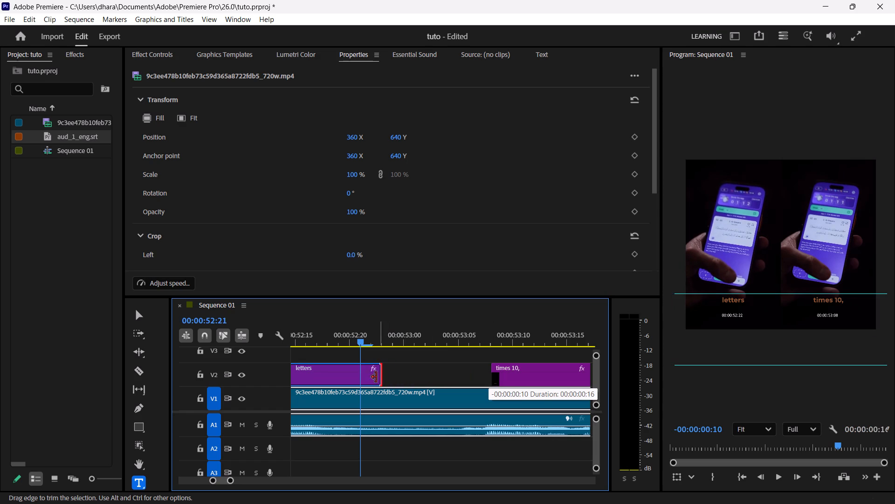
drag(376, 377, 363, 376)
Play through the gap after "letters" in short bursts and extend the start of the "times 10," caption back to 00:00:53:04.
key(space)
key(space)
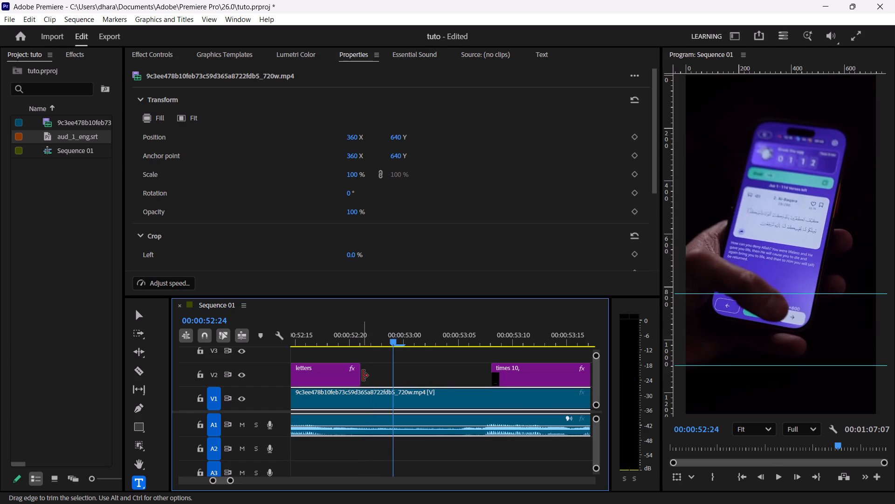
key(space)
key(space)
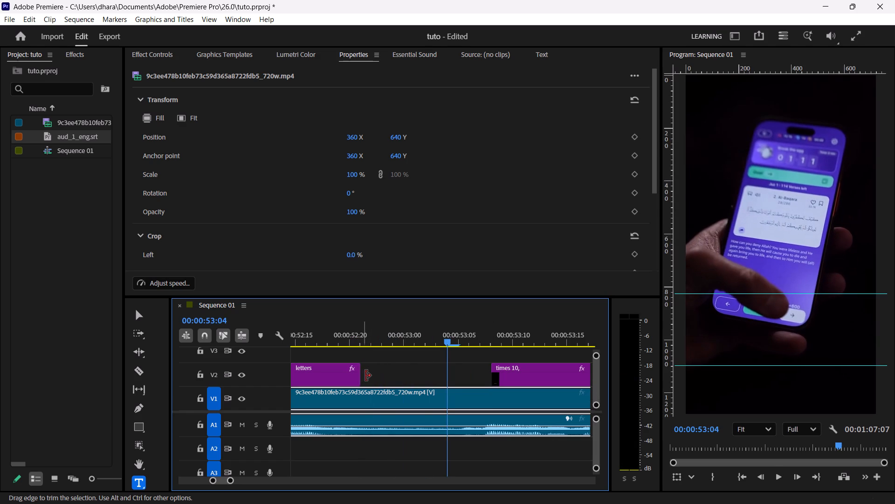
drag(492, 372, 479, 372)
drag(479, 372, 449, 369)
Play through the start of the spoken "times 10" and split the "times 10," caption on V2 at 00:00:53:13.
key(space)
key(space)
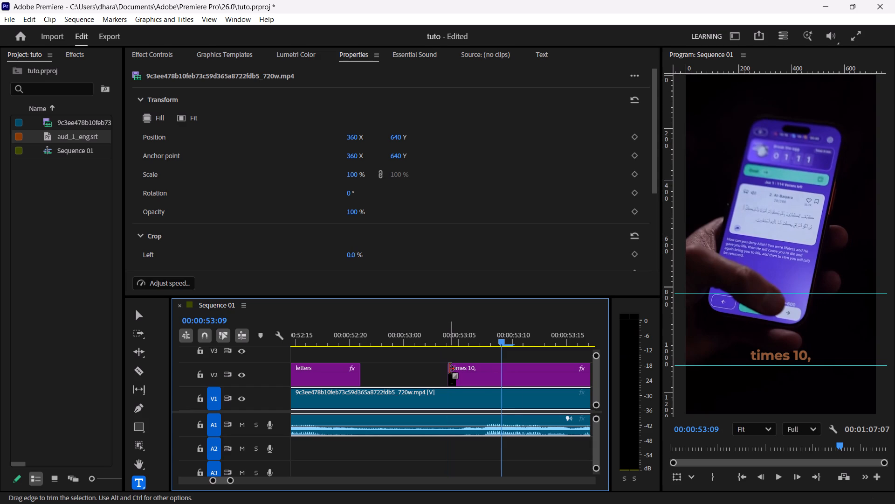
key(Right)
key(Right)
key(Right)
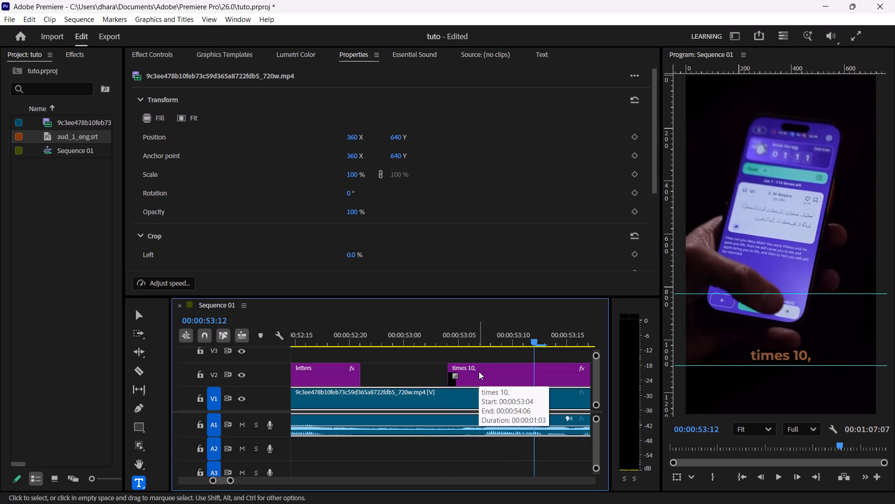
key(Right)
click(523, 375)
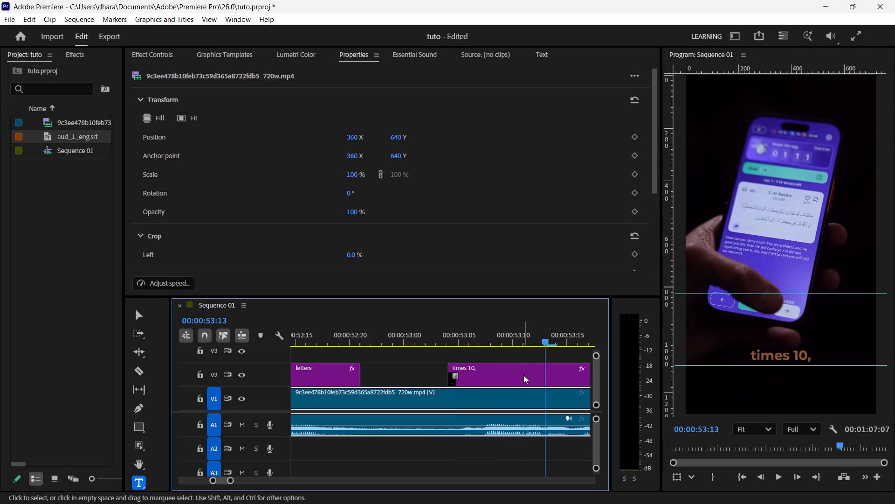
key(ctrl+k)
Split the second "times 10," piece on V2 at 00:00:53:15 and delete the short middle piece.
key(space)
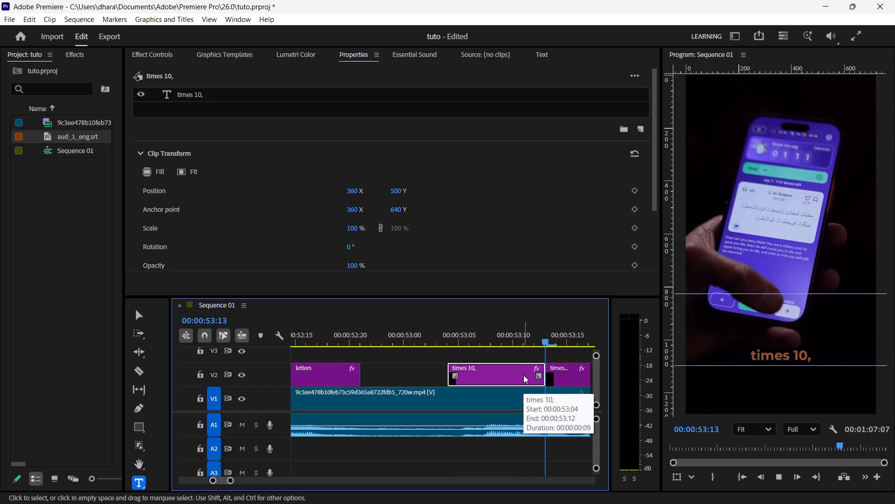
key(space)
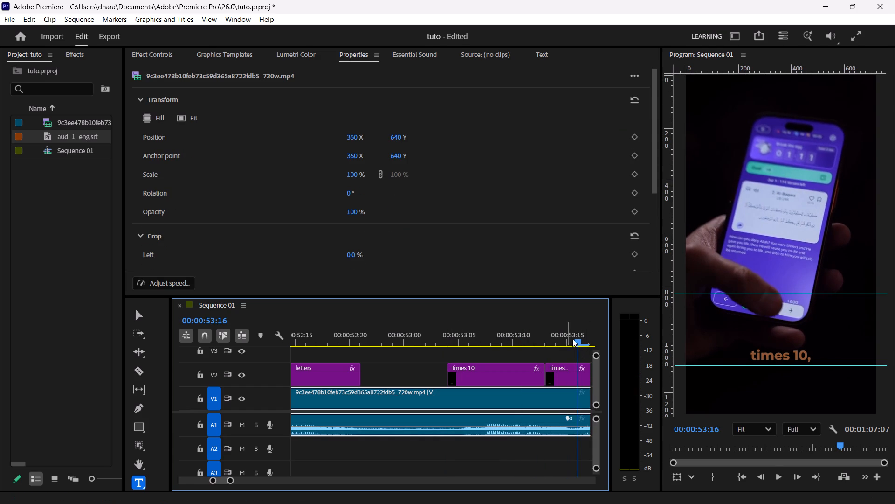
click(567, 340)
drag(567, 340, 572, 345)
click(561, 379)
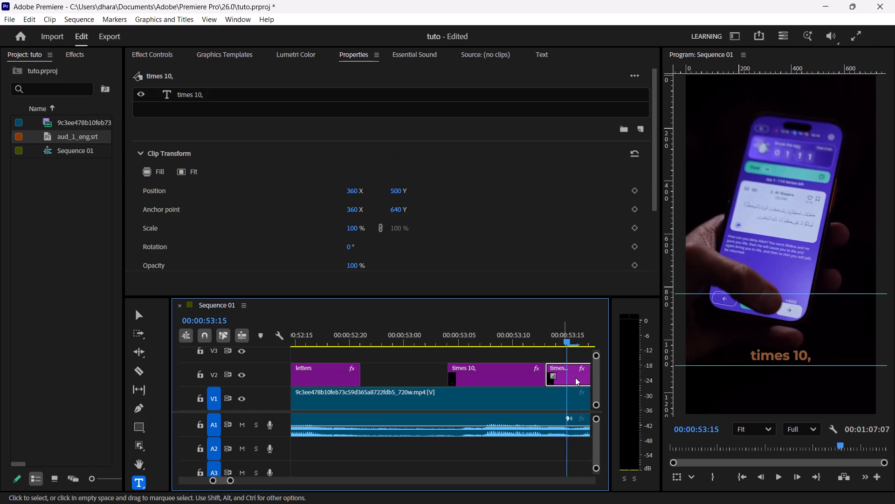
key(ctrl+k)
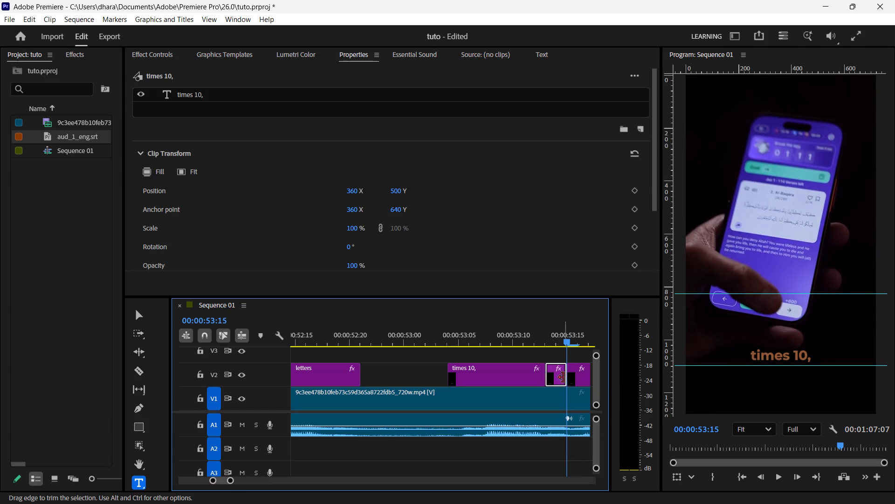
click(560, 378)
key(Delete)
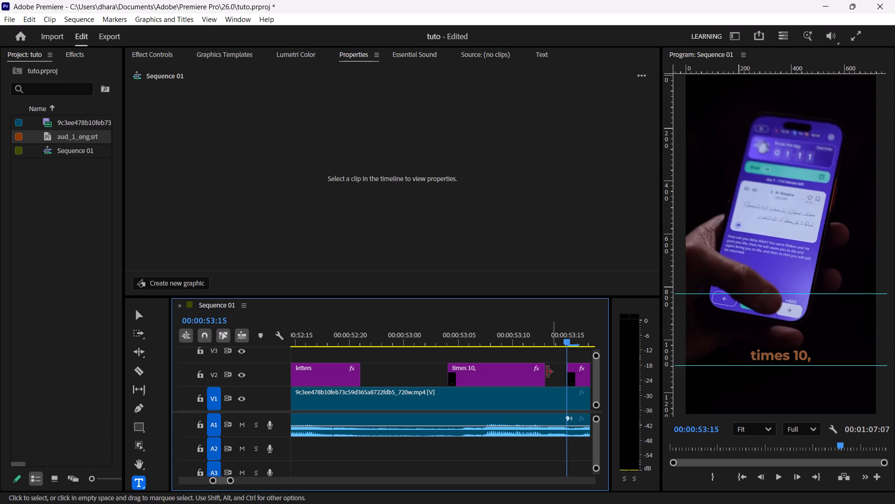
Extend the end of the first "times 10," caption piece on V2 to 00:00:53:14.
key(Left)
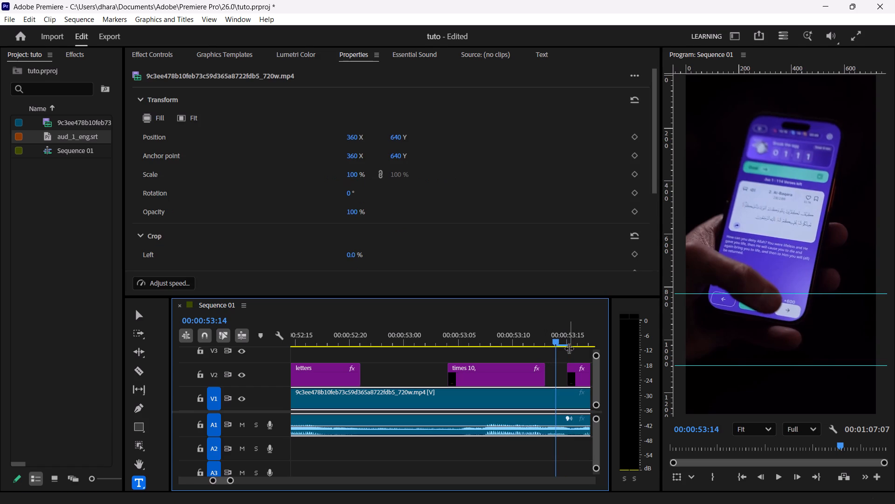
drag(545, 372, 556, 372)
Replace the text of the first "times 10," caption piece on V2 with "Times".
click(507, 331)
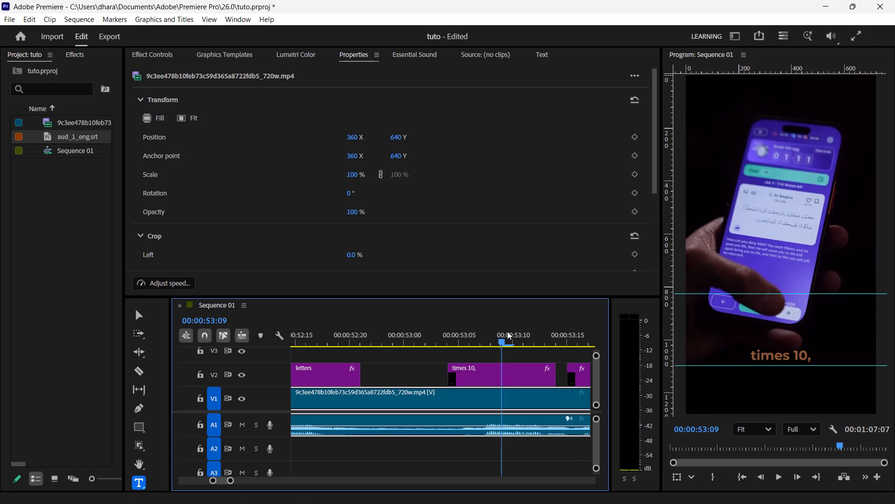
double_click(528, 378)
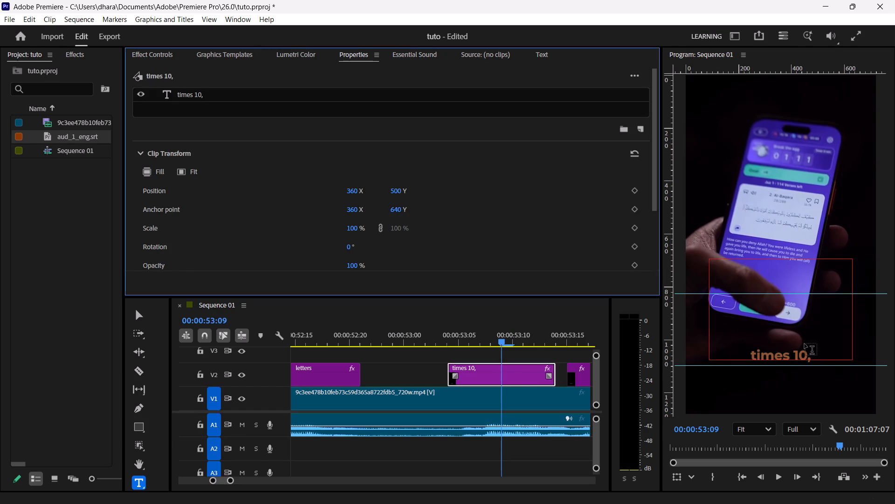
click(808, 347)
key(Right)
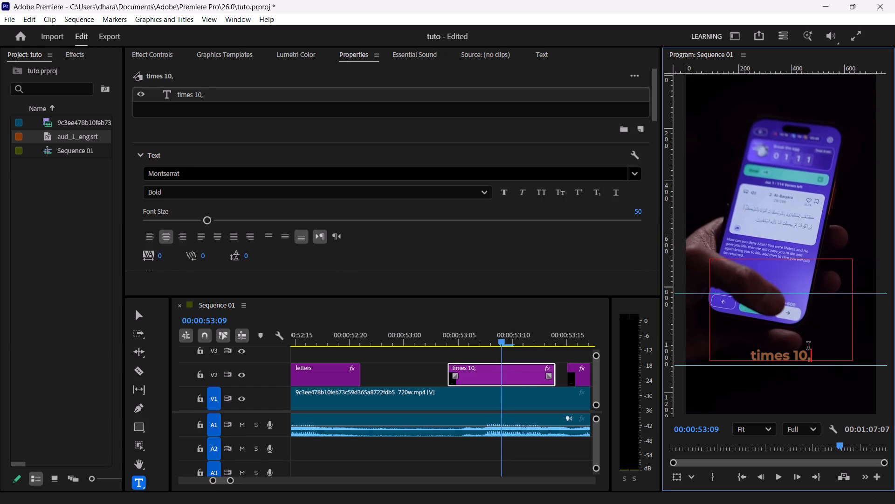
key(BackSpace)
key(BackSpace)
key(BackSpace)
key(BackSpace)
key(BackSpace)
key(BackSpace)
key(BackSpace)
key(BackSpace)
key(BackSpace)
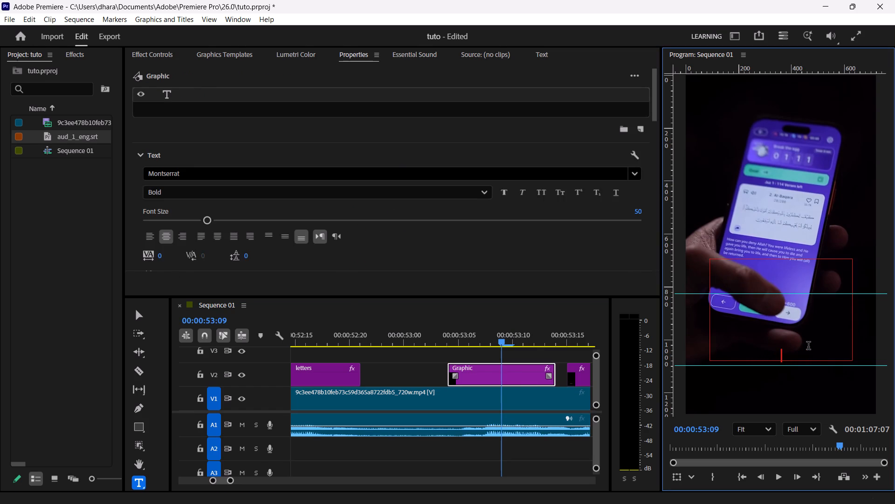
text(Times)
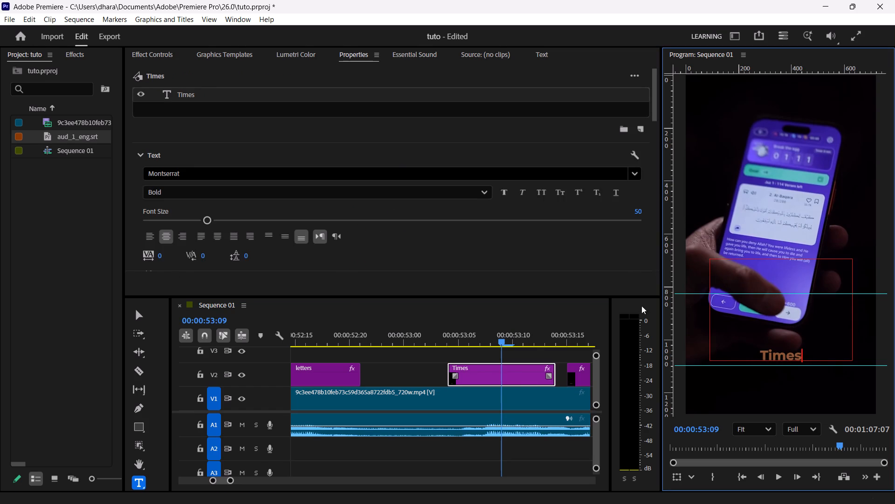
Shorten the text of the remaining "times 10," caption piece starting at 00:00:53:15 to "10".
click(580, 344)
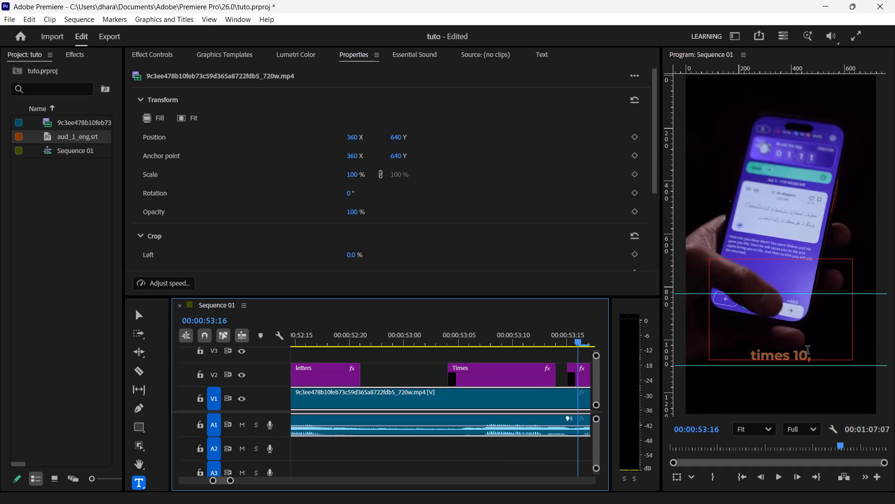
click(810, 351)
key(BackSpace)
key(Left)
key(Left)
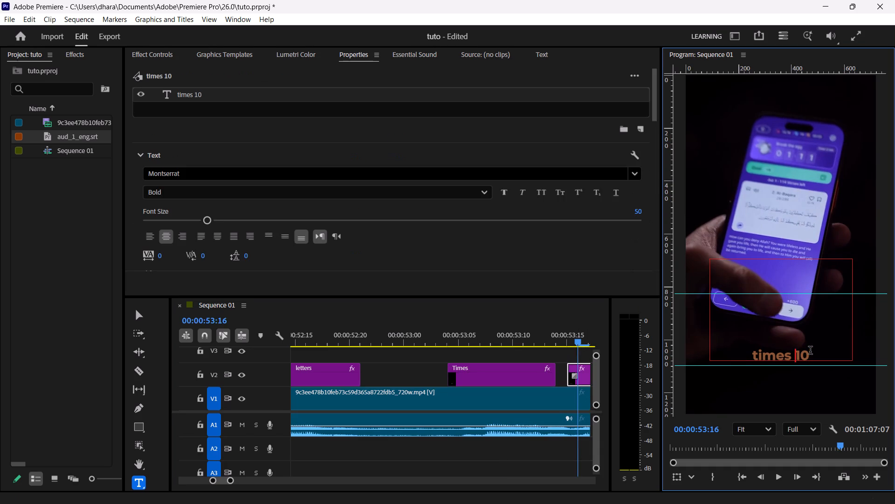
key(BackSpace)
key(BackSpace)
key(BackSpace)
key(BackSpace)
key(BackSpace)
key(BackSpace)
key(BackSpace)
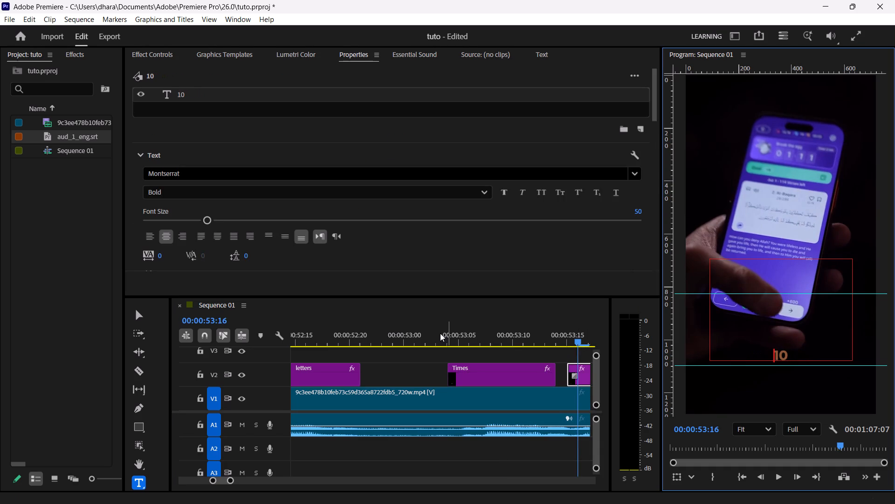
Play through the "Times" and "10" captions in short bursts and trim the end of "10" on V2 to 00:00:54:01.
click(454, 333)
key(space)
key(space)
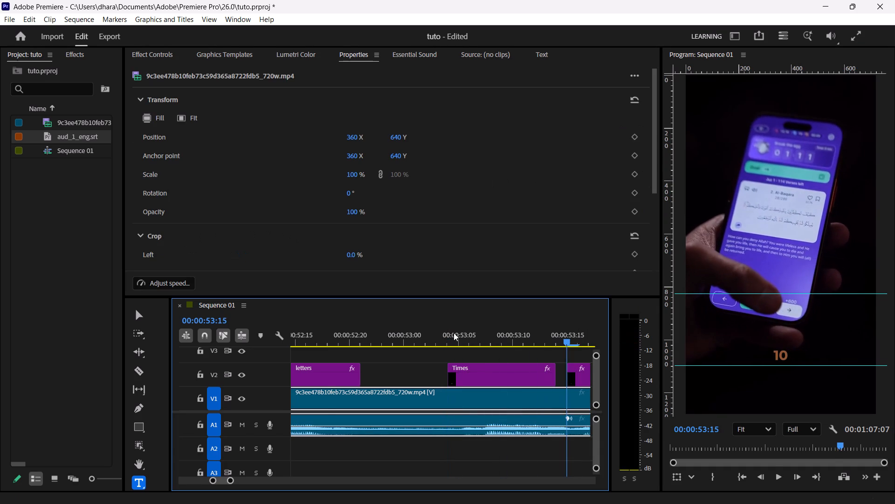
key(space)
key(space)
key(space)
key(space)
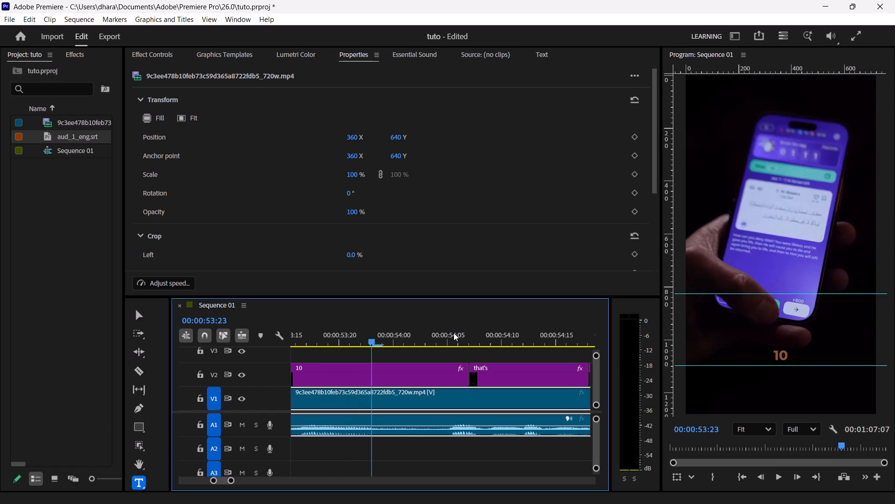
key(space)
key(space)
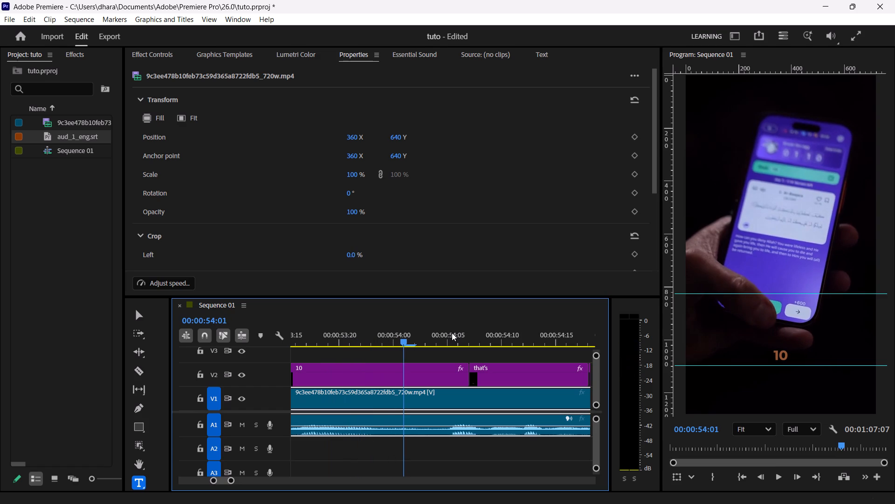
drag(468, 379, 423, 380)
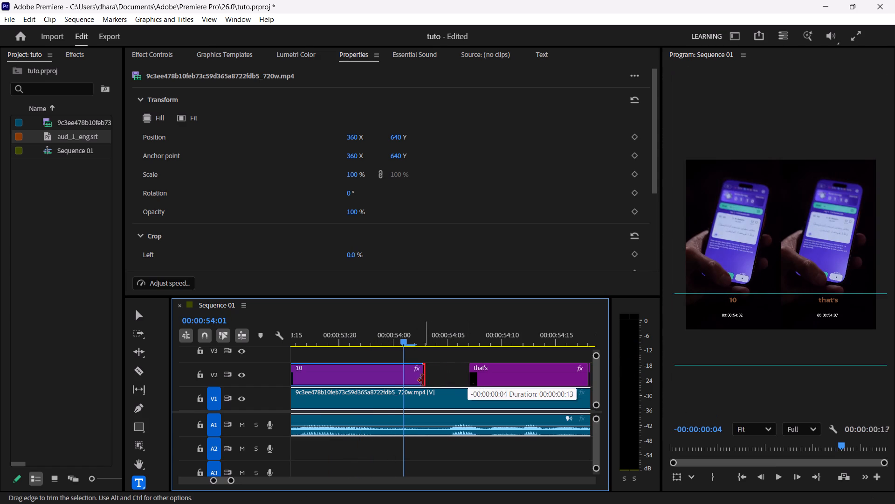
drag(423, 380, 403, 380)
Play through the gap after "10" and move the "that's" caption on V2 earlier to start at 00:00:54:04.
key(space)
key(space)
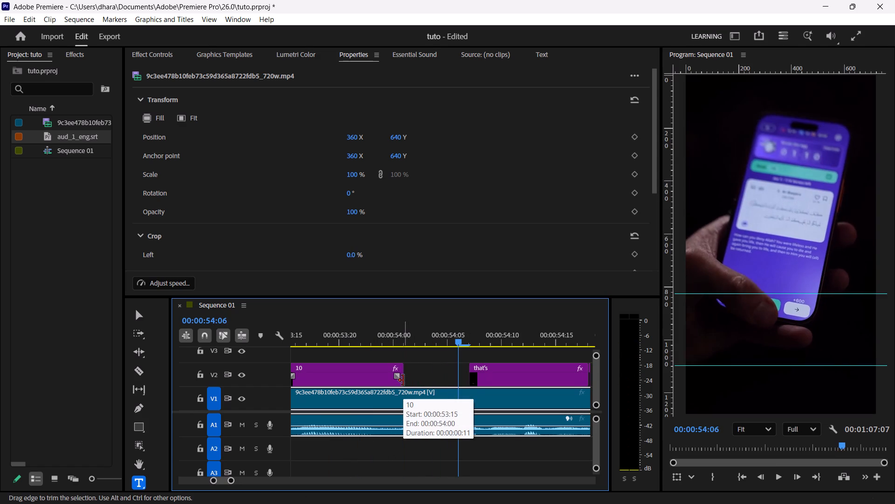
key(Left)
key(Left)
drag(529, 365, 492, 365)
Play through the spoken "that's" in short bursts and trim the end of its caption on V2 to 00:00:54:12.
key(space)
key(space)
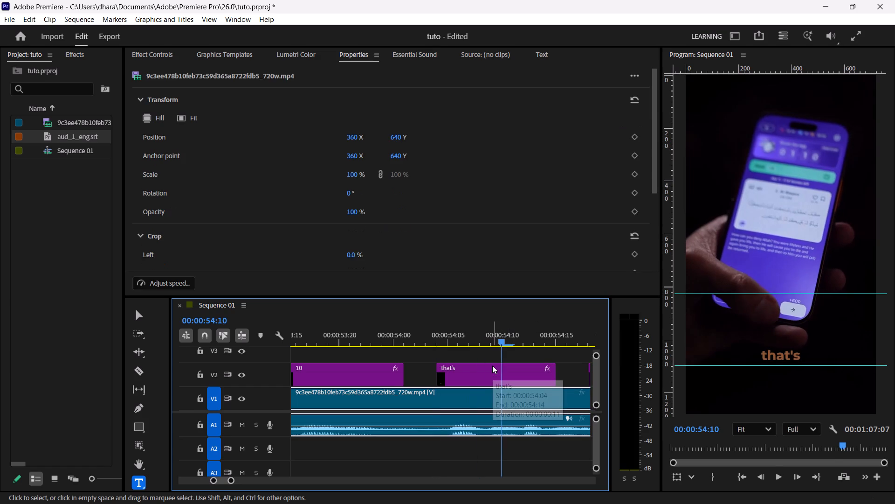
key(space)
key(space)
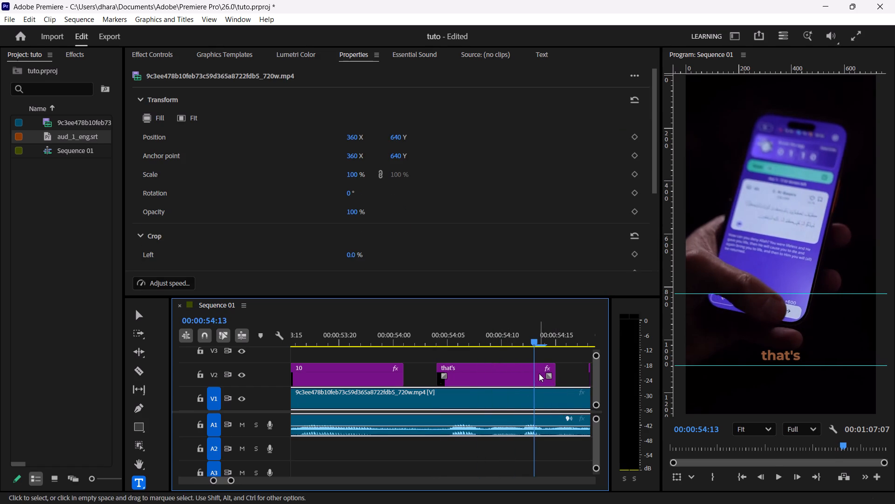
click(519, 375)
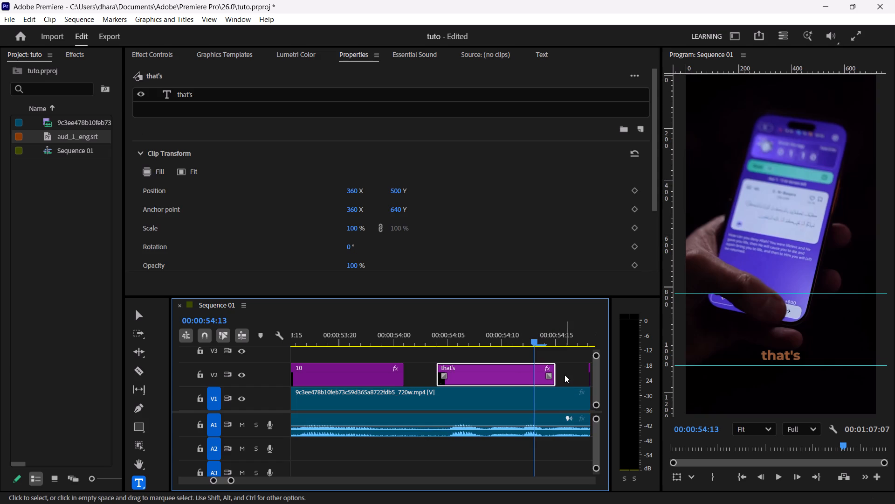
drag(556, 373, 533, 373)
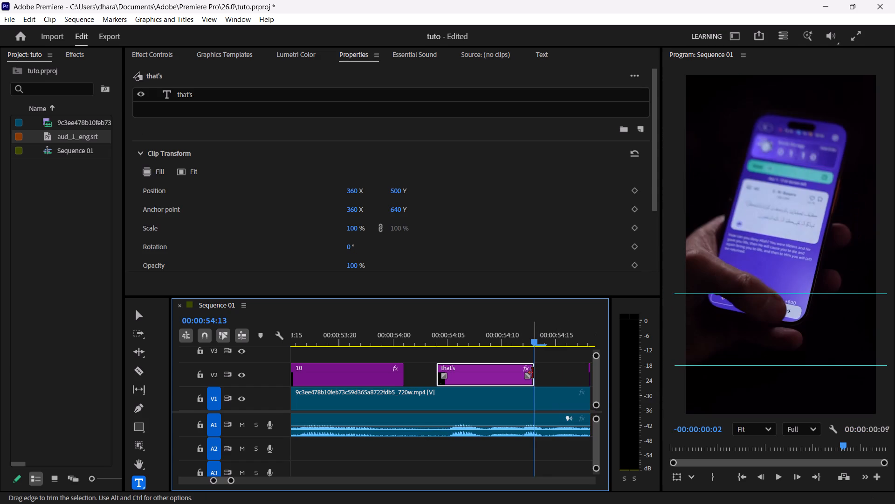
key(Left)
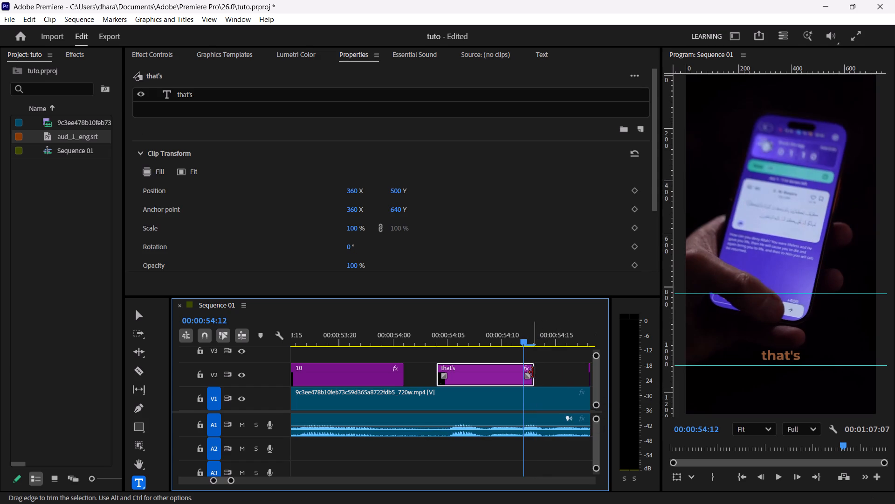
drag(533, 372, 519, 374)
Move the "600, and" caption on V2 earlier to start at 00:00:54:12, directly after the "that's" caption.
key(Right)
key(Right)
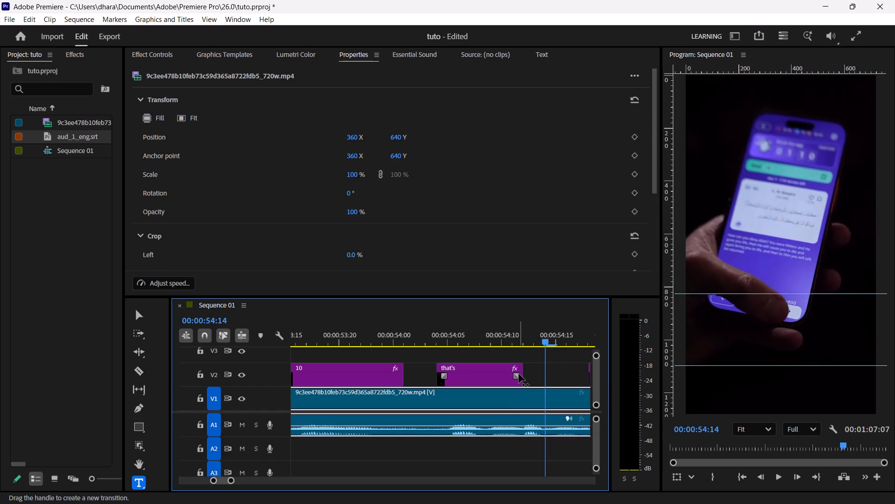
key(Right)
key(Right)
key(Right)
key(Right)
key(Right)
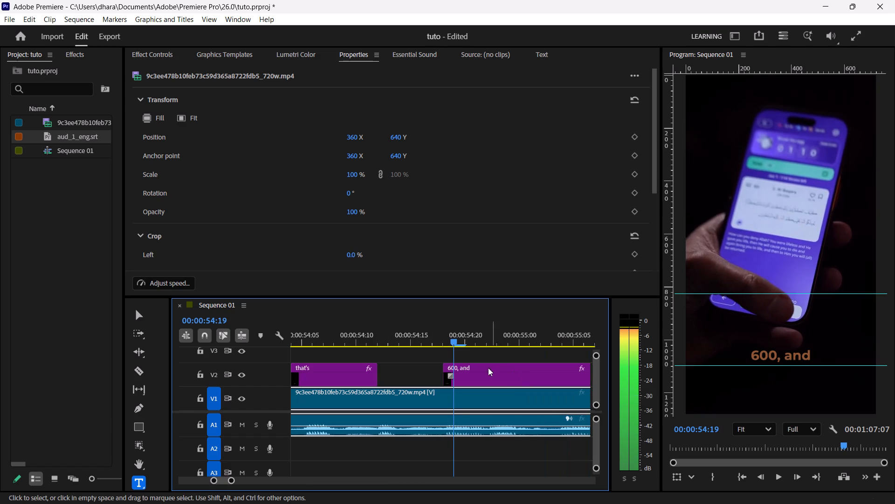
drag(478, 365, 429, 345)
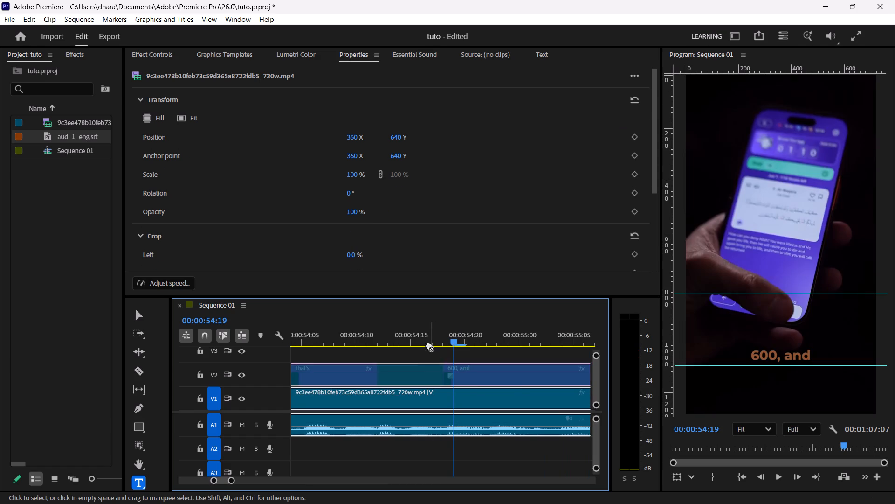
drag(429, 345, 343, 503)
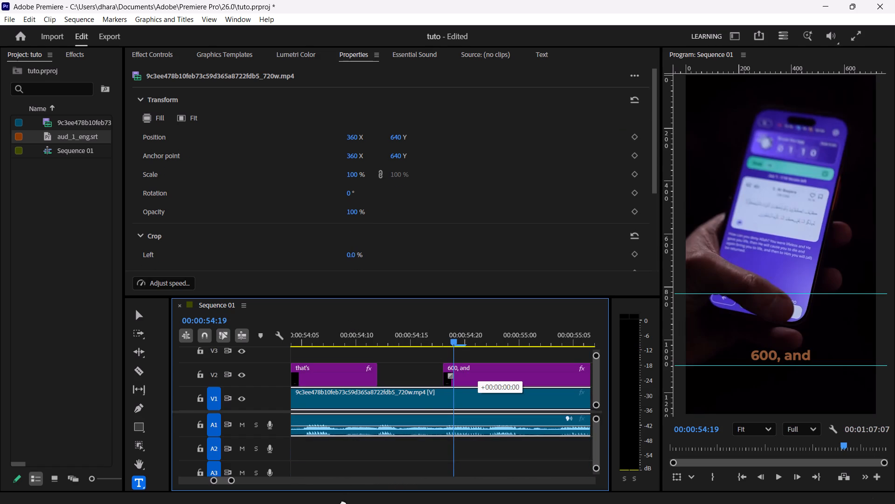
drag(343, 503, 343, 503)
drag(482, 365, 477, 365)
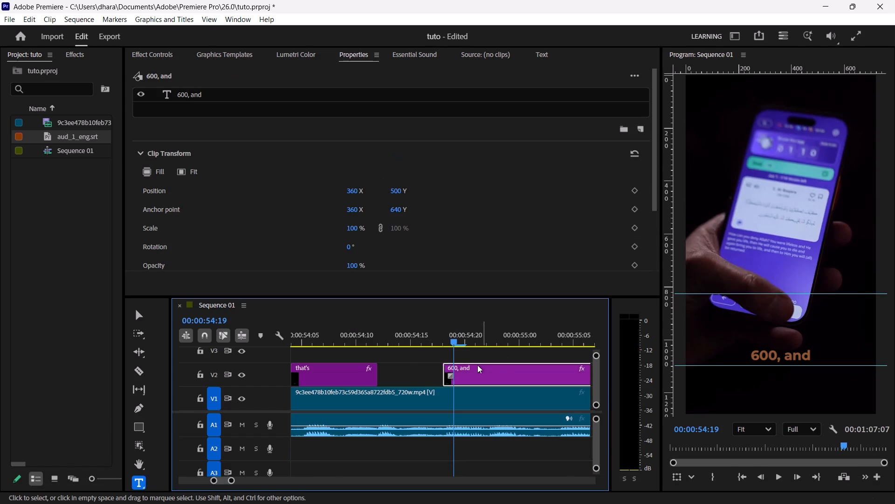
drag(477, 365, 417, 364)
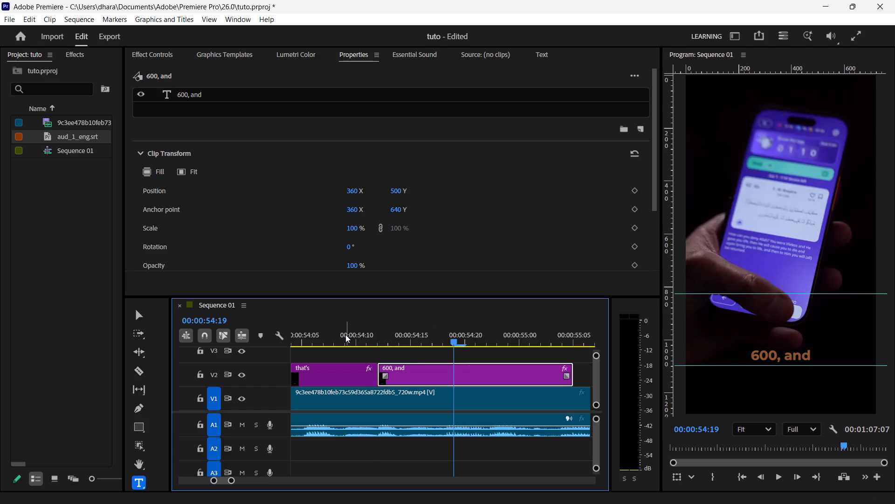
Play through the "600, and" caption in short bursts and extend its end on V2 to 00:00:55:08.
click(342, 329)
key(space)
key(space)
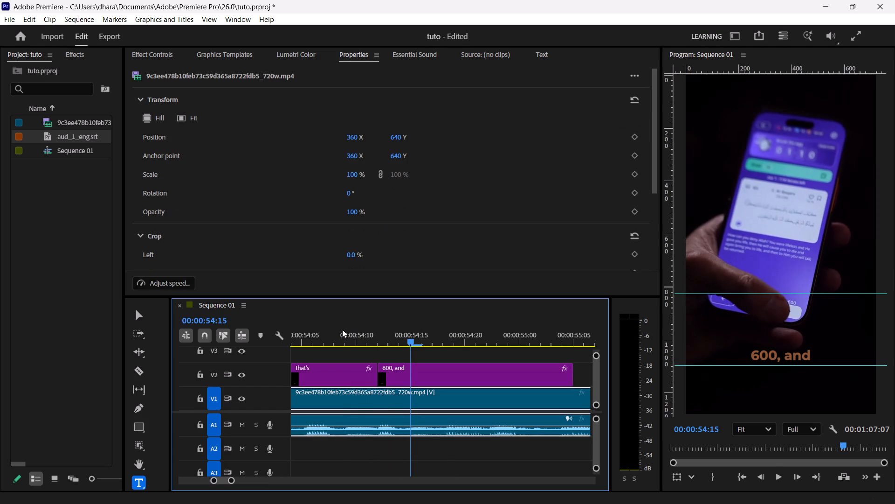
key(space)
key(space)
key(space)
key(space)
key(space)
key(space)
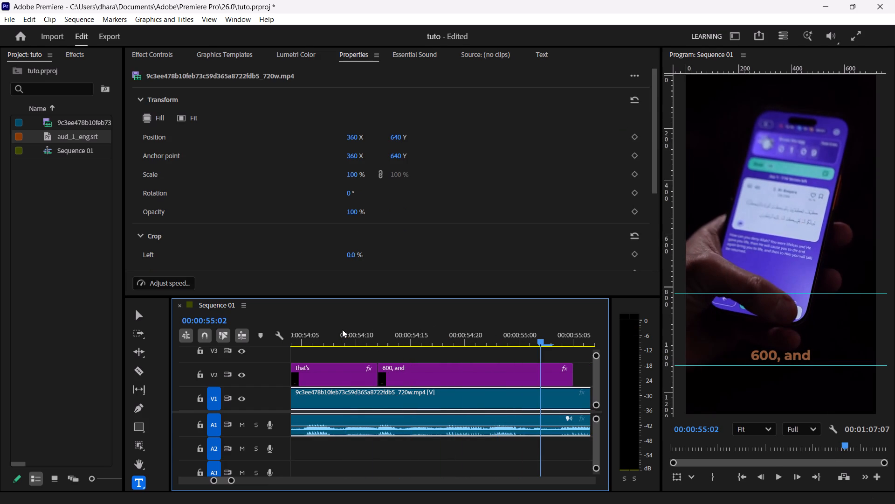
key(space)
key(space)
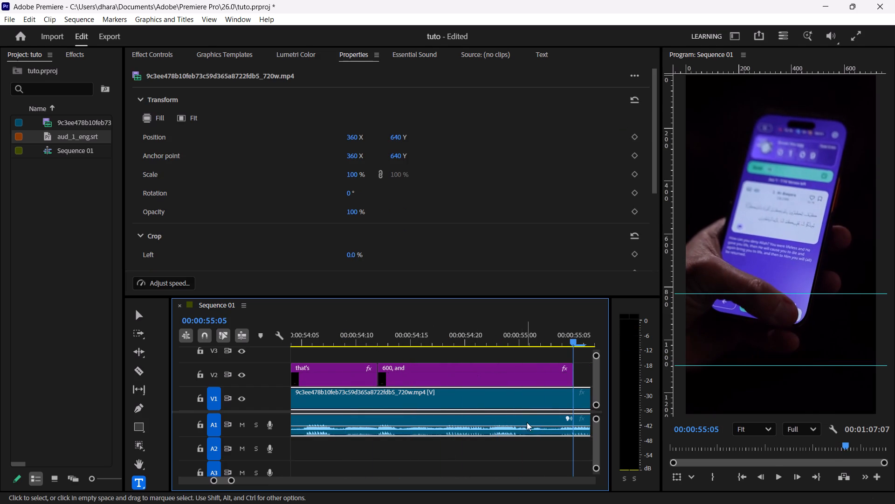
click(560, 339)
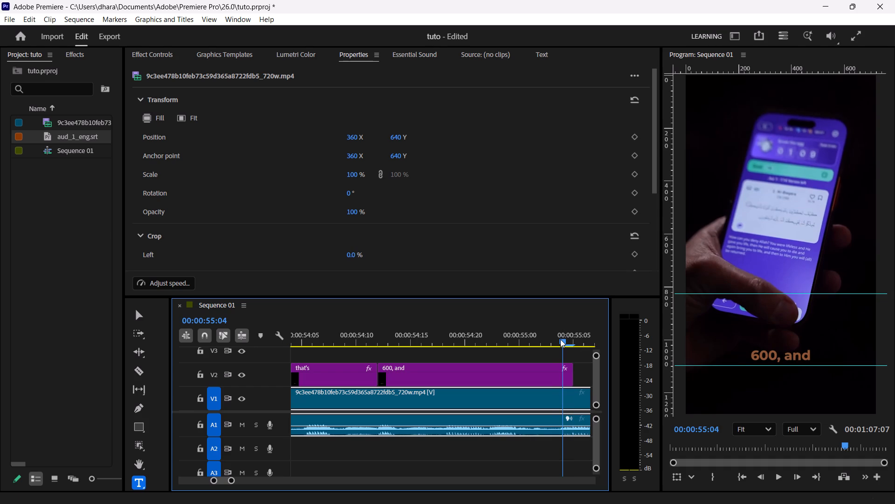
key(Left)
key(Right)
drag(571, 373, 582, 374)
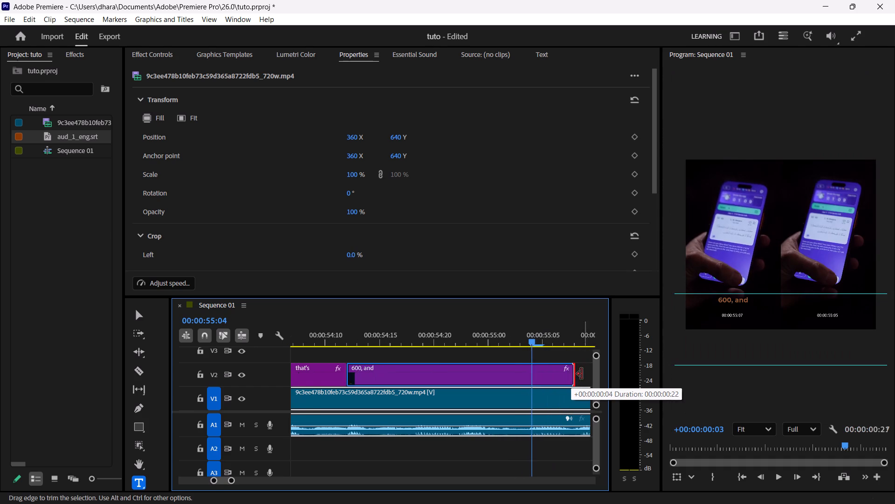
drag(582, 374, 539, 383)
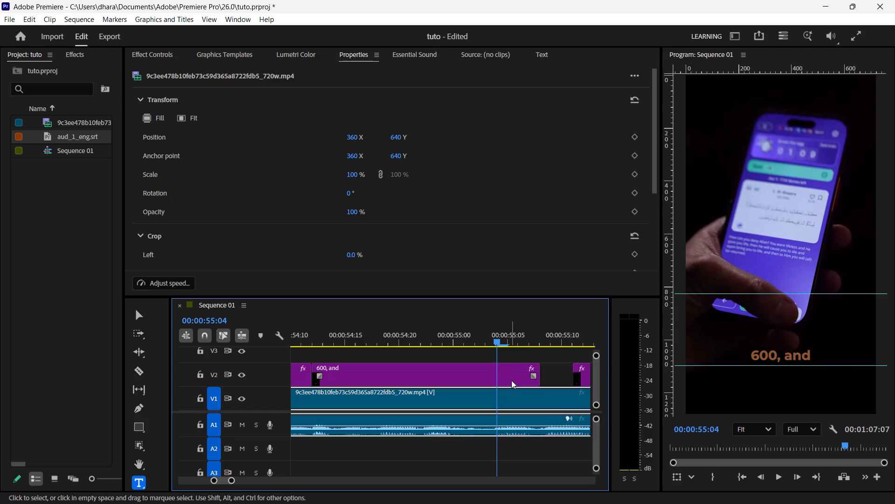
Split the "600, and" caption on V2 at 00:00:55:03 and trim the start of the second piece to 00:00:55:04.
click(511, 380)
click(487, 343)
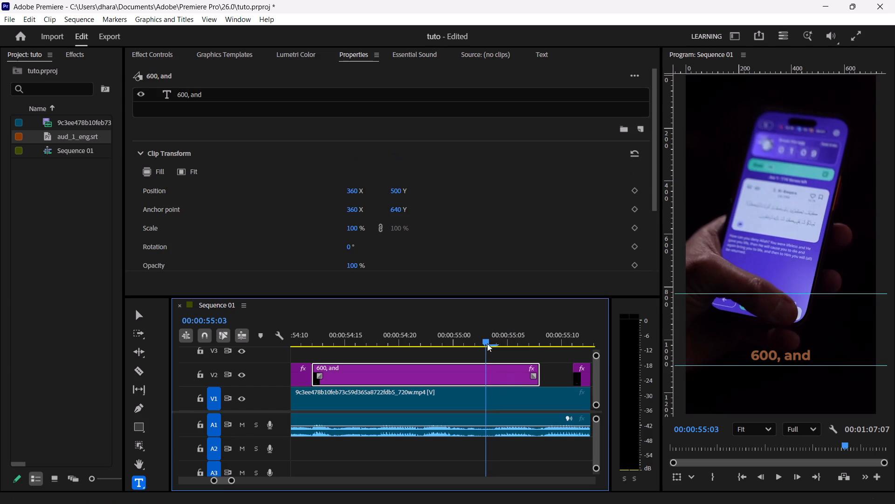
key(ctrl+k)
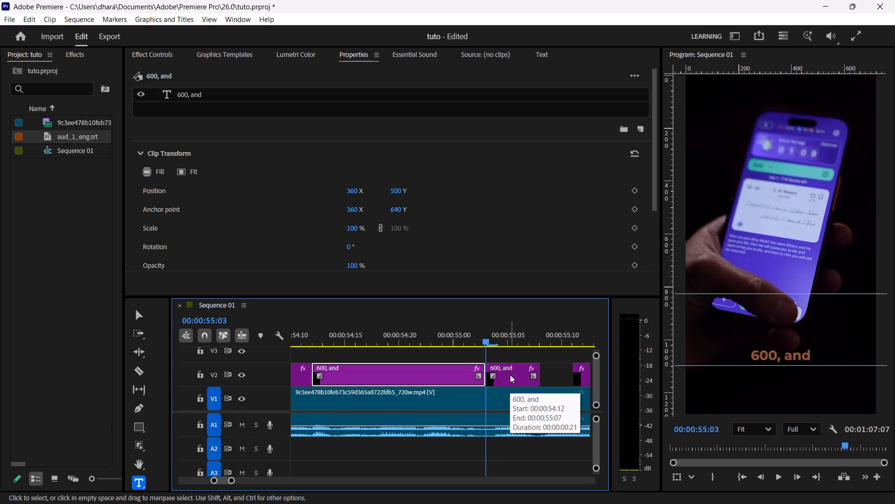
key(Right)
drag(489, 369, 491, 369)
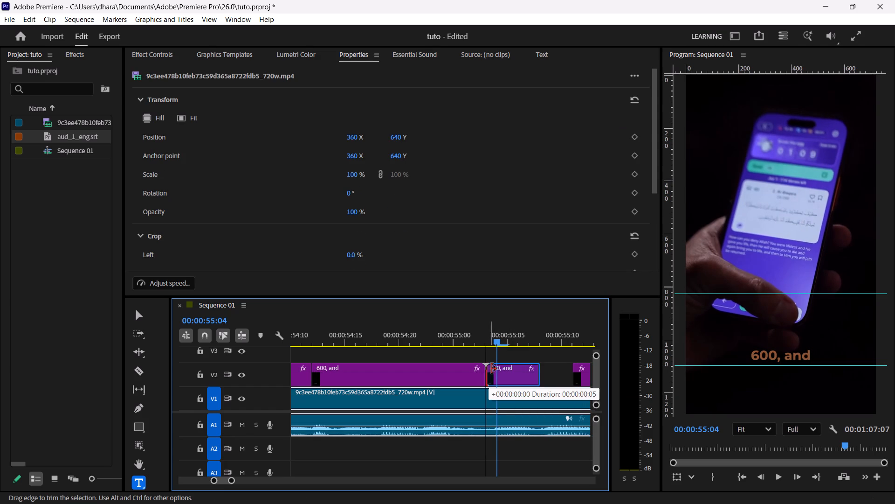
drag(491, 369, 495, 369)
Edit the text of the second, shorter "600, and" piece so it reads "and".
click(522, 374)
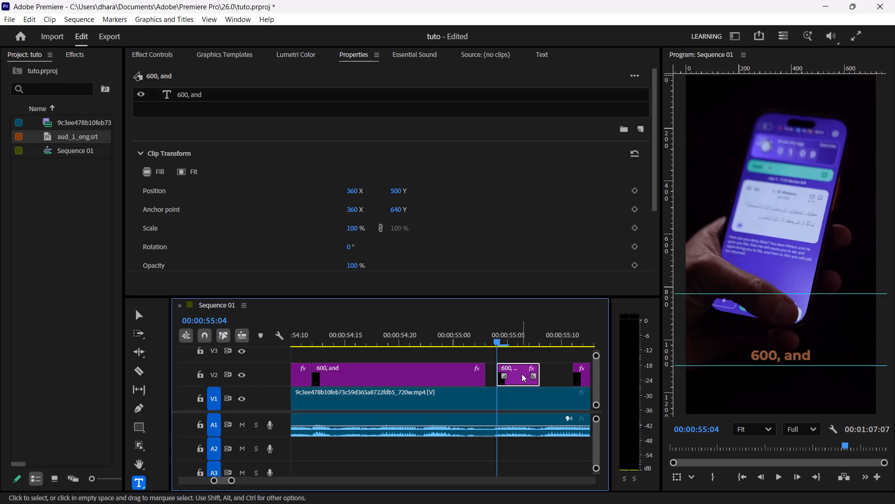
click(786, 352)
key(BackSpace)
key(BackSpace)
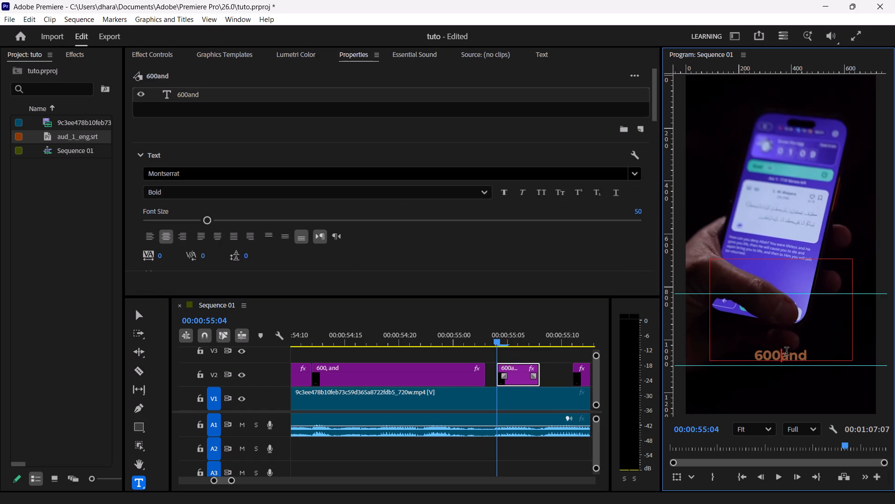
key(BackSpace)
key(BackSpace)
key(BackSpace)
key(BackSpace)
Edit the text of the first "600, and" piece so it reads "600".
click(362, 334)
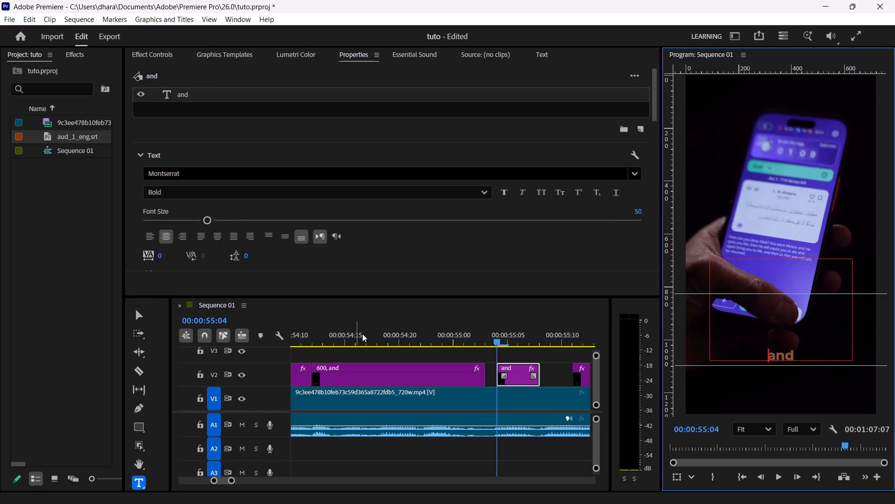
click(810, 357)
key(BackSpace)
key(BackSpace)
key(BackSpace)
key(BackSpace)
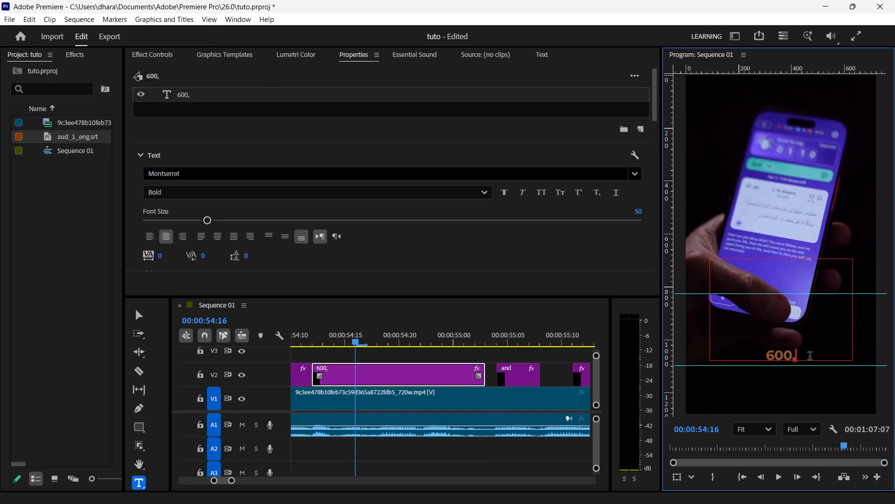
key(BackSpace)
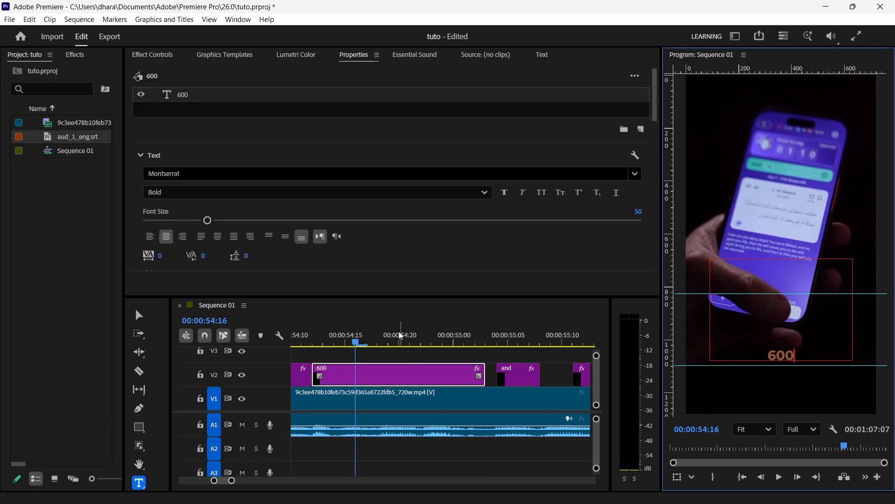
Play through the "600" and "and" captions, extend the start of "as you" on V2 back to 00:00:55:09, and check it with playback.
click(399, 331)
key(space)
key(space)
key(space)
key(space)
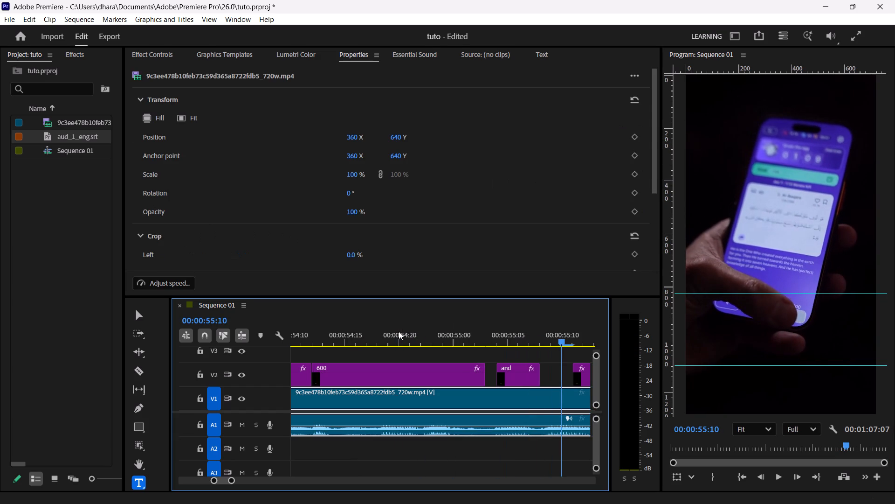
key(space)
key(space)
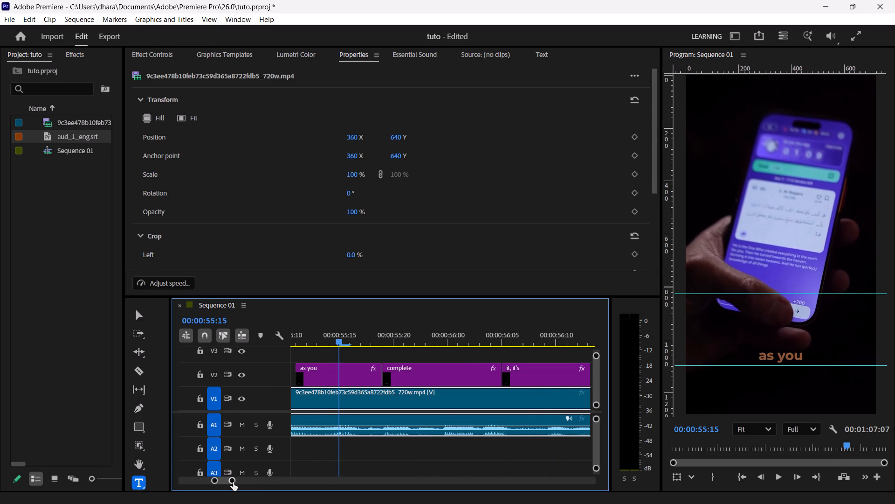
key(Left)
key(Left)
key(Left)
key(Left)
key(Left)
key(Left)
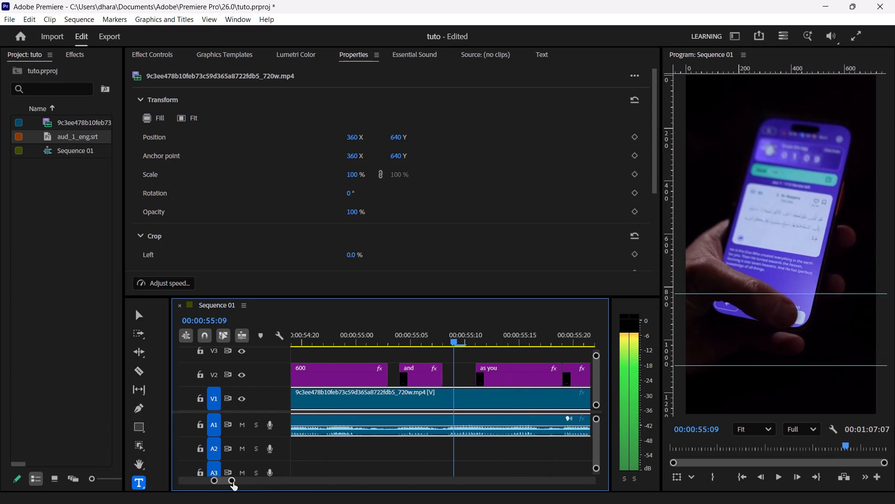
key(Left)
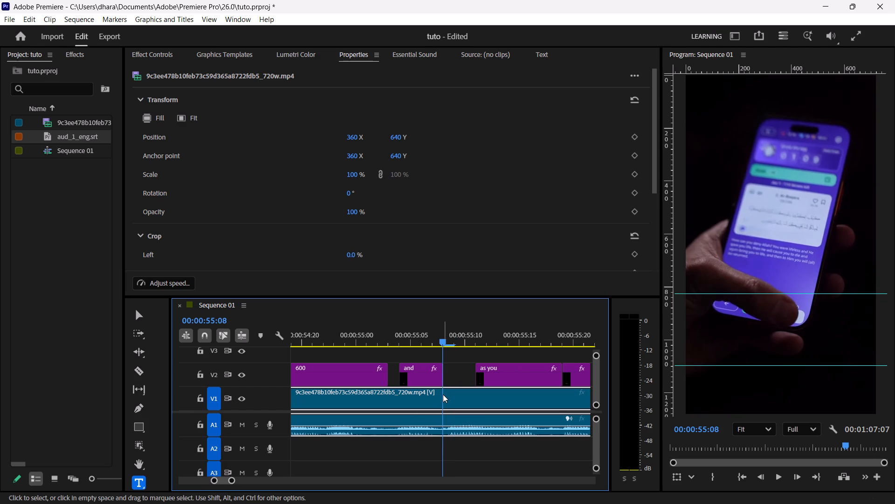
key(Right)
key(Left)
key(Right)
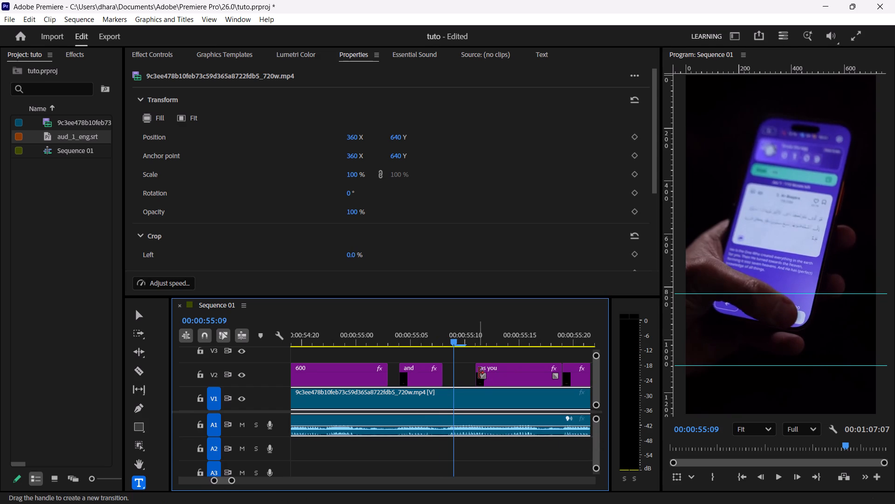
drag(477, 372, 458, 372)
key(space)
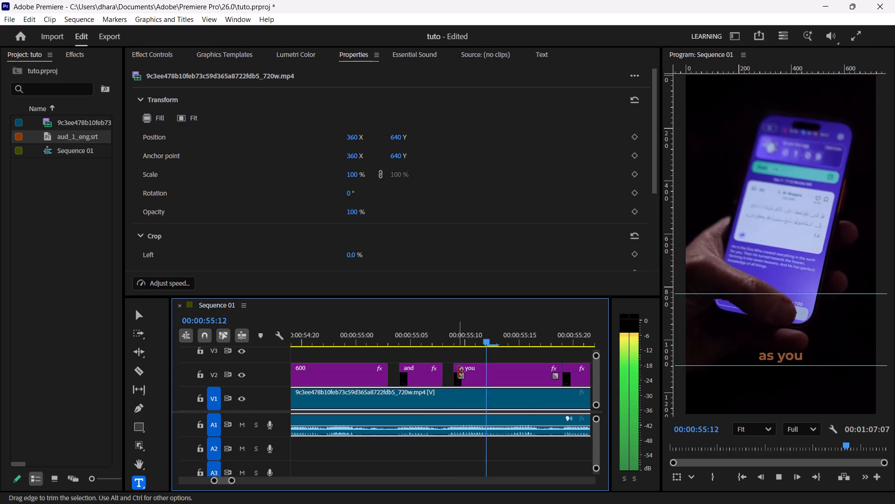
key(space)
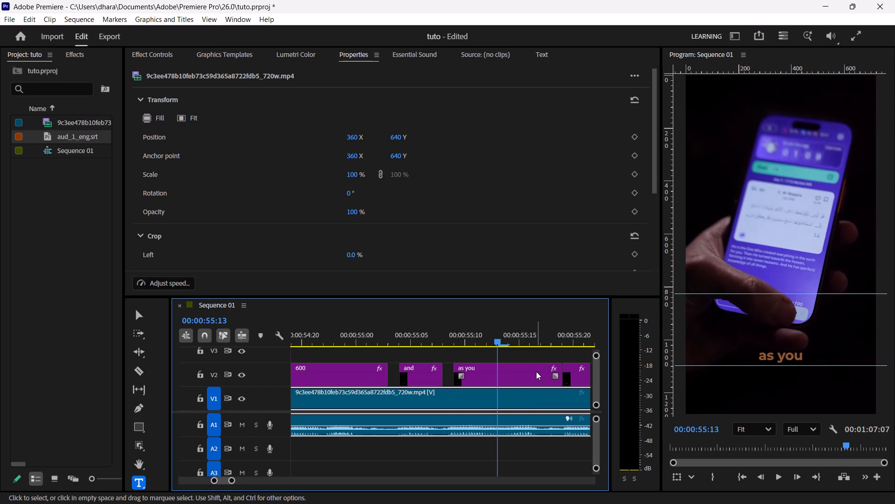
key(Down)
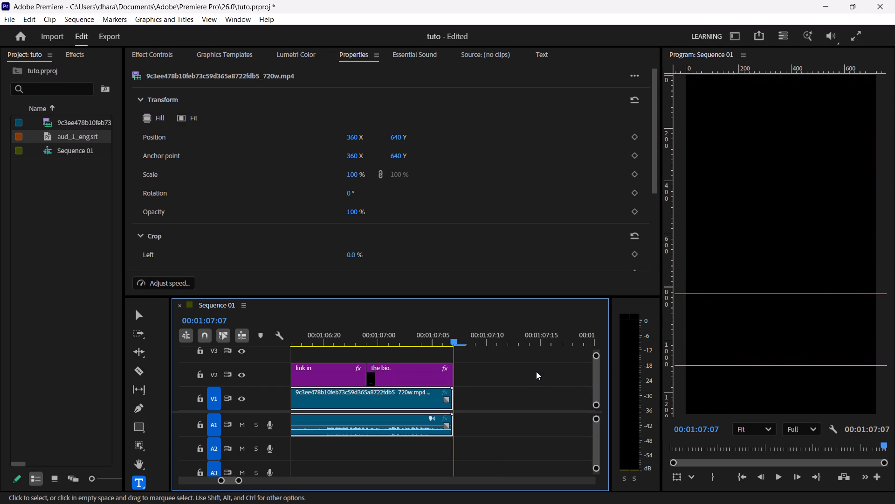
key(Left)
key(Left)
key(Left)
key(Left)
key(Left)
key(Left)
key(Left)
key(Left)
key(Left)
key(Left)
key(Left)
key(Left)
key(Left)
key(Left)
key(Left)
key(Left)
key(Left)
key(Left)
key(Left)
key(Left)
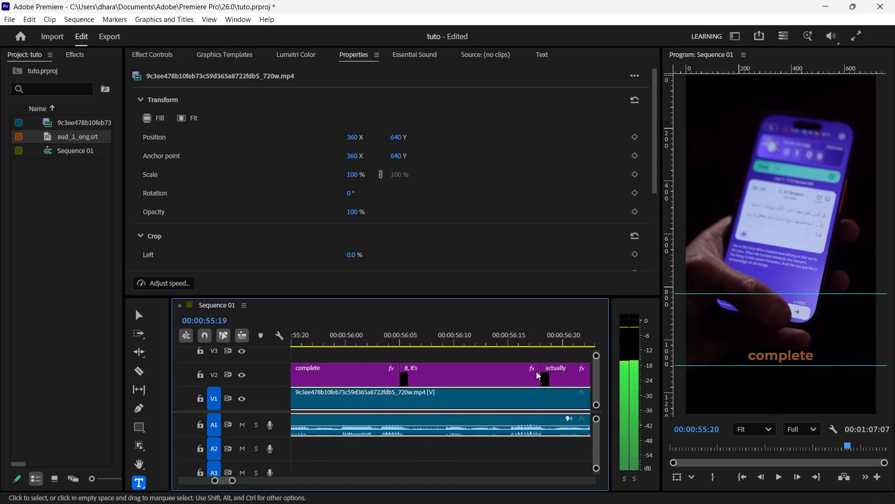
Play through the "as you" caption in short bursts and split it on V2 at 00:00:55:14, where "you" is spoken.
key(space)
key(space)
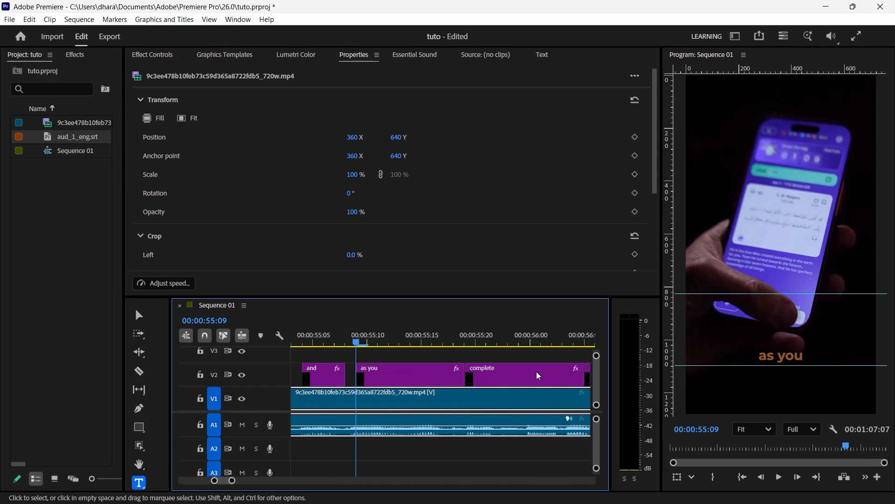
key(space)
key(space)
key(Right)
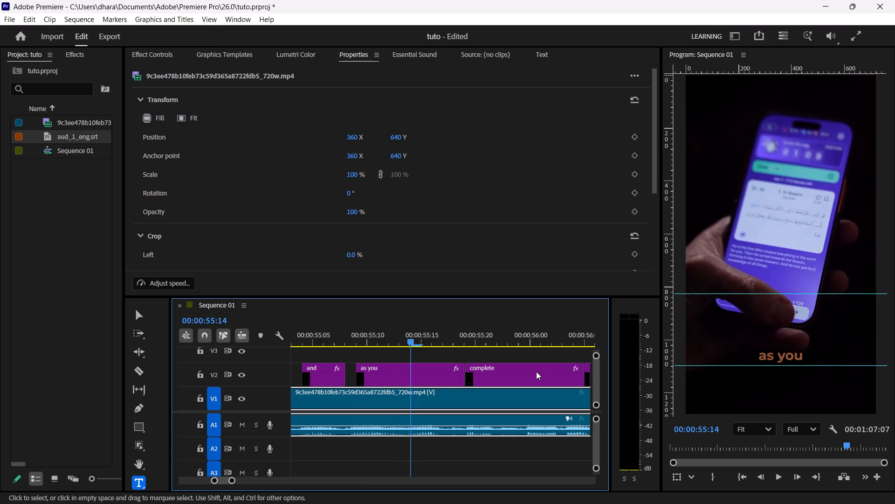
click(436, 373)
key(ctrl+k)
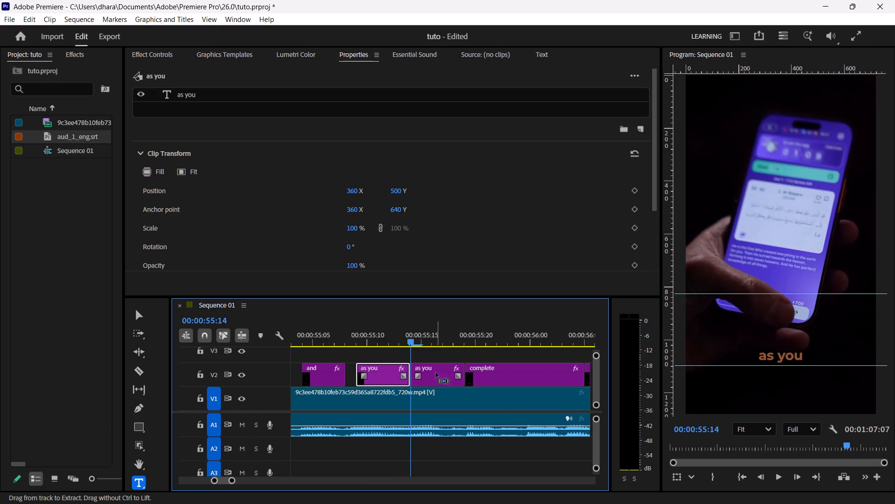
Edit the text of the second "as you" piece so it reads "you".
click(780, 355)
key(BackSpace)
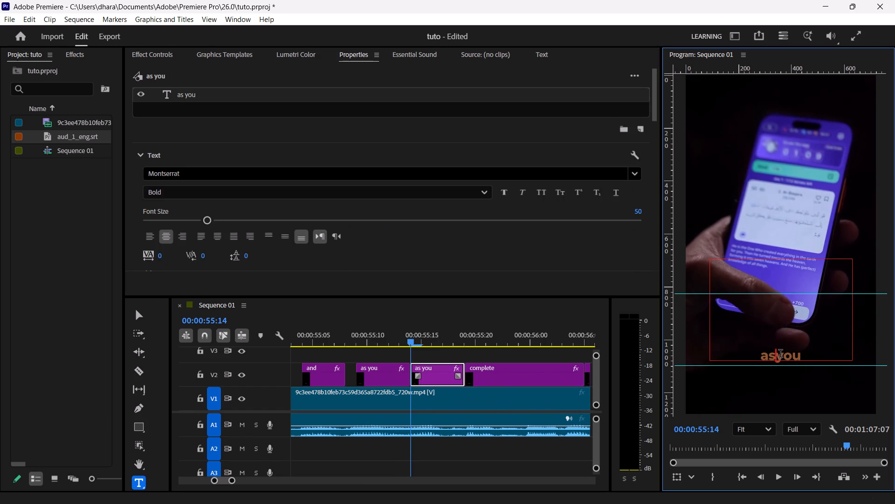
key(BackSpace)
key(BackSpace)
Edit the text of the first "as you" piece so it reads "as".
click(385, 334)
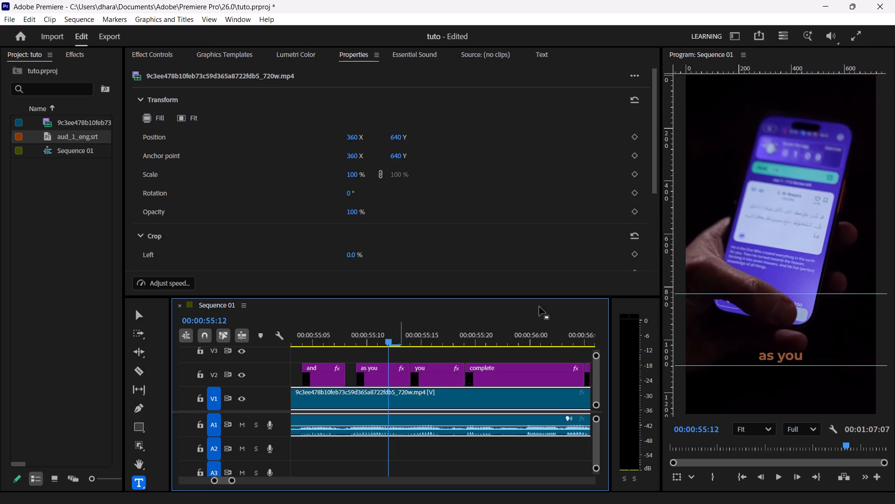
click(803, 356)
key(BackSpace)
key(BackSpace)
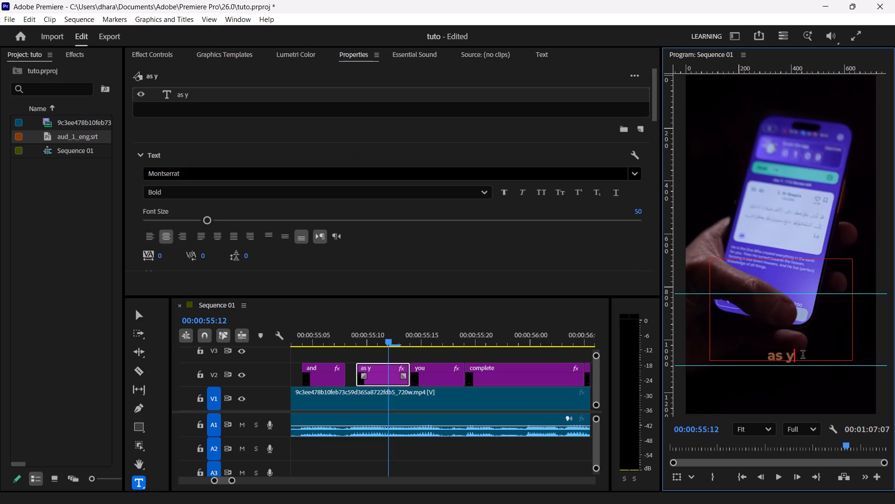
key(BackSpace)
key(BackSpace)
Move the "as", "you" and "complete" captions on V2 one frame earlier, back to back from 00:00:55:08, and play them back.
click(472, 333)
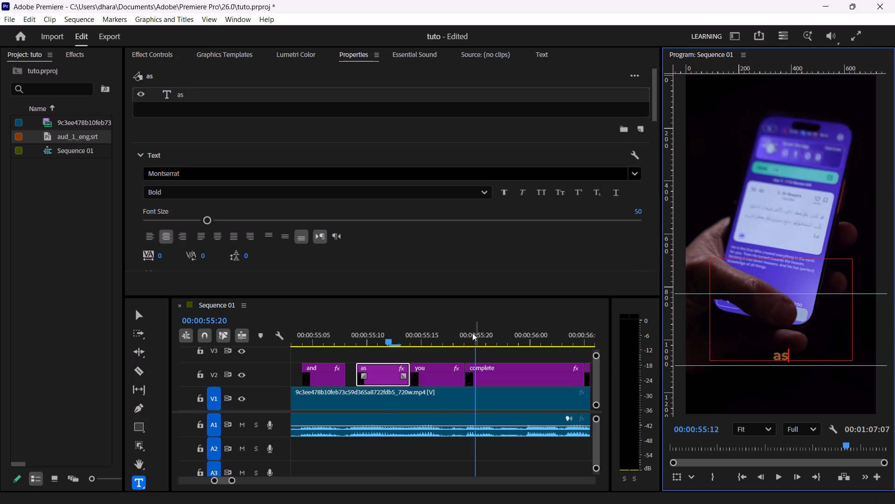
click(400, 334)
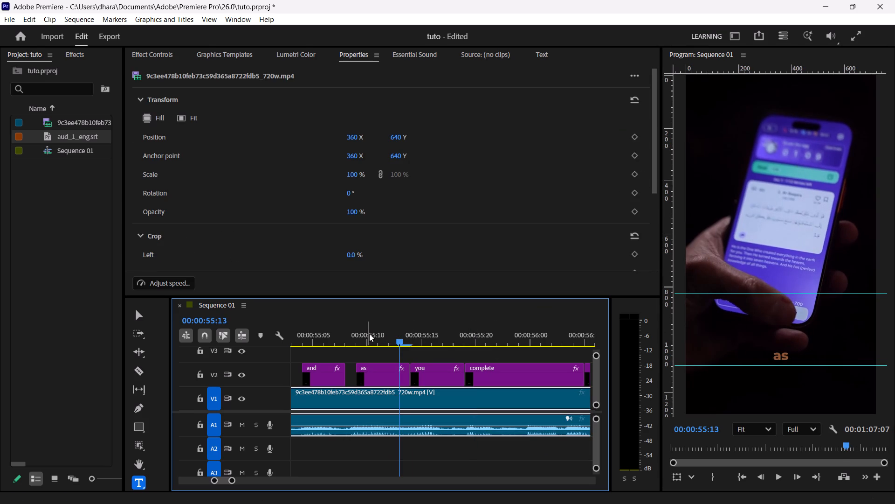
click(369, 334)
drag(385, 369, 373, 369)
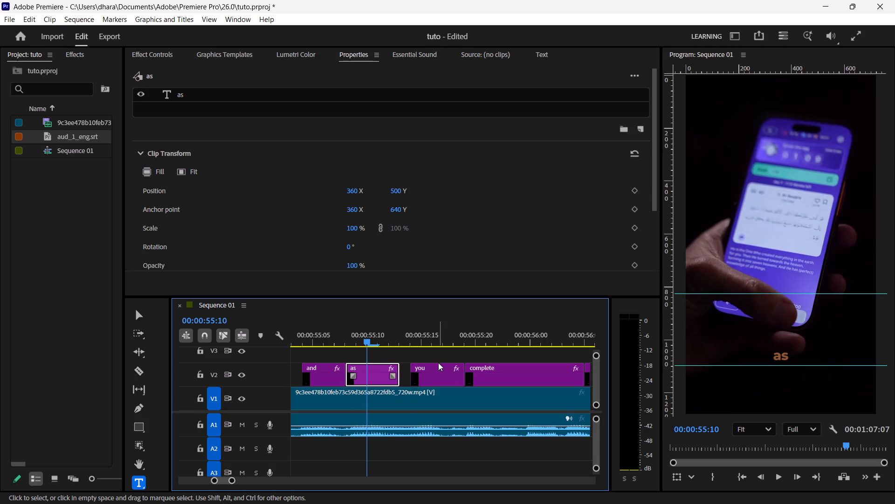
drag(438, 363, 439, 367)
drag(439, 367, 428, 367)
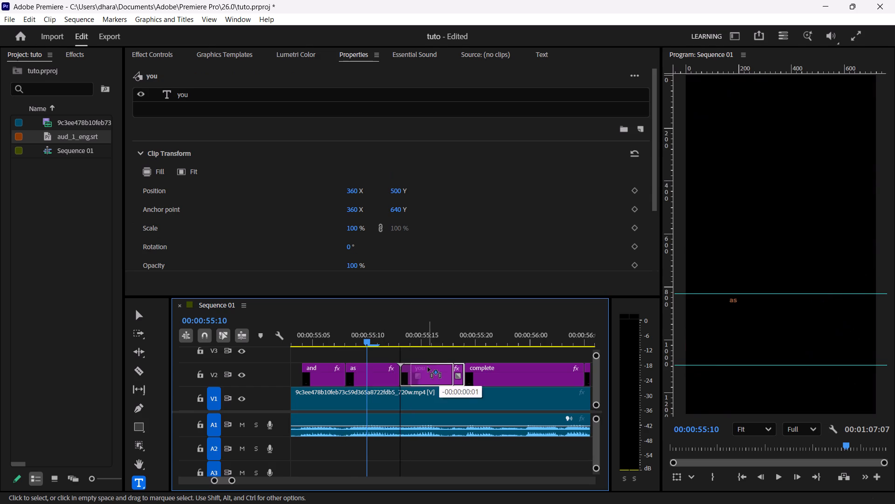
drag(428, 367, 427, 367)
drag(495, 372, 478, 372)
key(space)
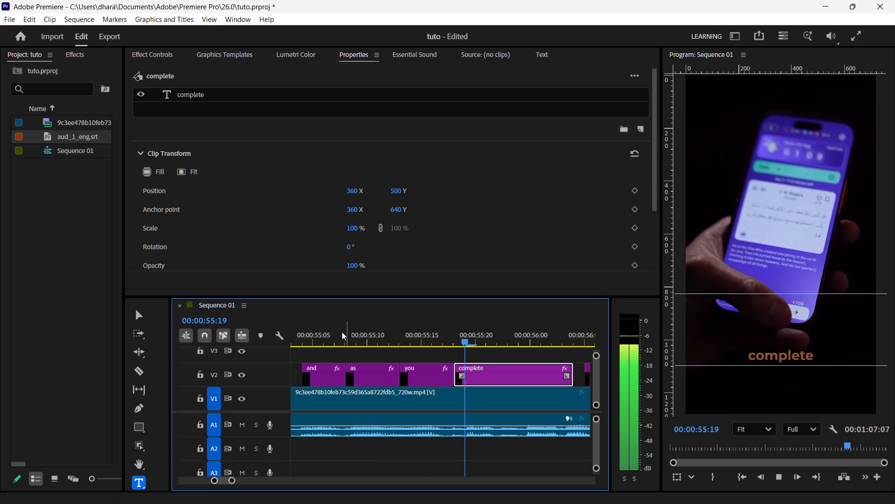
Play past "complete", shorten its end by one frame on V2, and extend "it, it's" to start at 00:00:56:03.
key(space)
key(space)
key(space)
key(space)
key(space)
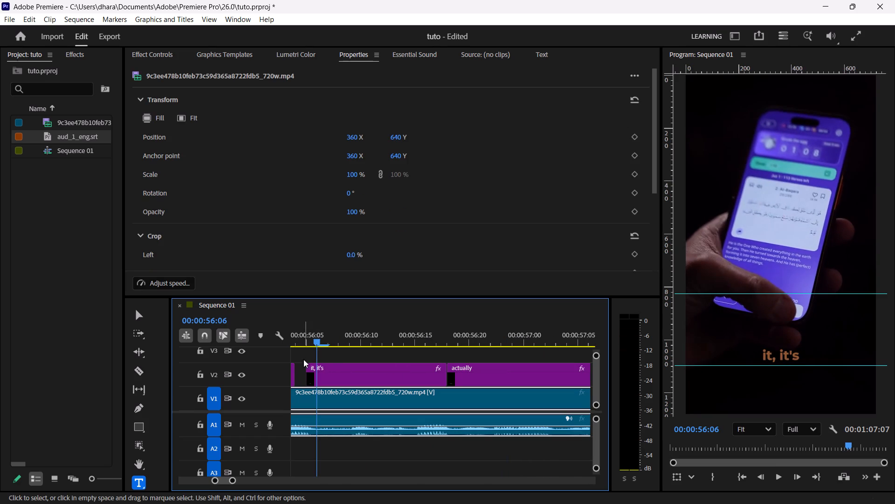
drag(307, 370, 305, 370)
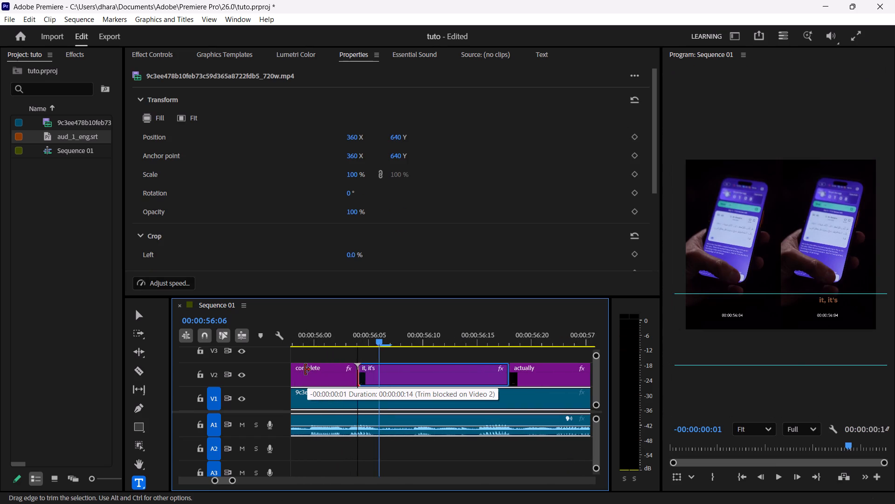
drag(305, 370, 370, 373)
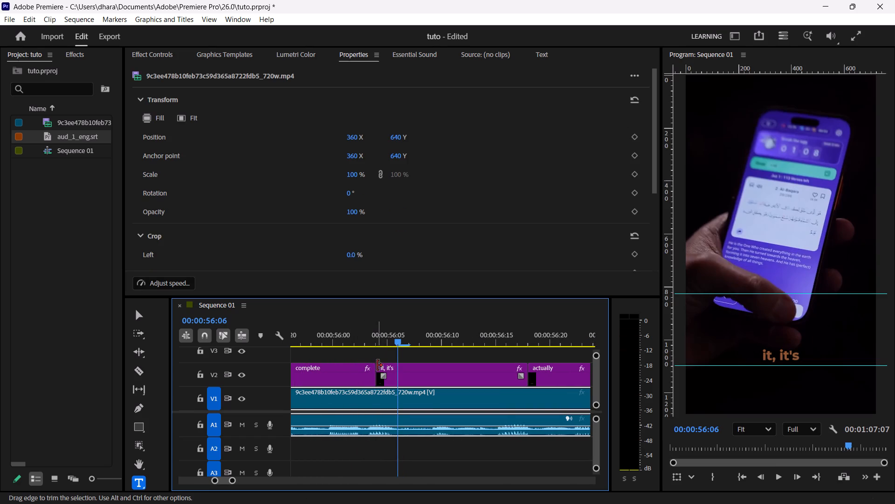
drag(374, 371, 368, 371)
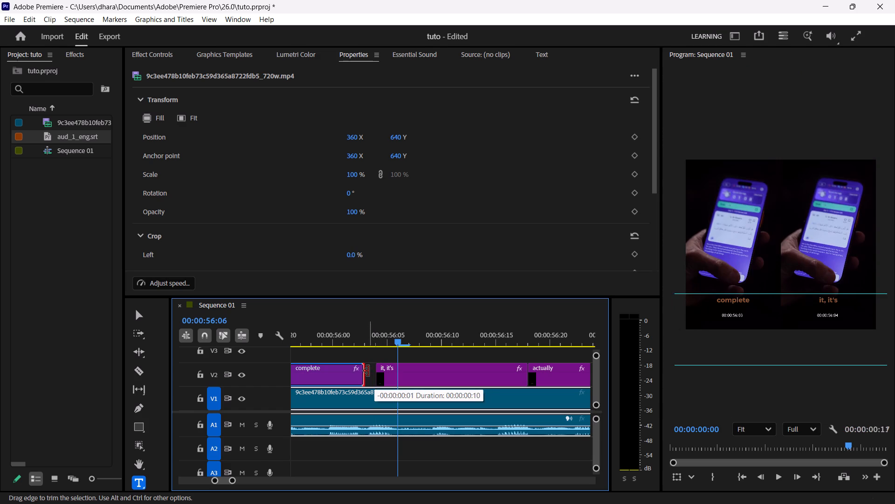
drag(368, 371, 368, 371)
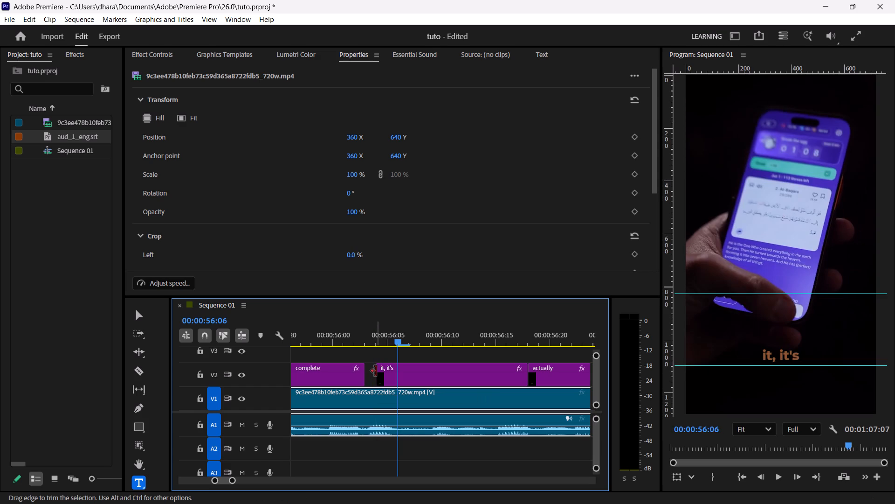
drag(376, 371, 369, 371)
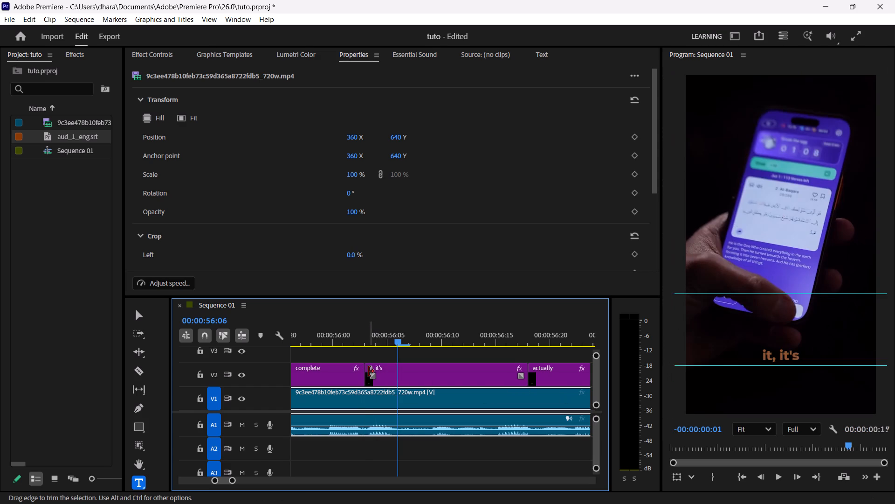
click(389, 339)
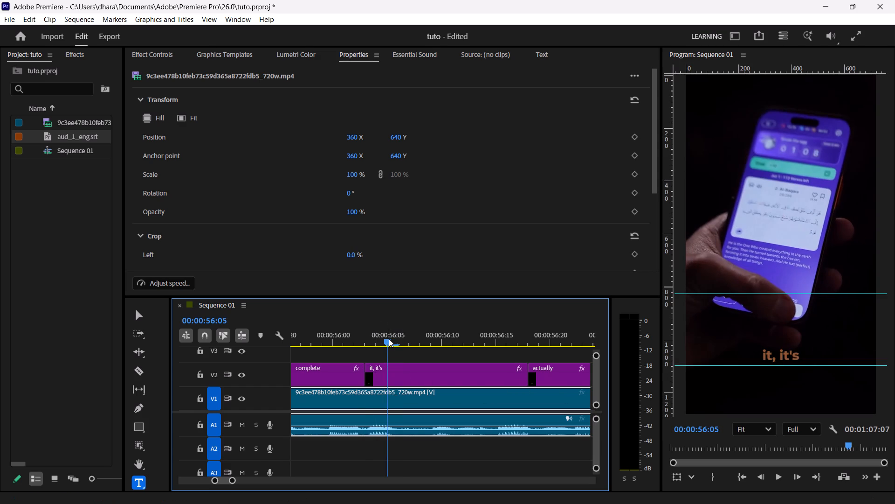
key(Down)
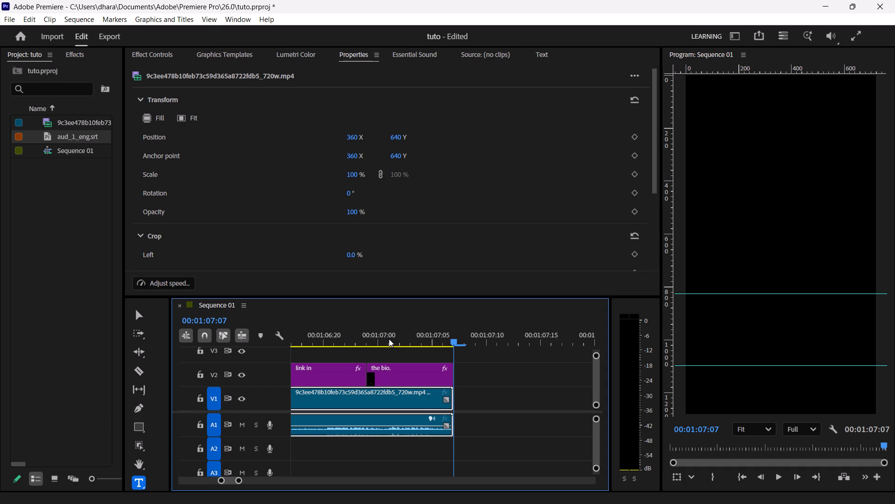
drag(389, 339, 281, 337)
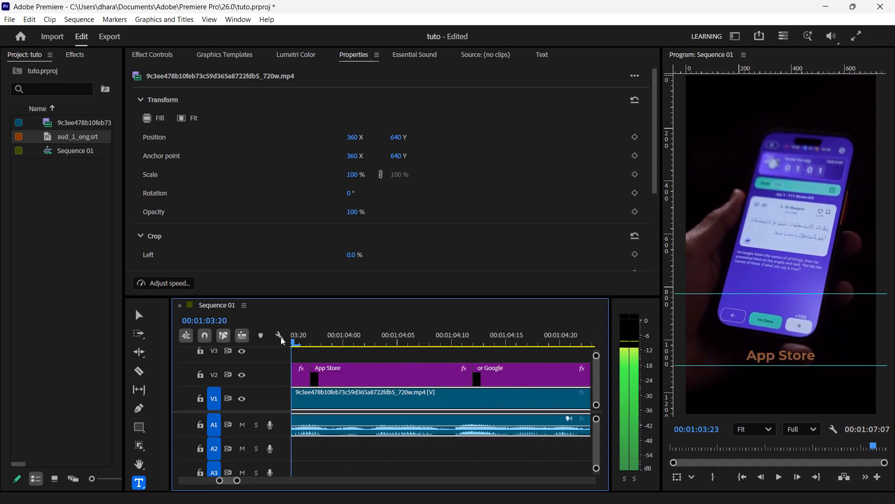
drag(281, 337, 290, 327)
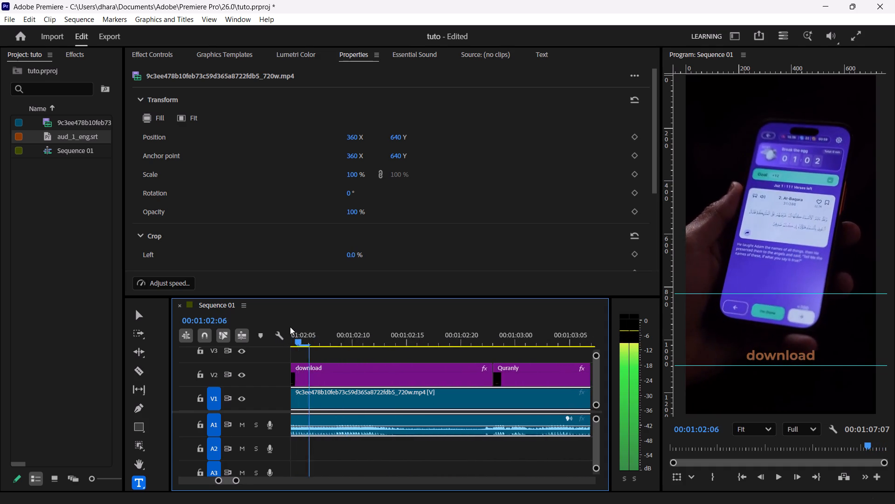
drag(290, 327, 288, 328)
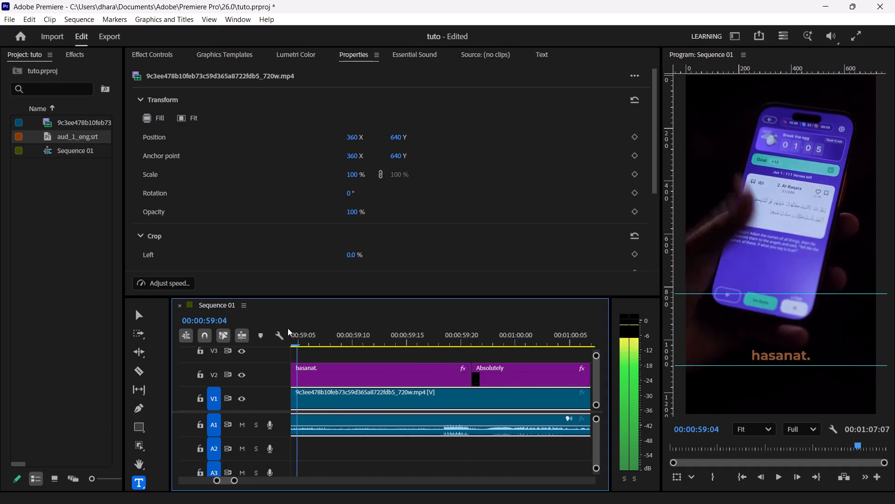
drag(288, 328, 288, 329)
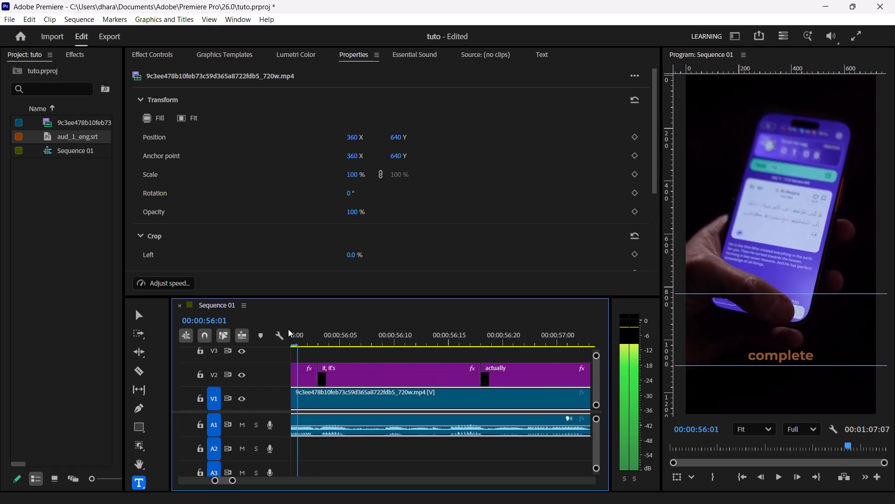
Split the "it, it's" caption on V2 at 00:00:56:06.
drag(288, 329, 426, 331)
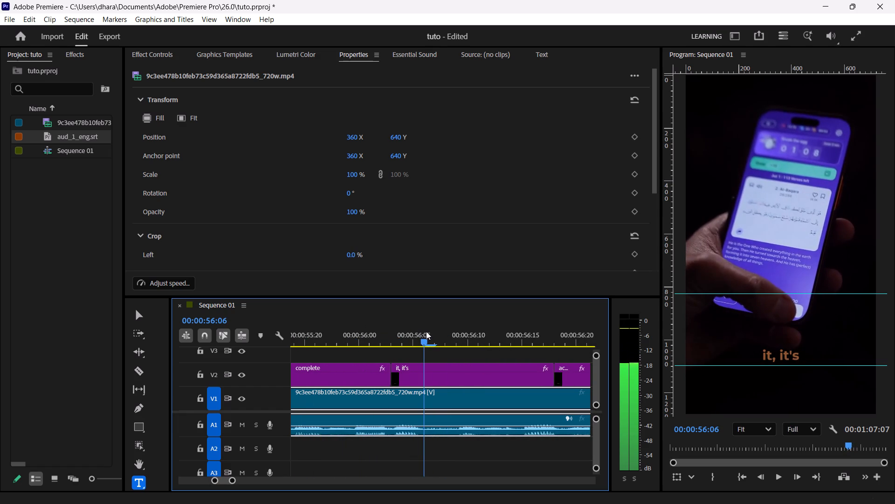
drag(426, 331, 427, 333)
click(454, 383)
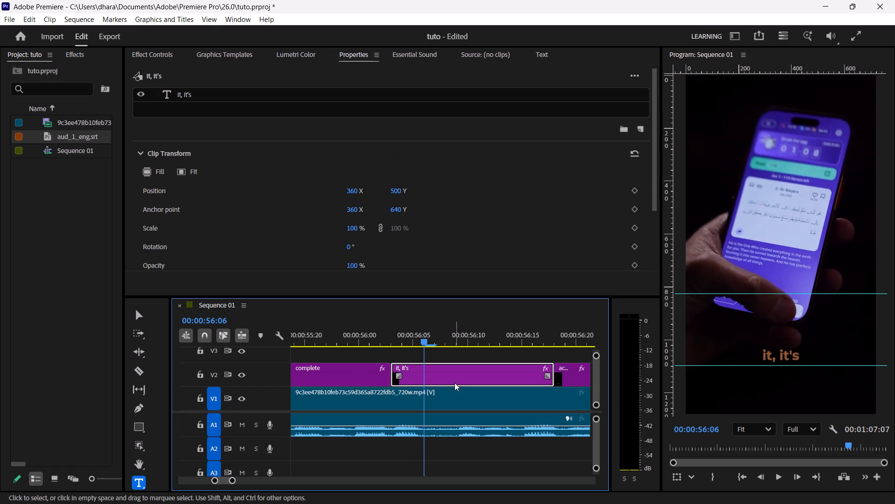
key(ctrl+k)
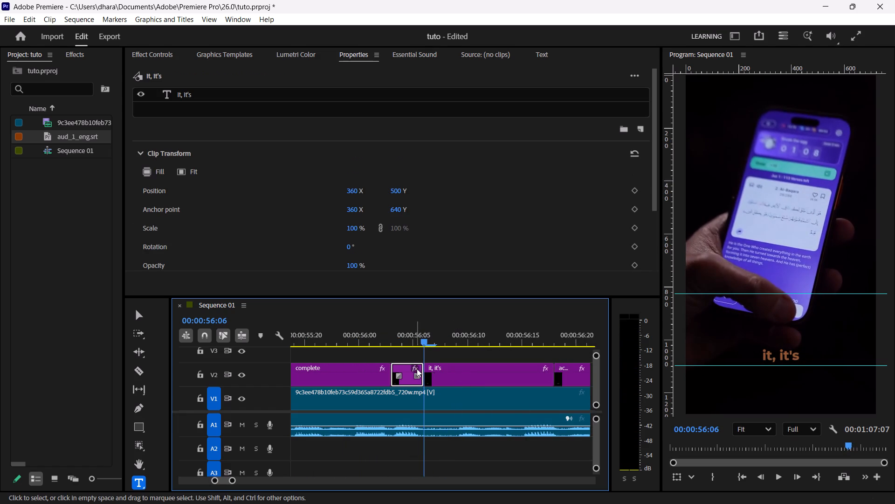
Edit the text of the second "it, it's" piece so it reads "it's".
click(468, 371)
click(783, 356)
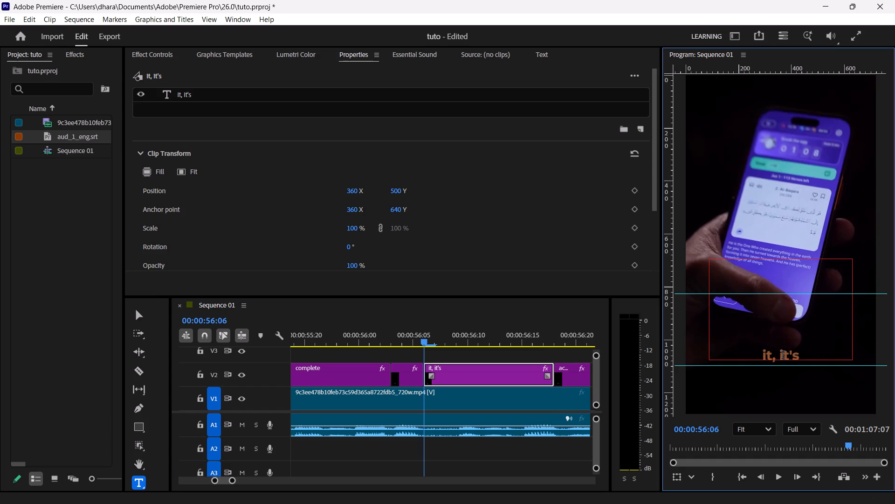
key(BackSpace)
key(BackSpace)
key(BackSpace)
key(BackSpace)
key(BackSpace)
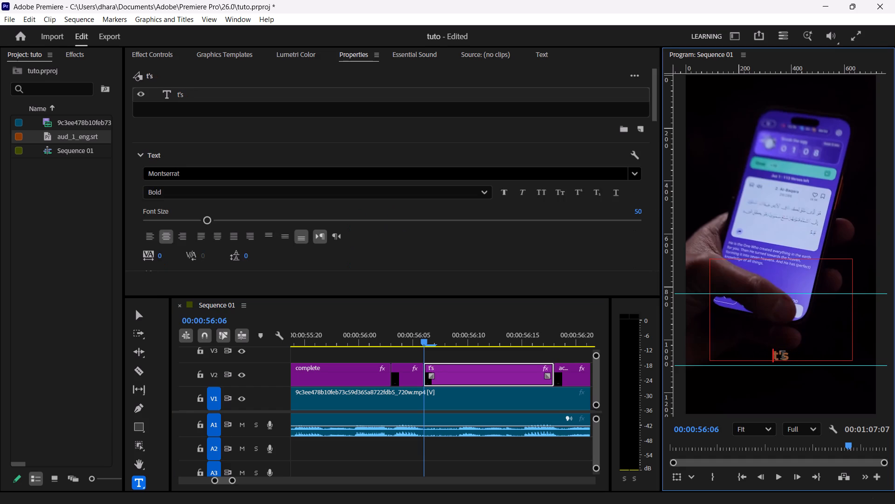
key(i)
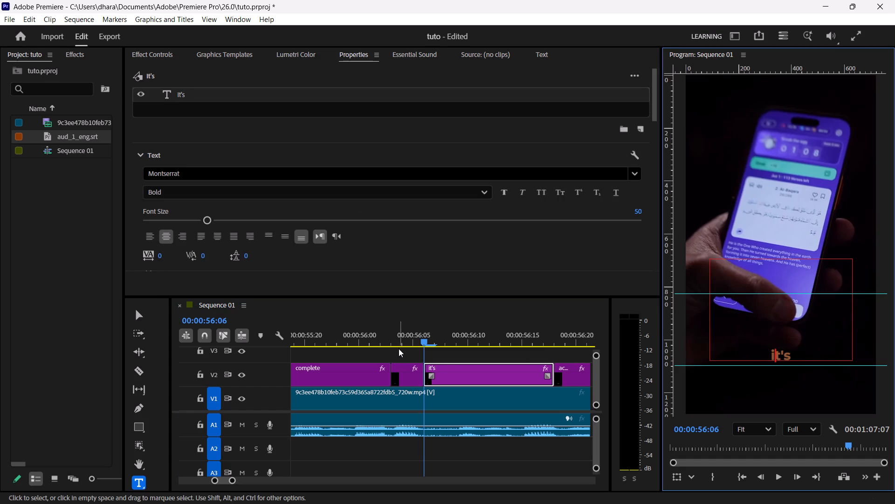
Edit the text of the first "it, it's" piece so it reads "it".
click(404, 336)
click(808, 357)
key(BackSpace)
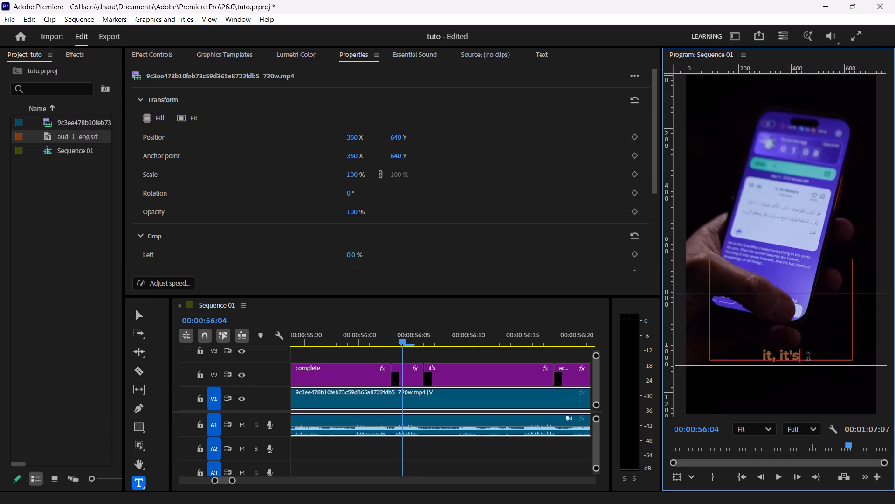
key(BackSpace)
key(BackSpace)
key(BackSpace)
key(BackSpace)
key(BackSpace)
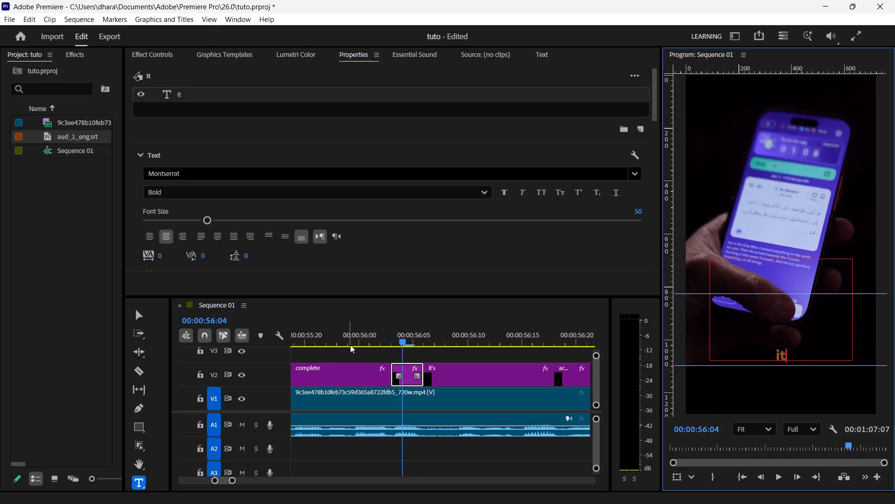
Play through "it" and "it's" in short bursts and trim the end of "it's" on V2 to 00:00:56:13, 8 frames long.
click(345, 338)
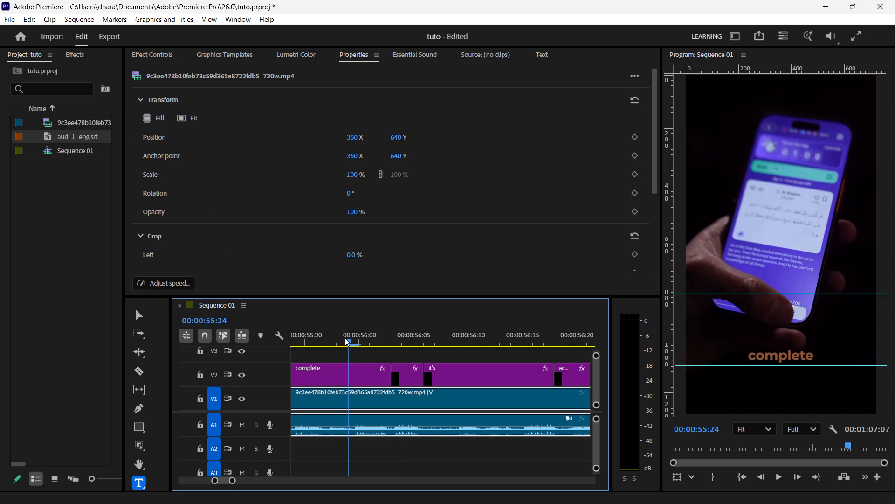
key(space)
key(space)
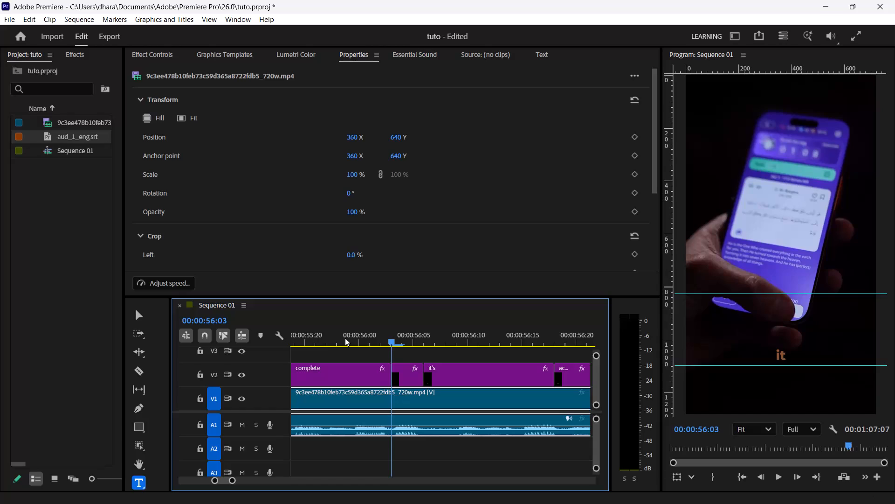
key(space)
key(space)
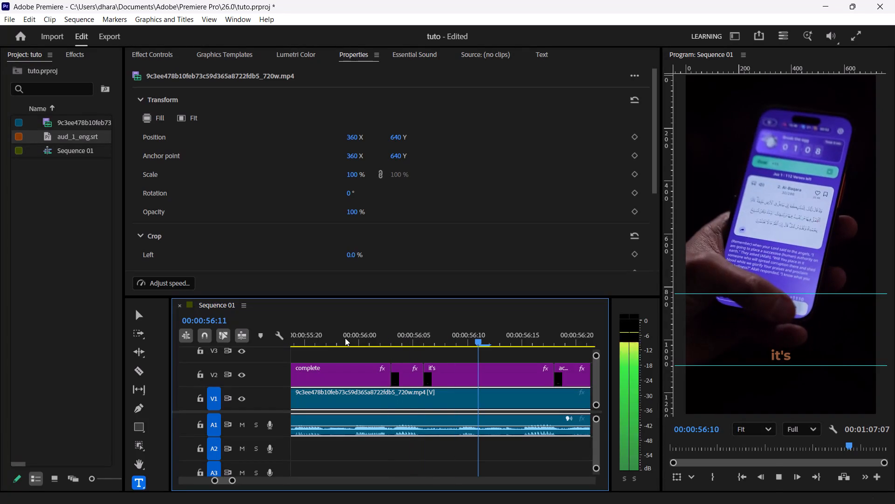
key(Right)
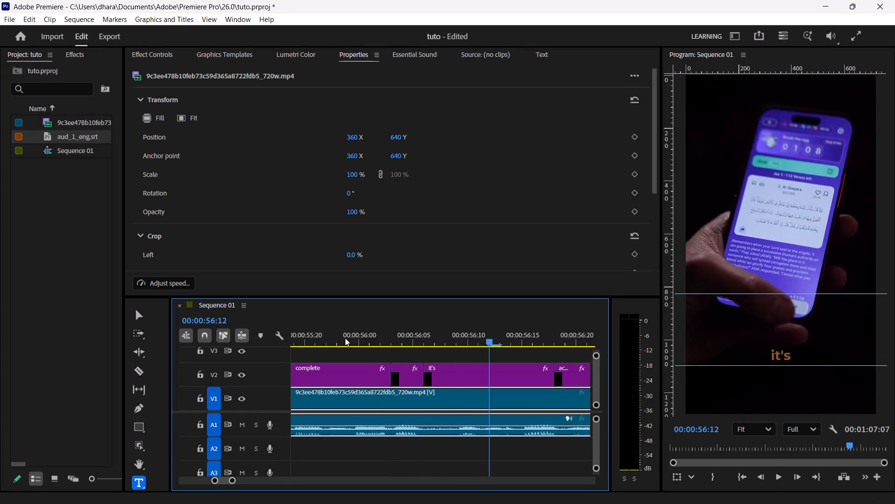
key(Right)
key(Right)
key(Left)
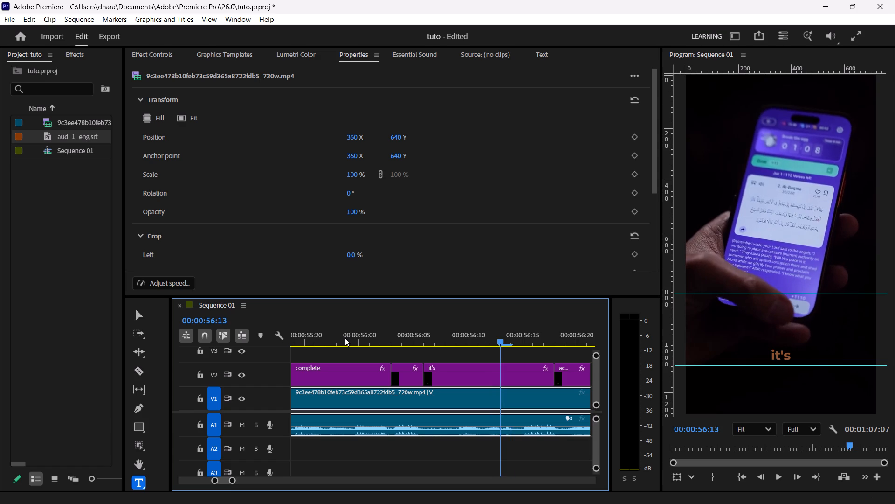
key(Left)
key(Right)
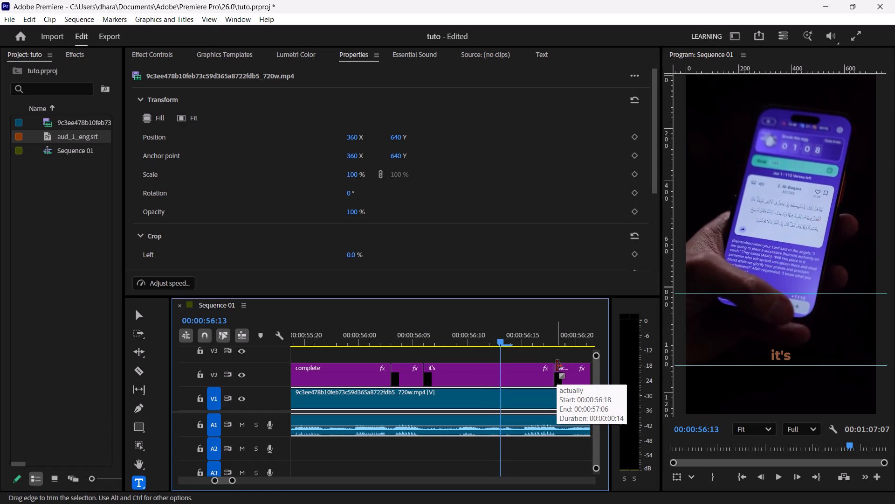
drag(552, 374, 514, 380)
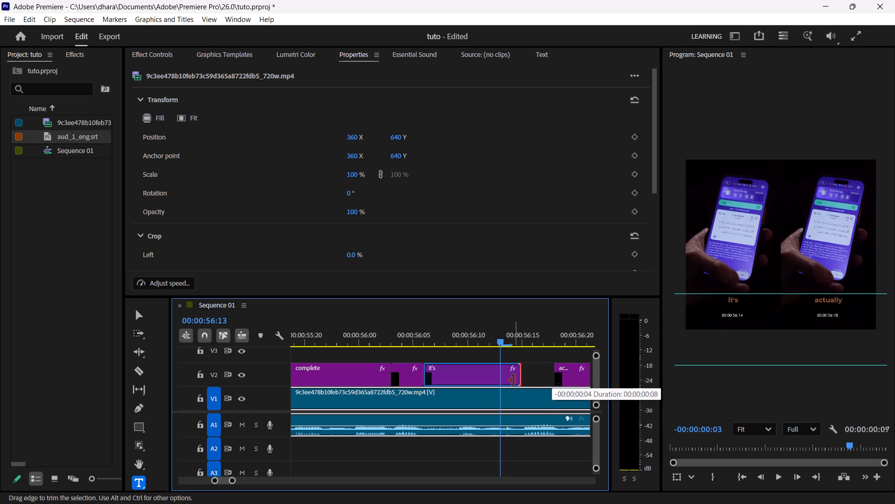
drag(514, 380, 507, 381)
key(space)
key(space)
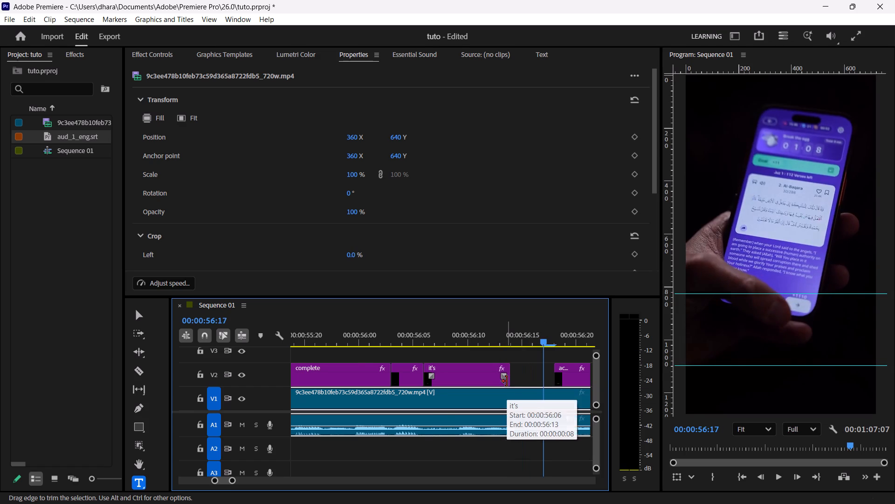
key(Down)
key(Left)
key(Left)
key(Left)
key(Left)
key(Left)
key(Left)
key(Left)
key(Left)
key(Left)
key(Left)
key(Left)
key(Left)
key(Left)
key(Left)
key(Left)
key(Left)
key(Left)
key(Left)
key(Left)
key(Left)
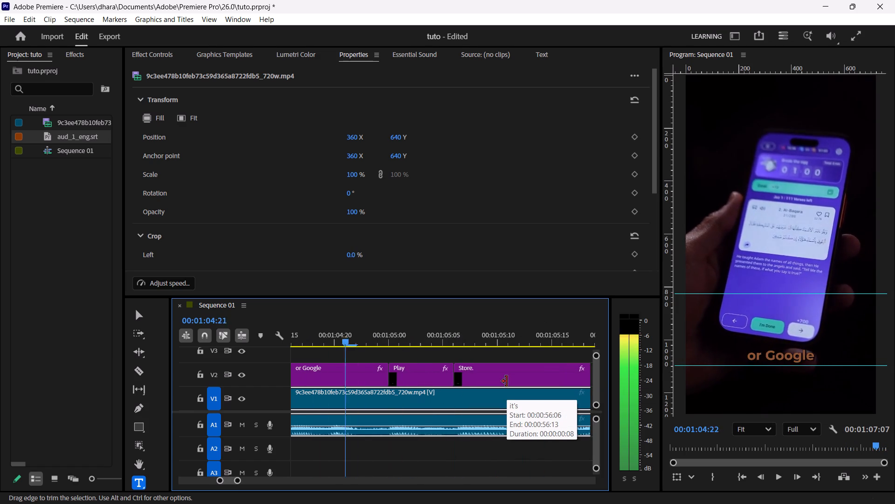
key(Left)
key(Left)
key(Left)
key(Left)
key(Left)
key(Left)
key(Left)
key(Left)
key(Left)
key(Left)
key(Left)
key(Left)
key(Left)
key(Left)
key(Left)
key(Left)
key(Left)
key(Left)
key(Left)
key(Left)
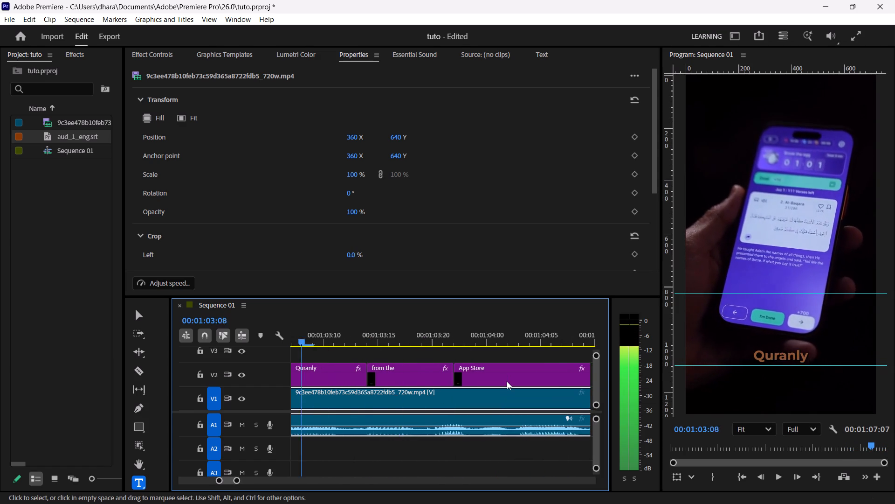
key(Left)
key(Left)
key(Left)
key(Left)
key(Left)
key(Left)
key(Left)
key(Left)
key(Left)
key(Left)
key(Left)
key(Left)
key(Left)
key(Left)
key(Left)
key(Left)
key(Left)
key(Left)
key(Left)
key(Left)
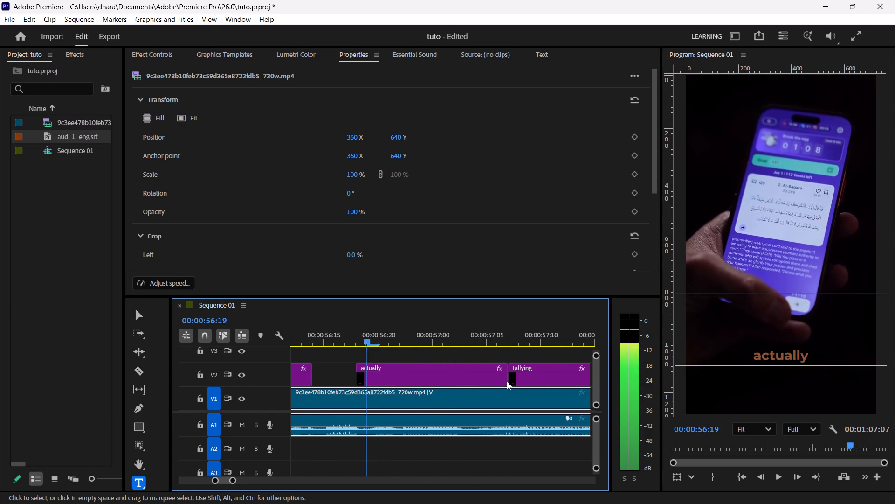
Move the "actually" caption on V2 earlier so it starts at 00:00:56:15.
key(Right)
key(Right)
key(Right)
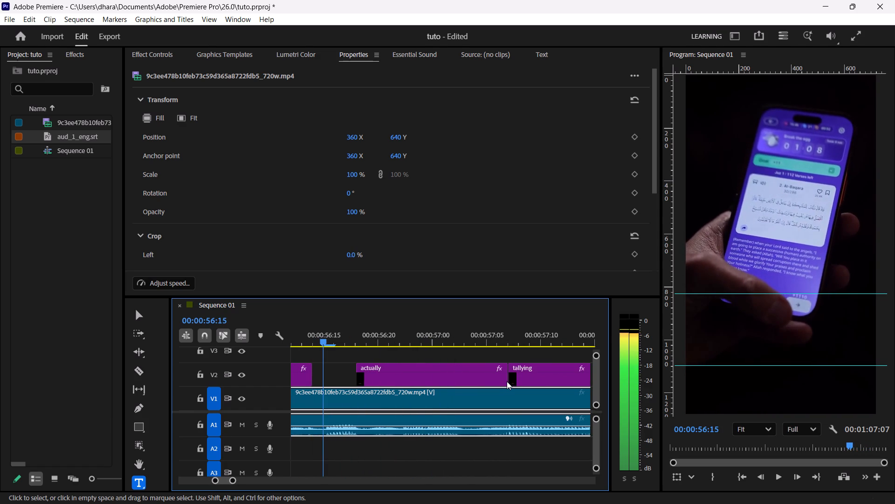
drag(447, 368, 445, 368)
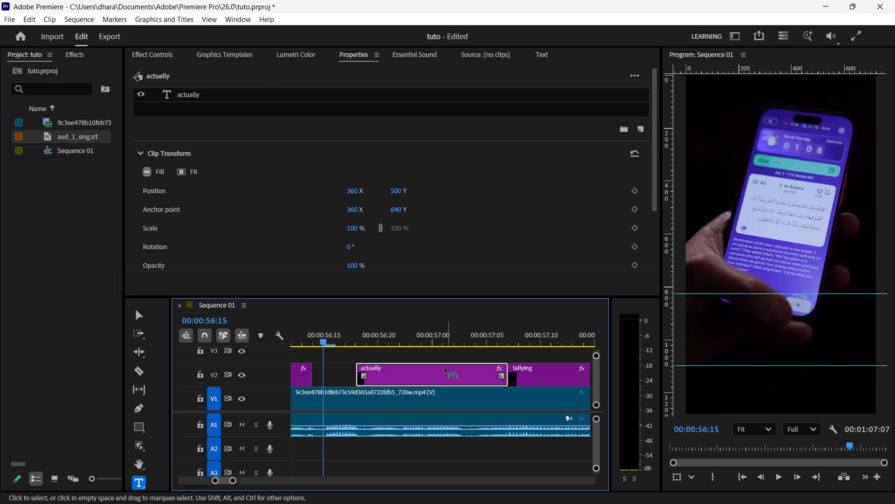
drag(445, 368, 417, 370)
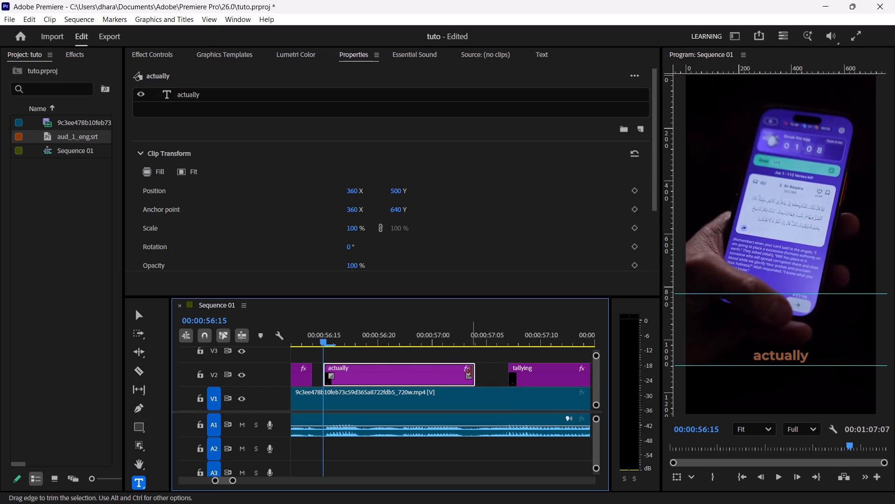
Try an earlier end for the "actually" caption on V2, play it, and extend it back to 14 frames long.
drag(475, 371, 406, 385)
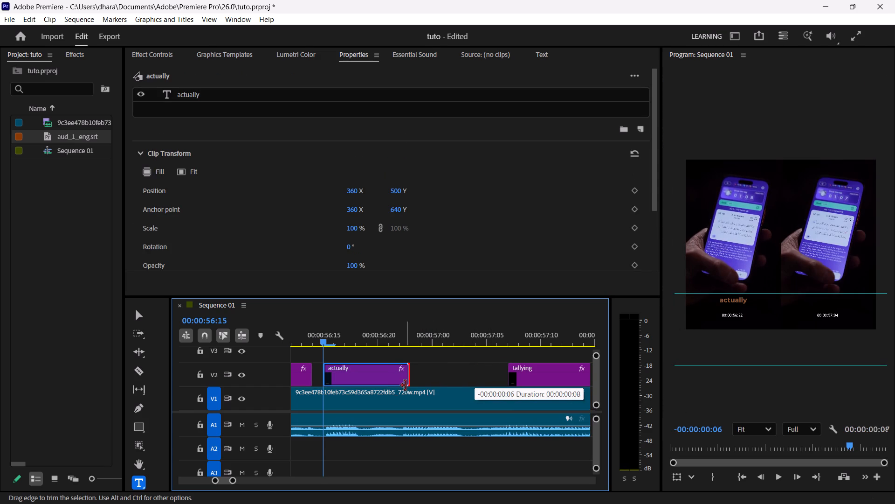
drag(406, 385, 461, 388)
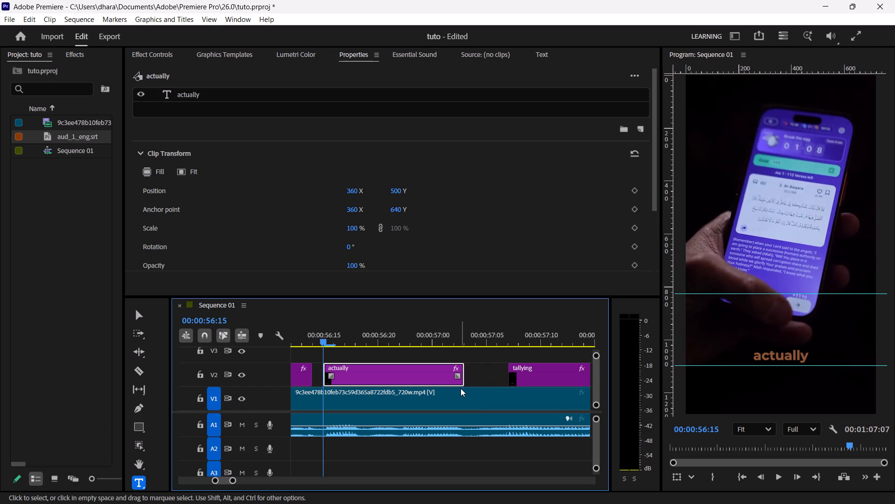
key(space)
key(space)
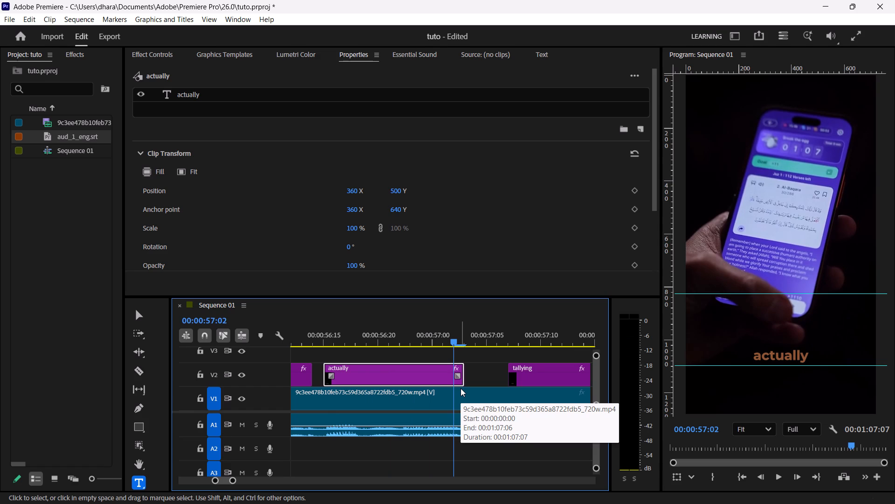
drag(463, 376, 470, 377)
Play past "actually" and move the "tallying" caption on V2 earlier so it starts at 00:00:57:05.
key(space)
key(space)
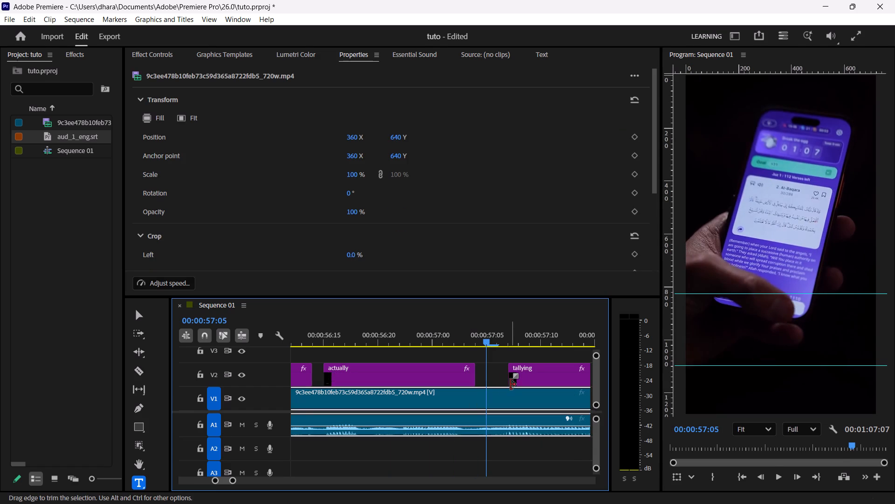
drag(548, 375, 523, 376)
Play through "tallying" in short bursts and trim its end on V2 to the playhead at 00:00:58:00.
key(space)
key(space)
key(space)
key(space)
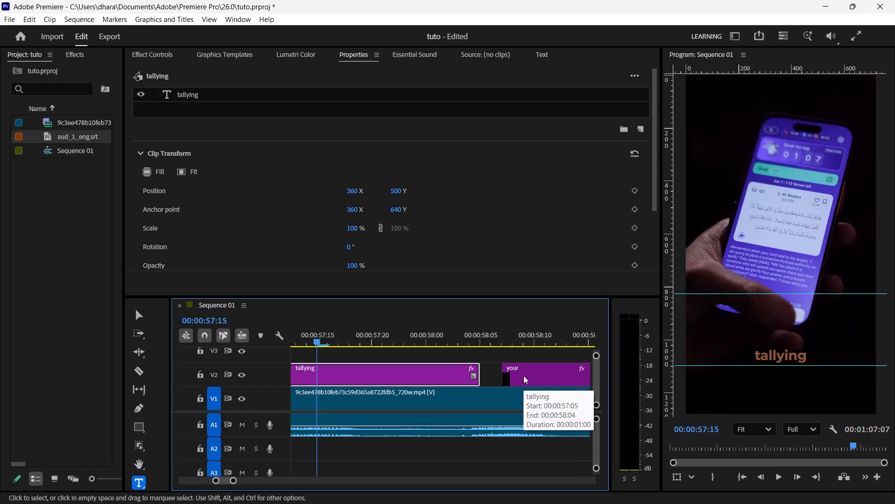
key(space)
key(space)
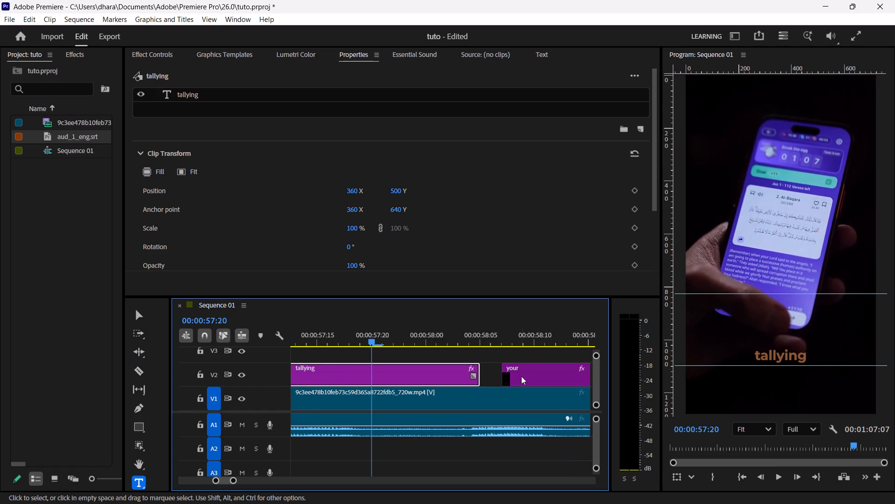
key(space)
key(space)
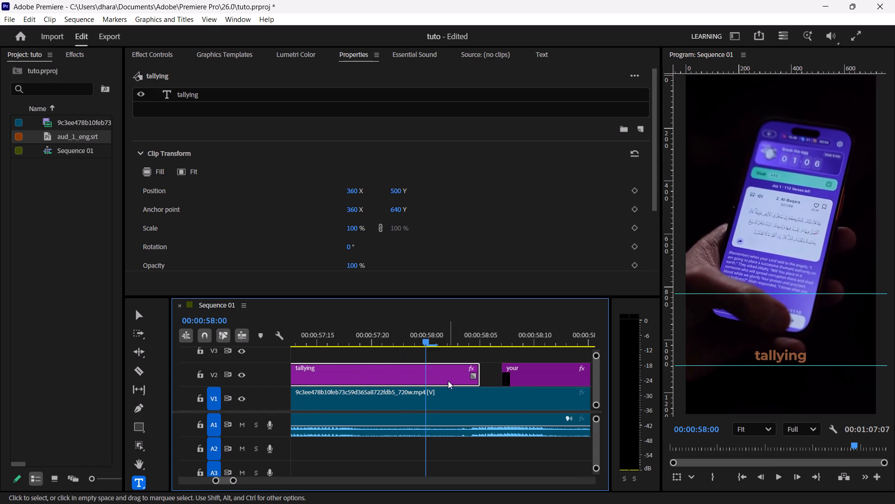
drag(479, 371, 424, 371)
Play past "tallying" and move the "your" caption on V2 earlier so it starts at 00:00:58:04.
key(space)
key(space)
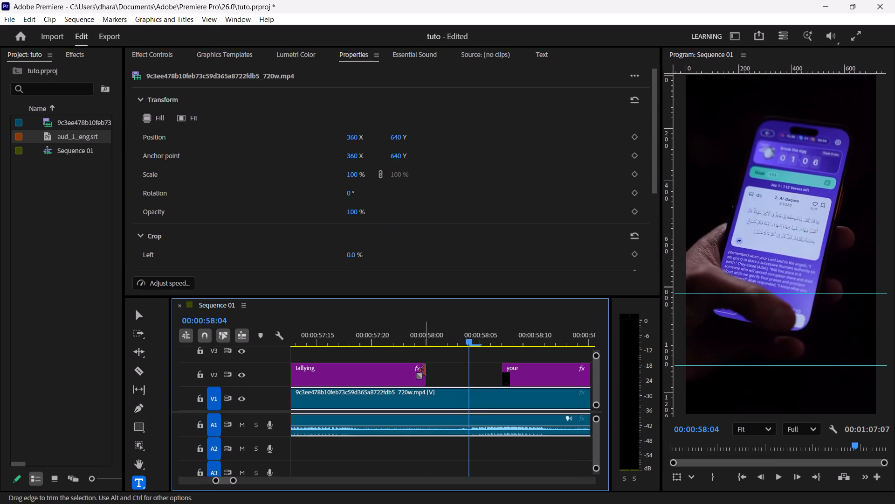
drag(541, 366, 477, 370)
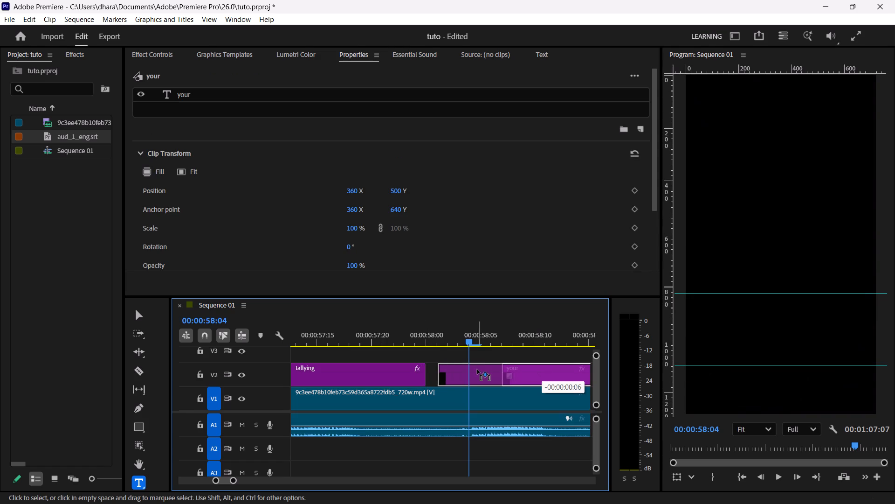
drag(477, 370, 506, 371)
Play through "your" in short bursts and trim its end on V2 to the playhead at 00:00:58:16.
key(space)
key(space)
key(space)
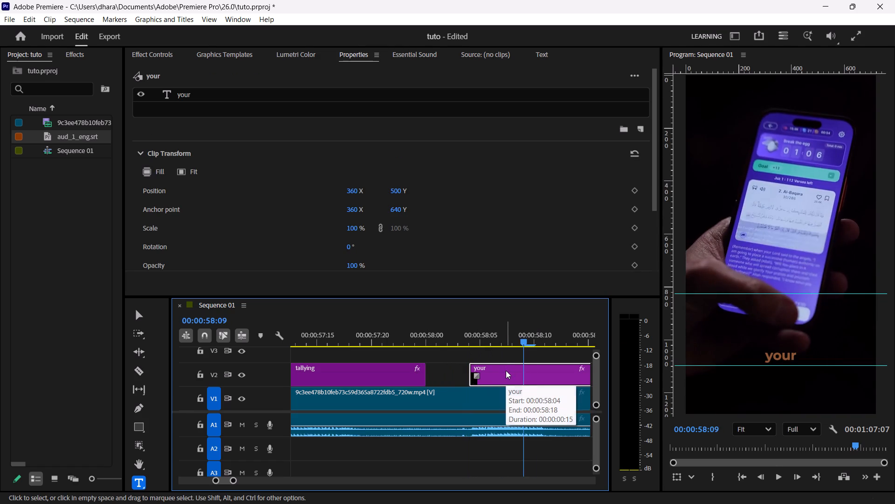
key(space)
key(space)
key(space)
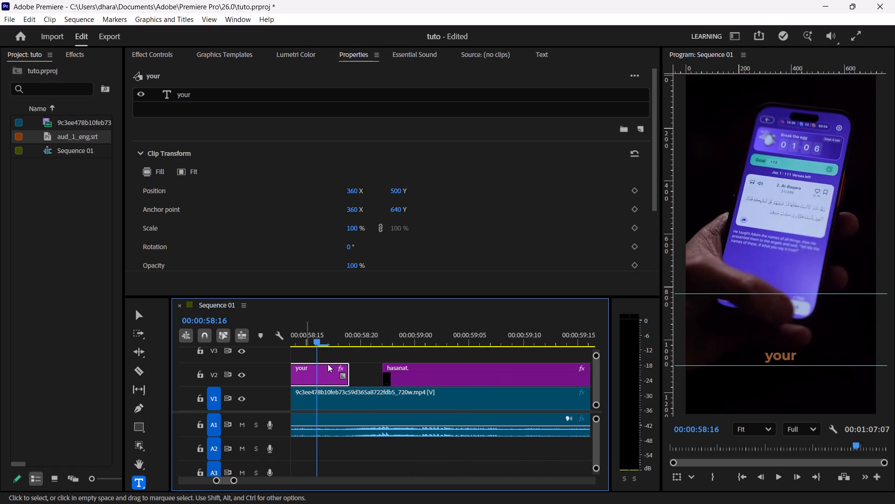
drag(348, 375, 320, 372)
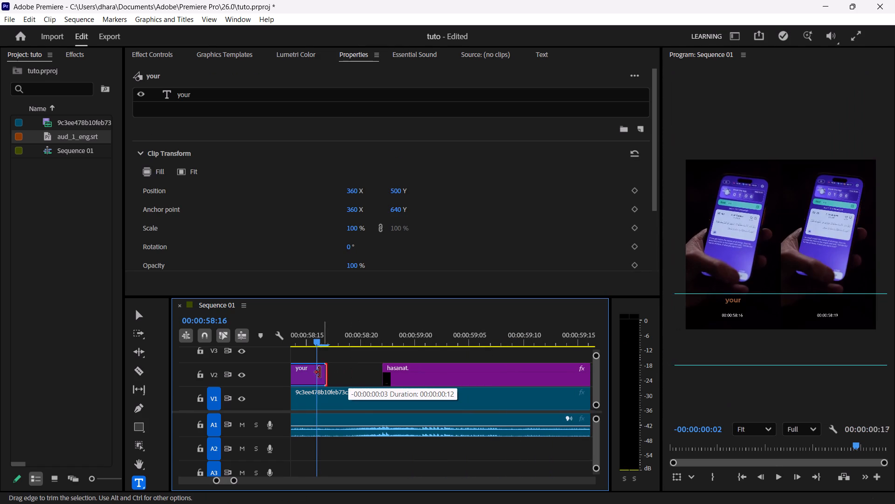
drag(320, 372, 318, 372)
Move the "hasanat." caption on V2 earlier so it starts at 00:00:58:19.
key(Right)
key(Right)
key(Right)
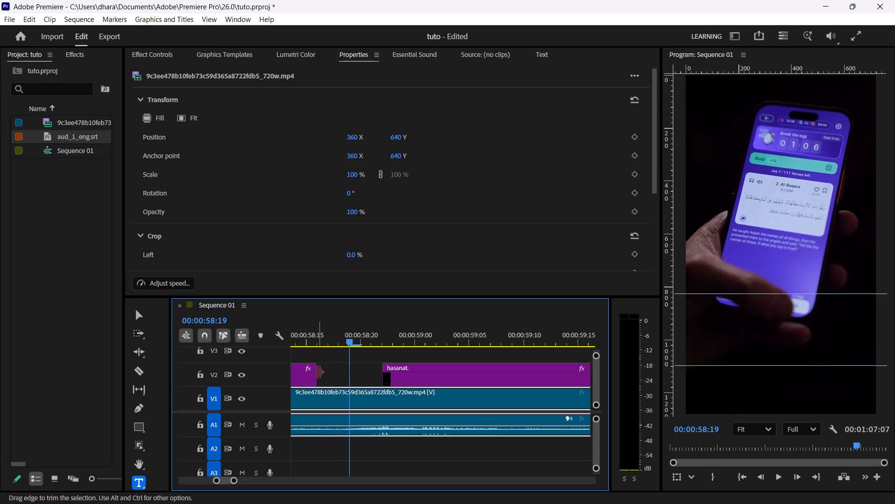
drag(434, 366, 403, 367)
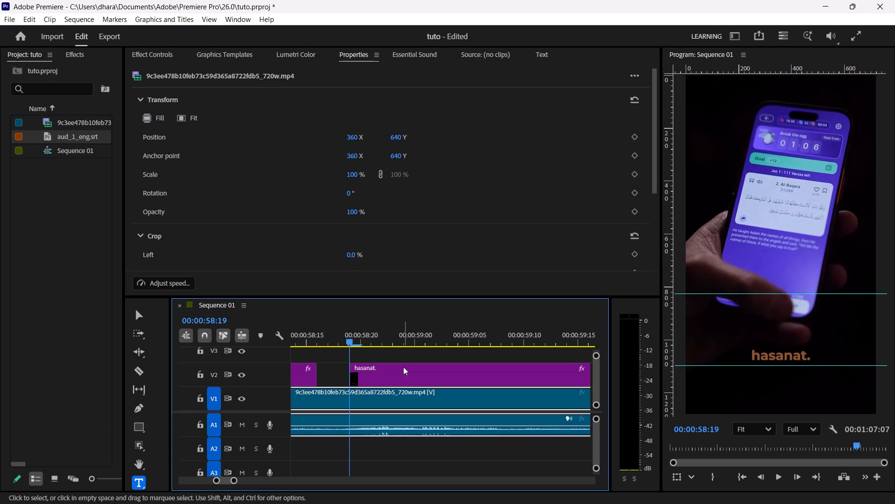
Remove the period from the "hasanat." caption text so it reads "hasanat".
click(818, 358)
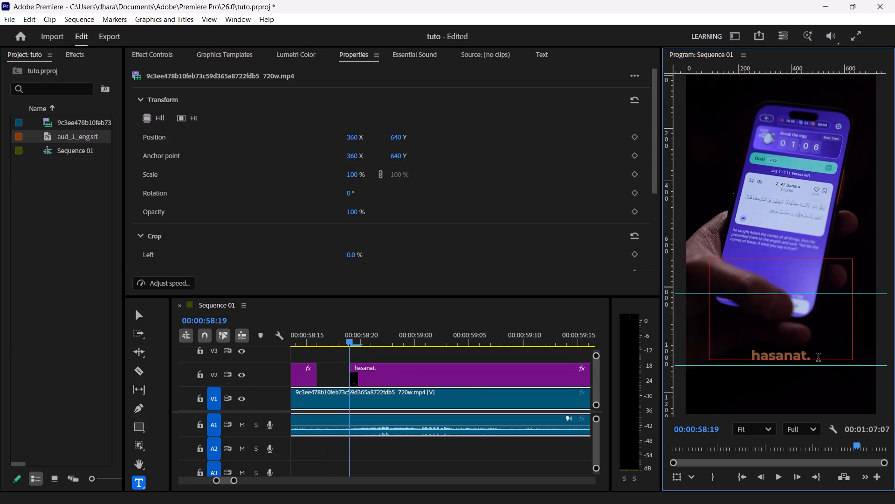
key(BackSpace)
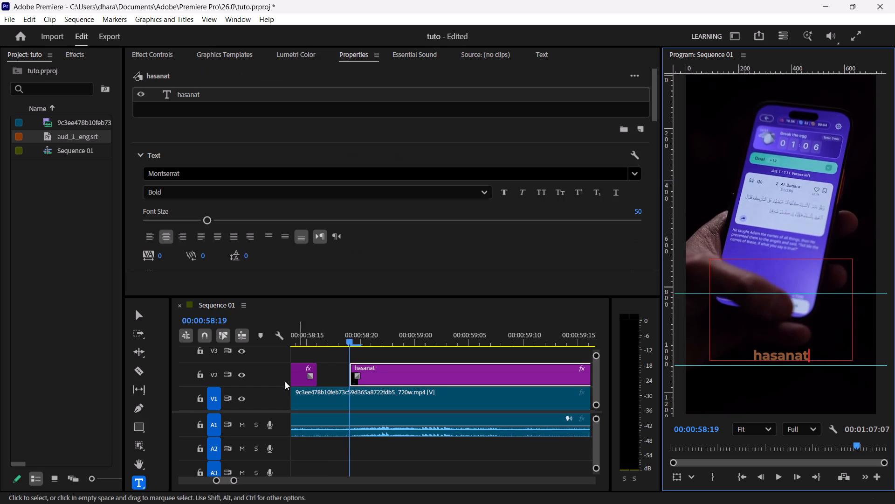
Scrub and play across "your" and "hasanat" in short bursts, and trim the end of "hasanat" on V2 to 00:00:59:16.
click(310, 340)
drag(310, 340, 294, 339)
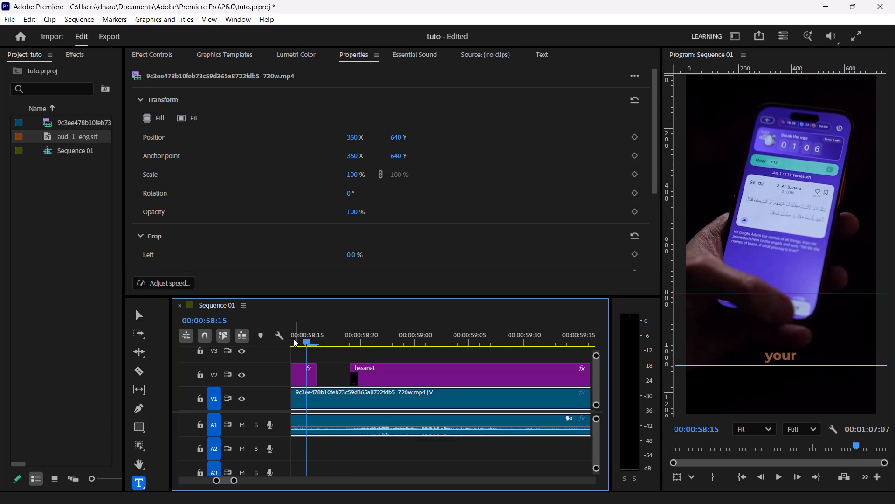
drag(294, 339, 314, 344)
click(345, 339)
key(space)
key(space)
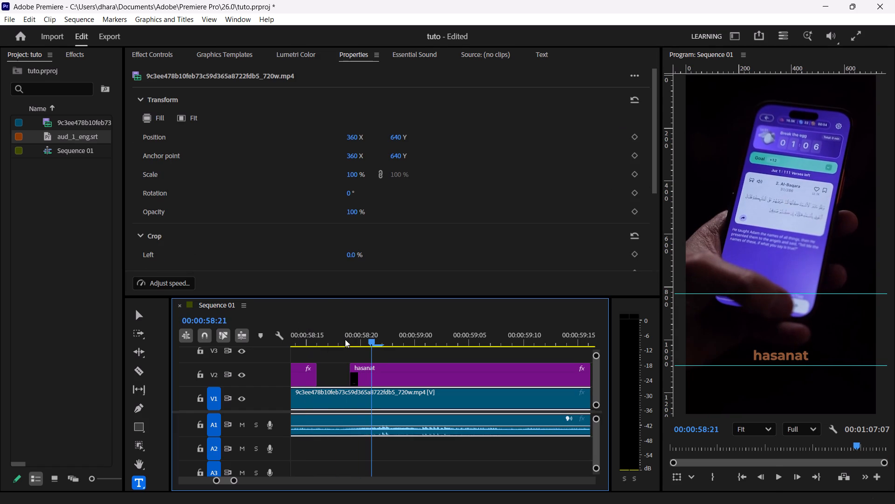
key(space)
key(space)
key(space)
key(space)
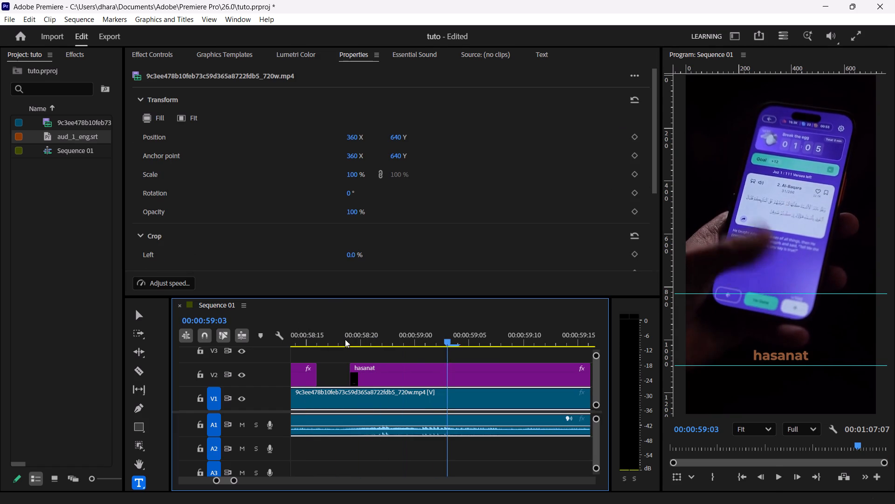
key(space)
key(space)
key(space)
key(space)
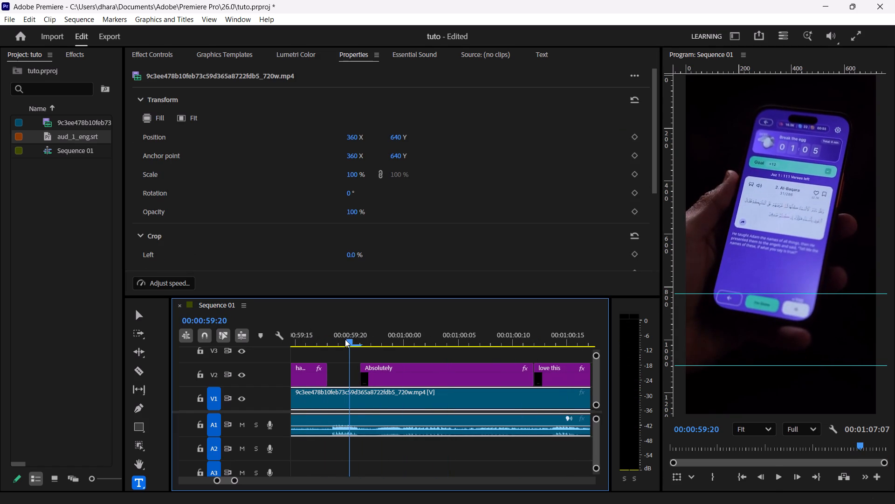
key(Left)
key(Left)
key(Left)
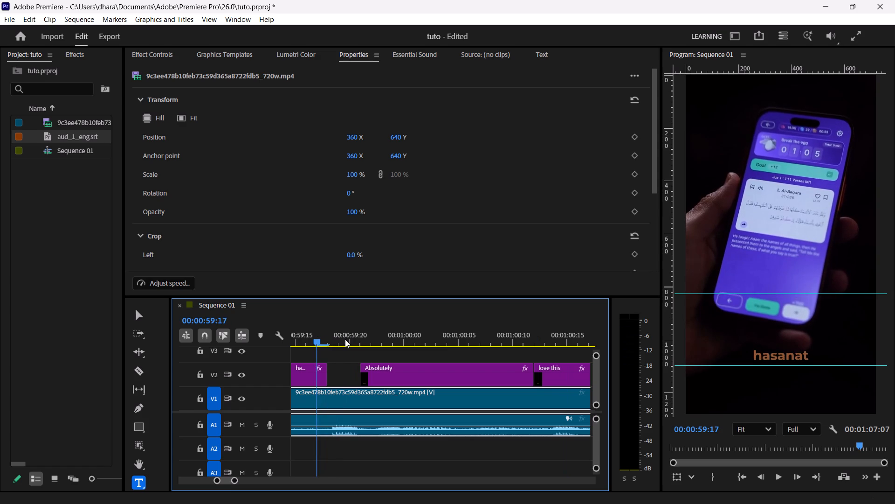
key(Left)
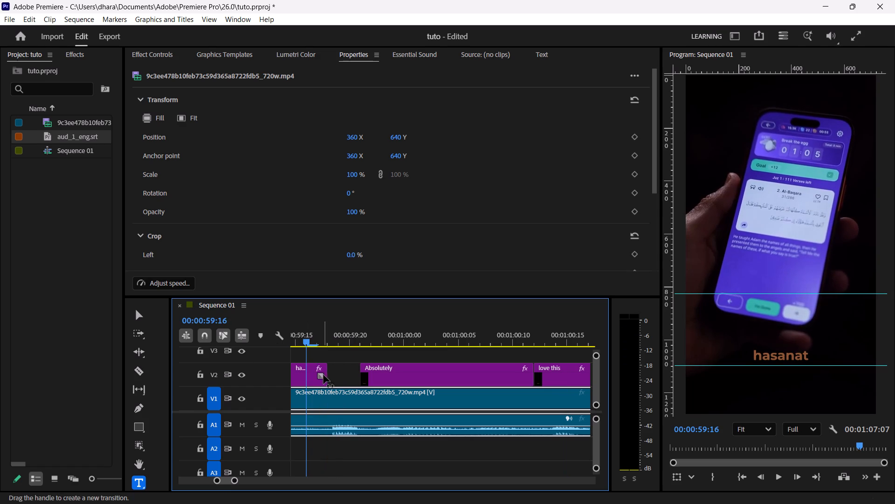
drag(327, 372, 311, 373)
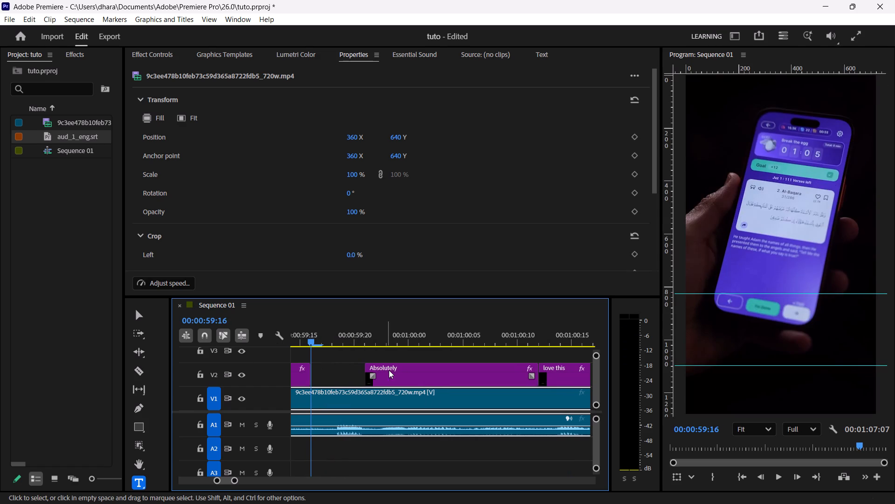
Move the "Absolutely" caption on V2 earlier so it starts at 00:00:59:18.
key(Right)
key(Right)
key(Right)
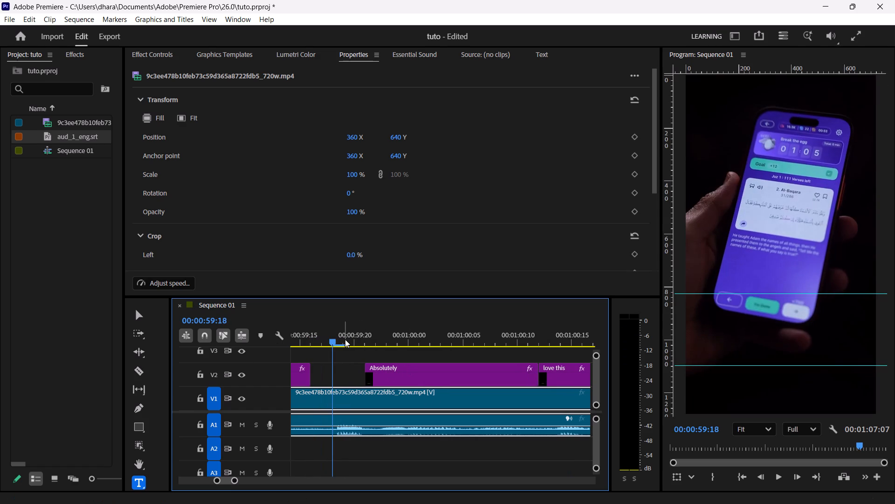
key(Left)
drag(411, 363, 380, 364)
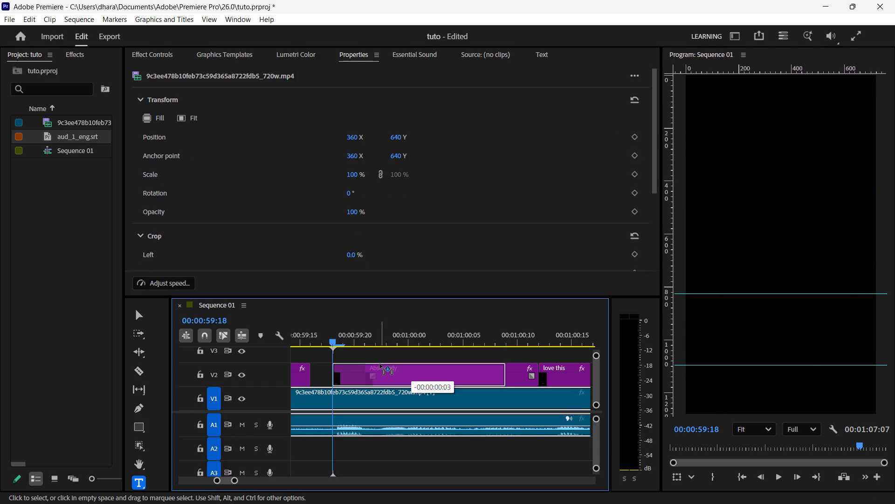
drag(380, 364, 379, 365)
Play through "Absolutely" and into "love this" in short bursts to check the caption timing against the speech.
key(space)
key(space)
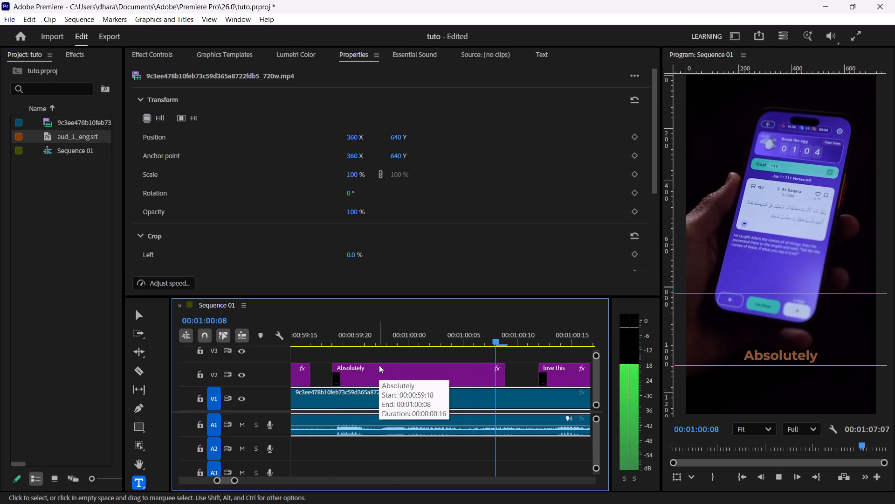
key(space)
key(space)
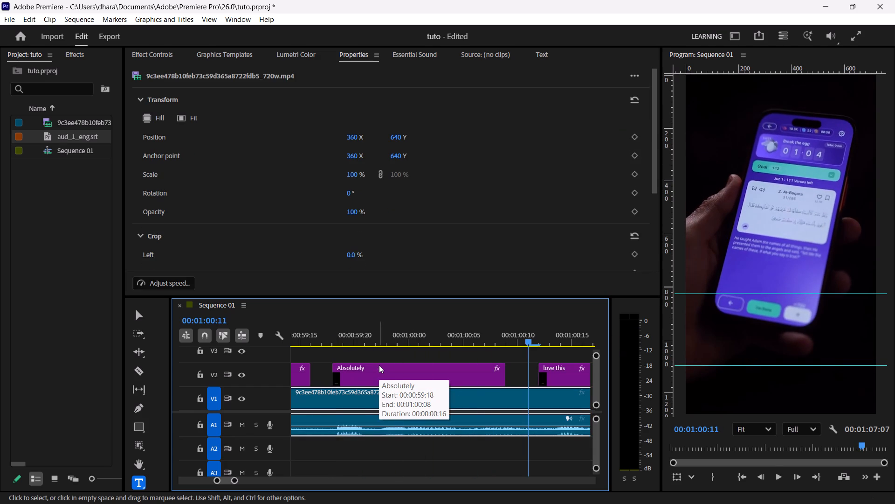
key(Right)
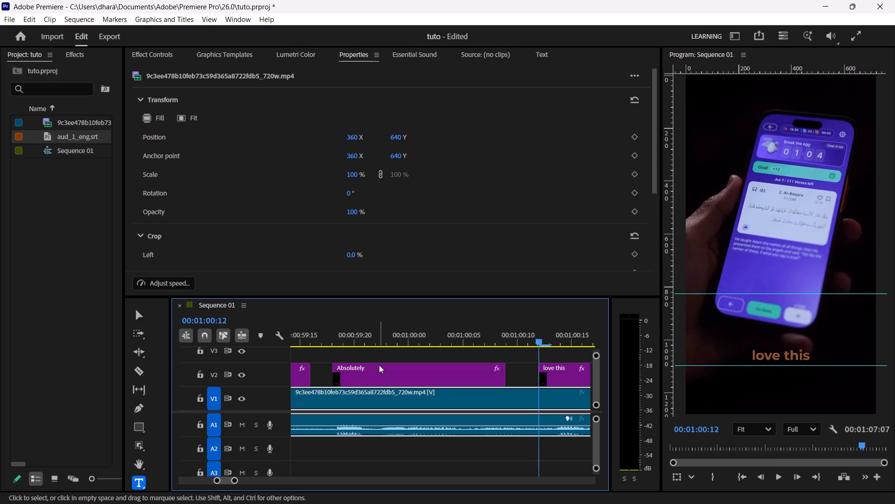
key(space)
key(space)
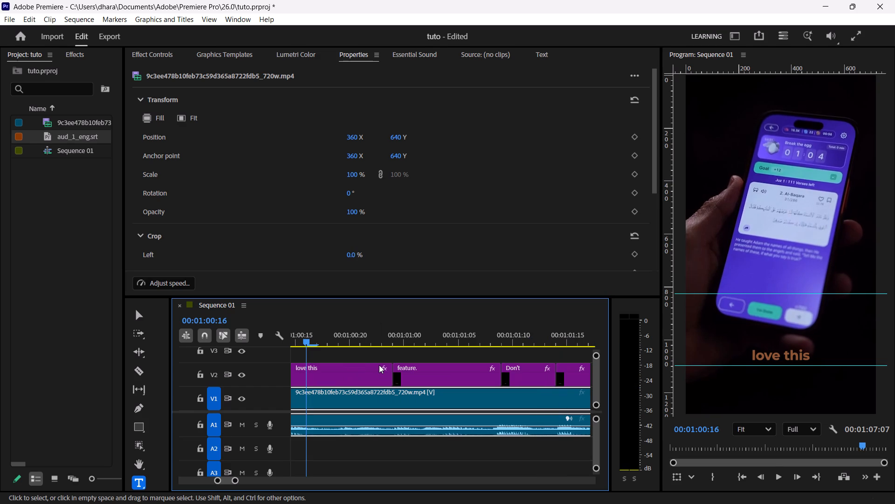
key(space)
key(space)
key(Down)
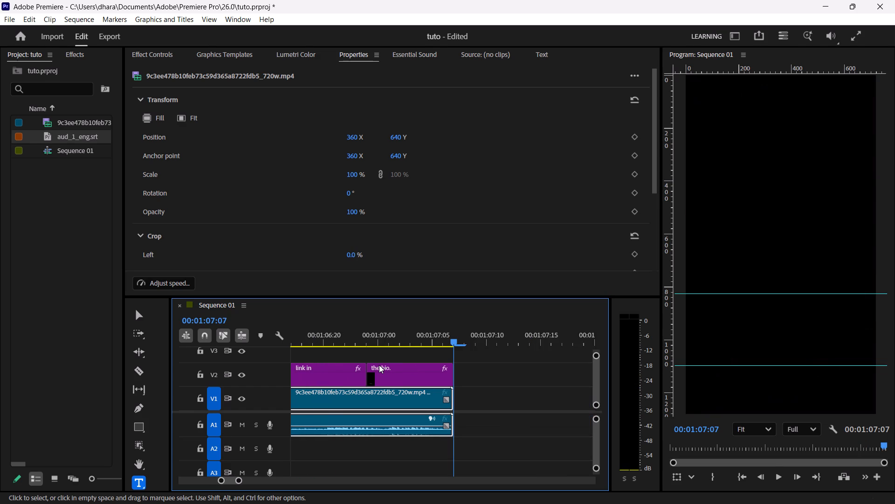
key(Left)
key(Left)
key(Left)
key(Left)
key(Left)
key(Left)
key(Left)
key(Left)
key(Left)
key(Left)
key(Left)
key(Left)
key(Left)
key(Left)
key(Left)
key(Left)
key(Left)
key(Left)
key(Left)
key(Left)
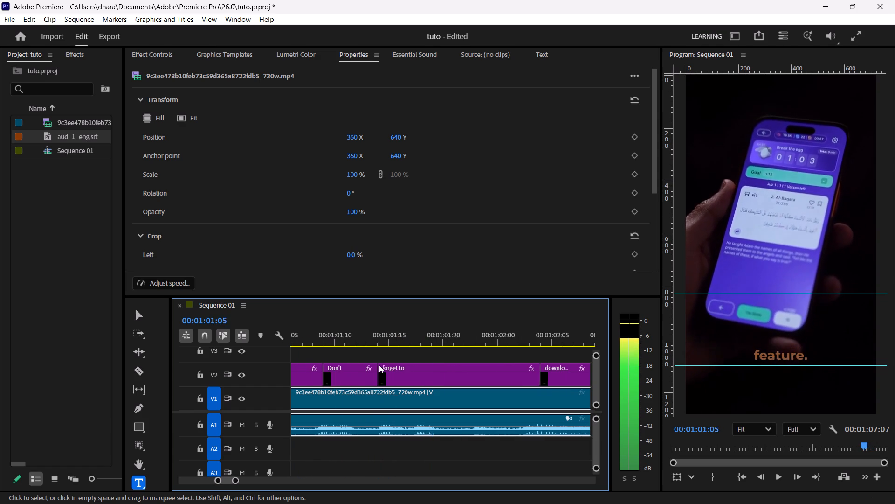
Play into the "love this" caption on V2 and split it at 00:01:00:19.
key(space)
key(space)
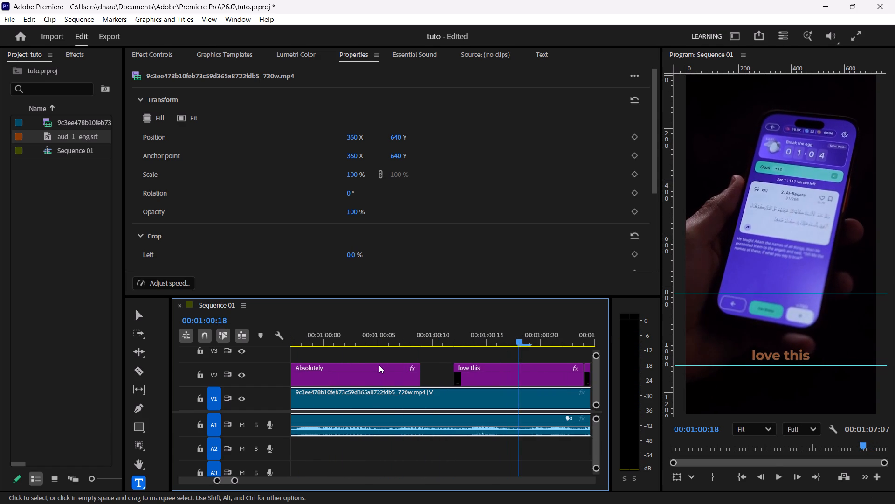
key(Right)
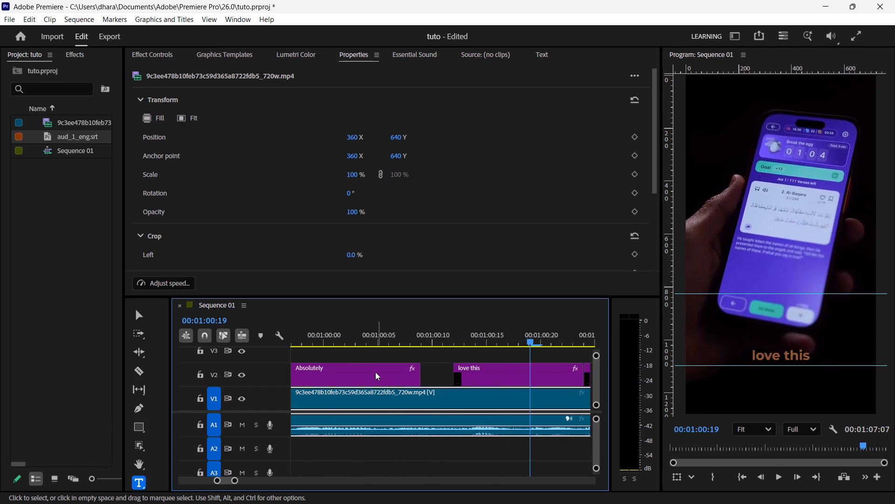
click(523, 370)
key(ctrl+k)
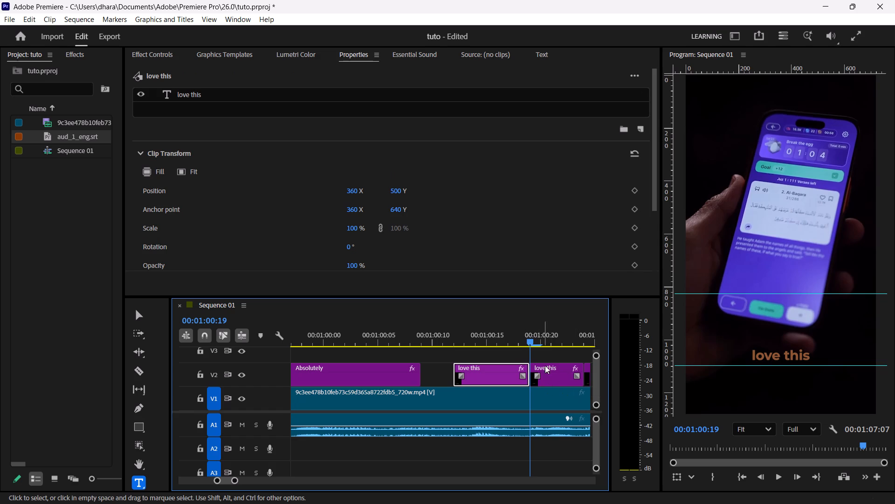
Trim the start of the second "love this" caption on V2 to 00:01:00:20 and play on to check it.
key(Right)
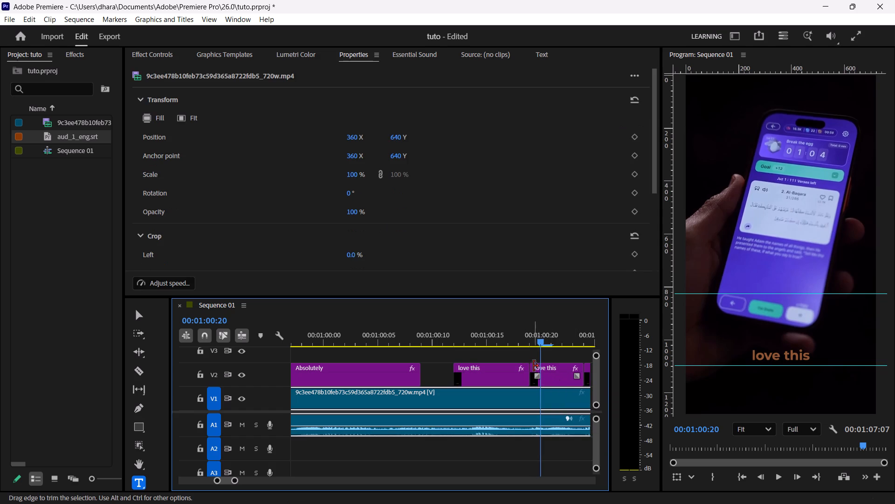
drag(532, 369, 539, 370)
key(space)
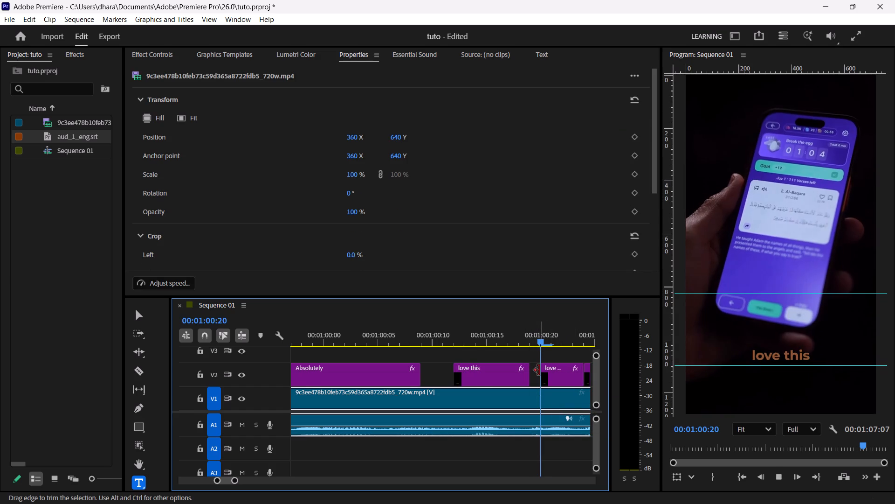
key(space)
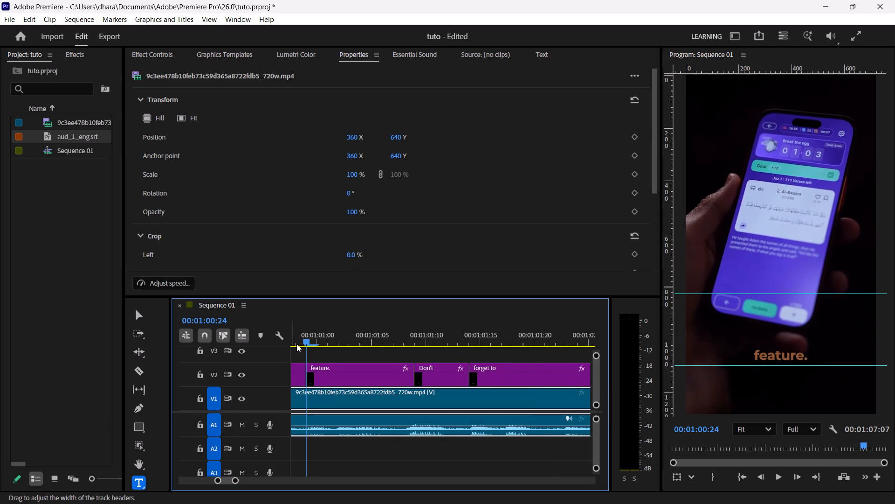
Change the text of the second "love this" caption, at 00:01:00:23, to "this".
click(296, 343)
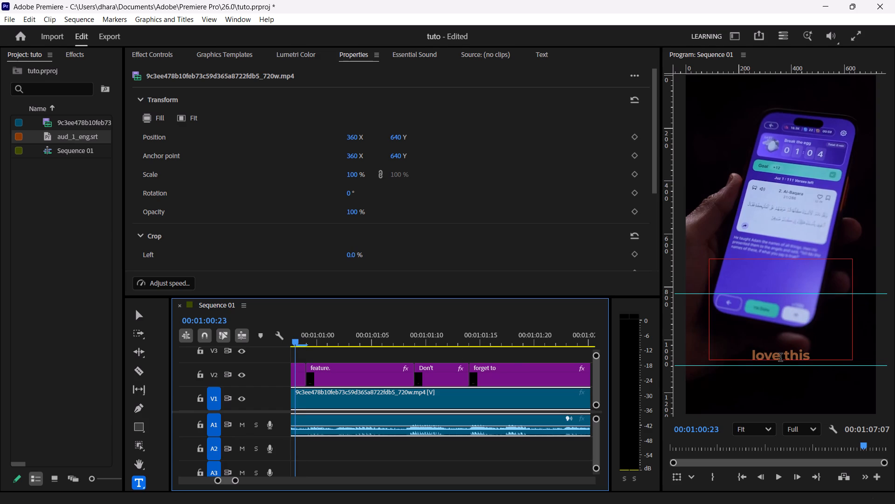
click(780, 358)
key(Right)
key(BackSpace)
key(BackSpace)
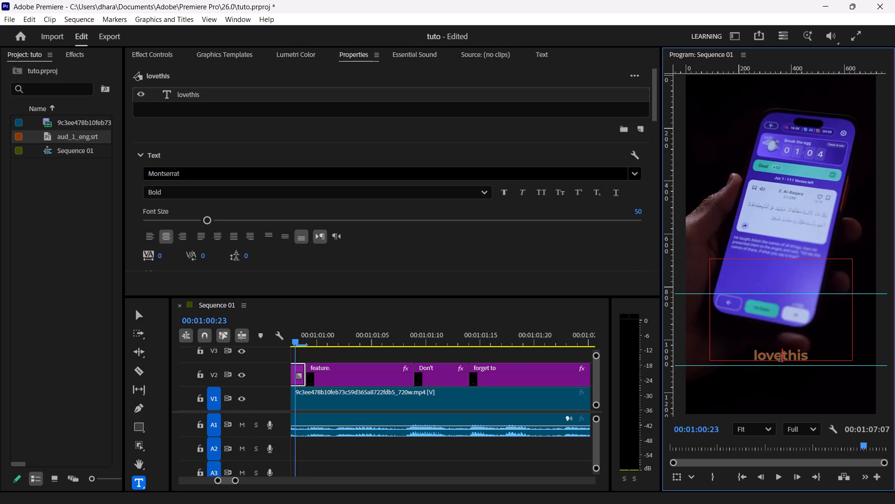
key(BackSpace)
key(BackSpace)
key(BackSpace)
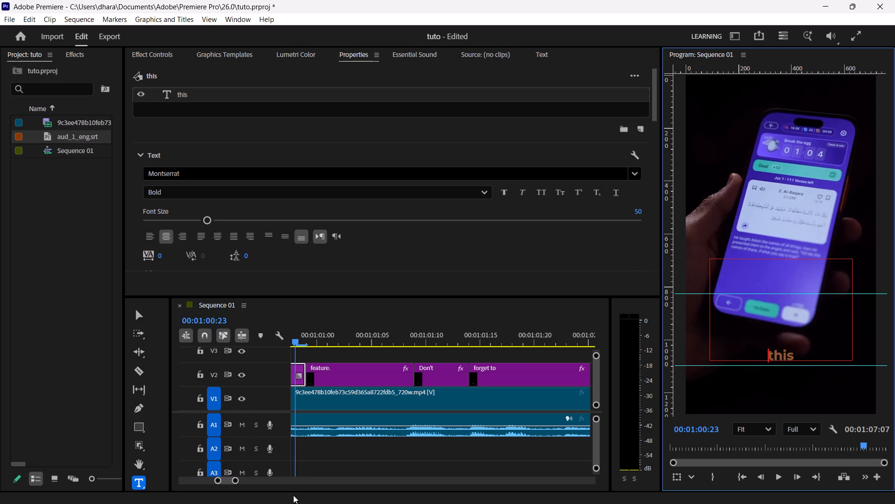
Change the text of the remaining "love this" caption, at 00:01:00:17, to "love".
click(217, 481)
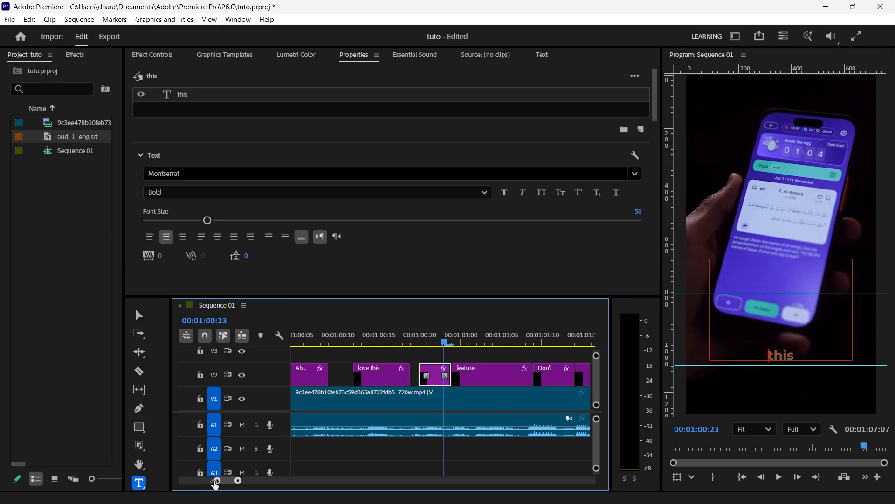
click(391, 331)
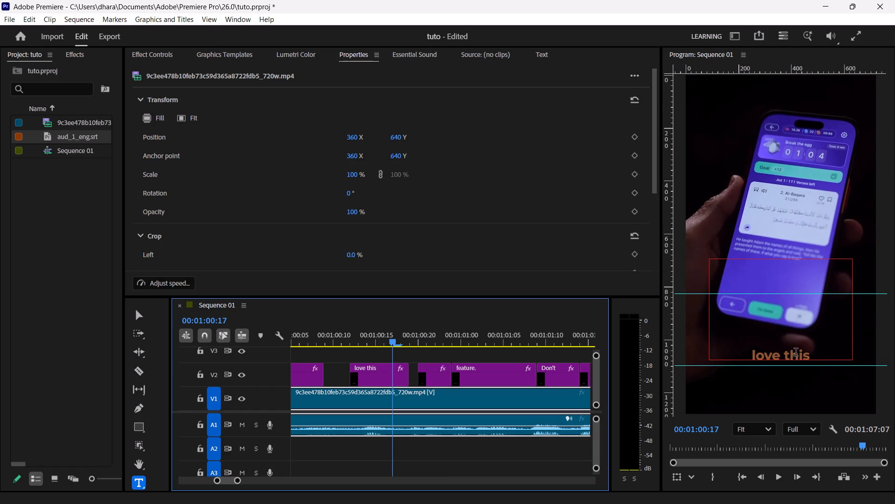
click(815, 359)
key(BackSpace)
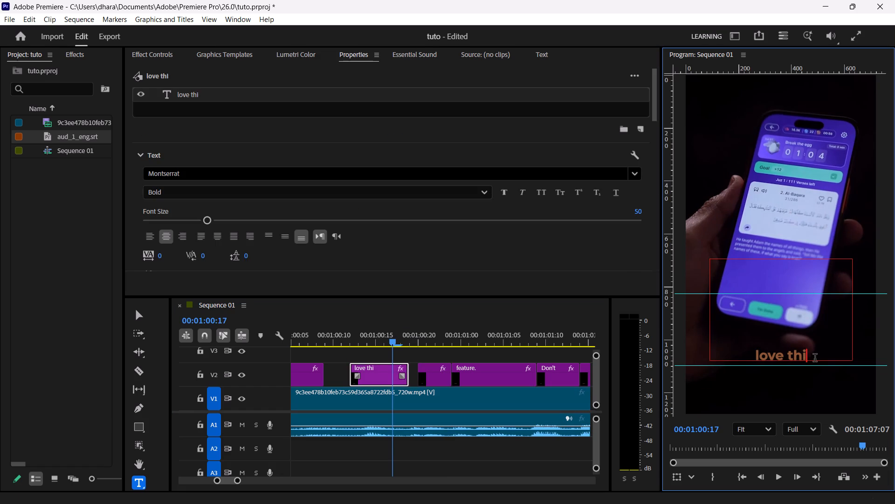
key(BackSpace)
key(BackSpace)
key(BackSpace)
key(BackSpace)
key(BackSpace)
key(e)
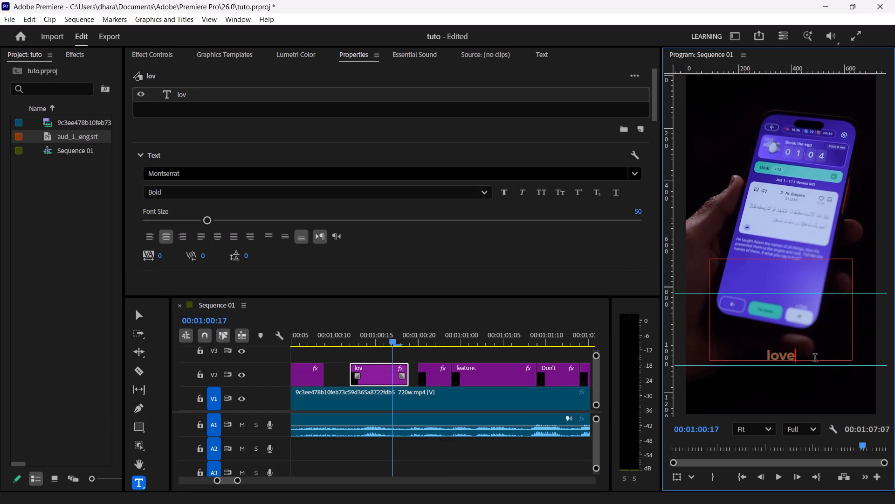
Play from 00:01:00:11 through "love" and "this" to check the timing, and remove the period from the "feature." caption.
click(345, 327)
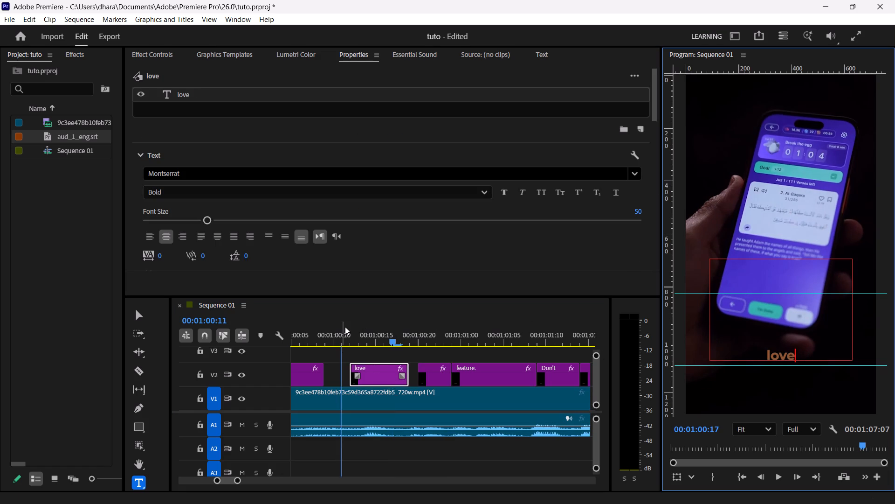
key(space)
key(space)
key(space)
key(space)
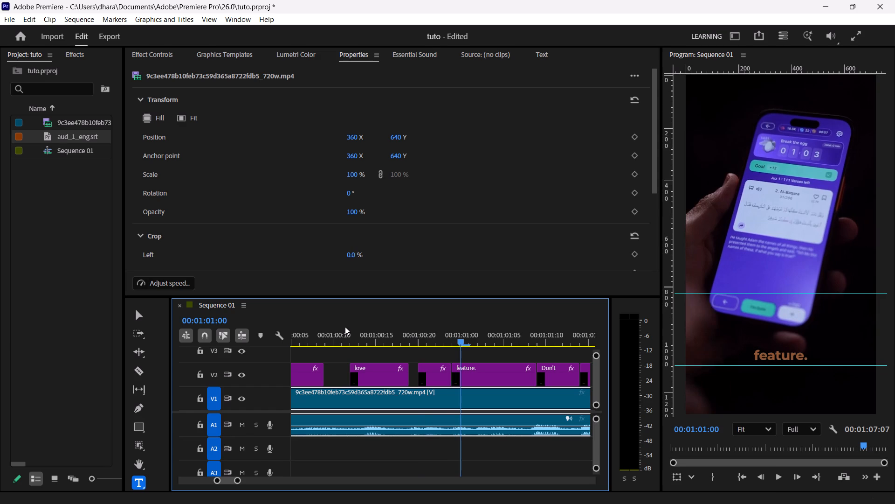
click(812, 359)
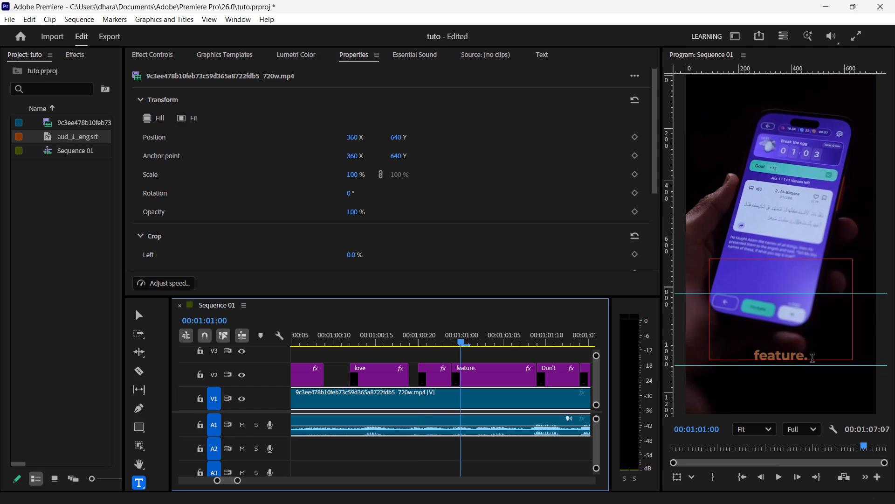
key(BackSpace)
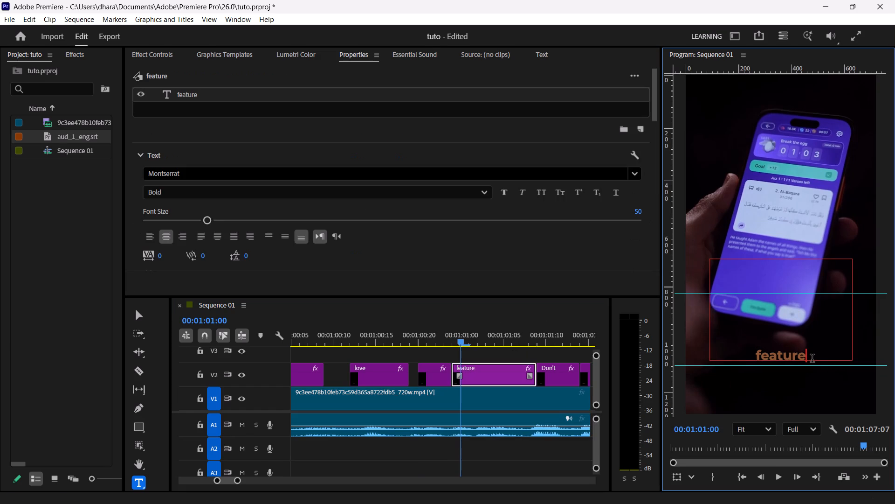
Play through the "feature" caption and trim its end on V2 to 00:01:01:08.
click(436, 333)
key(space)
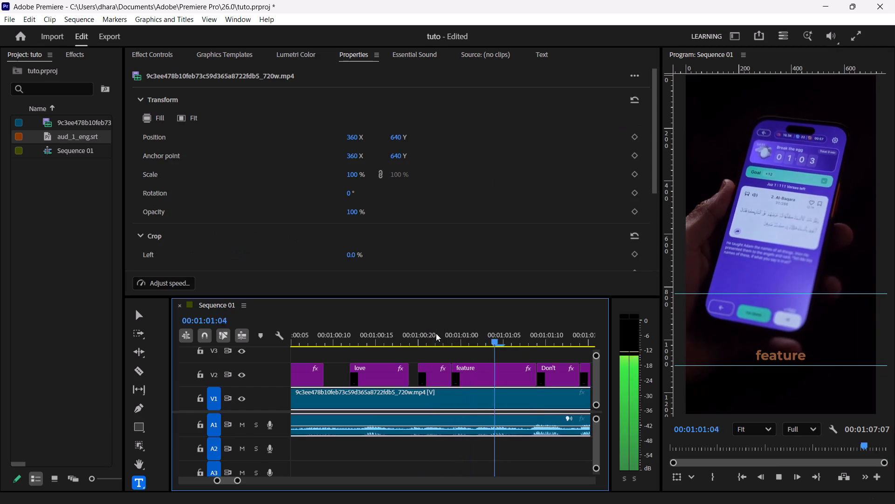
key(space)
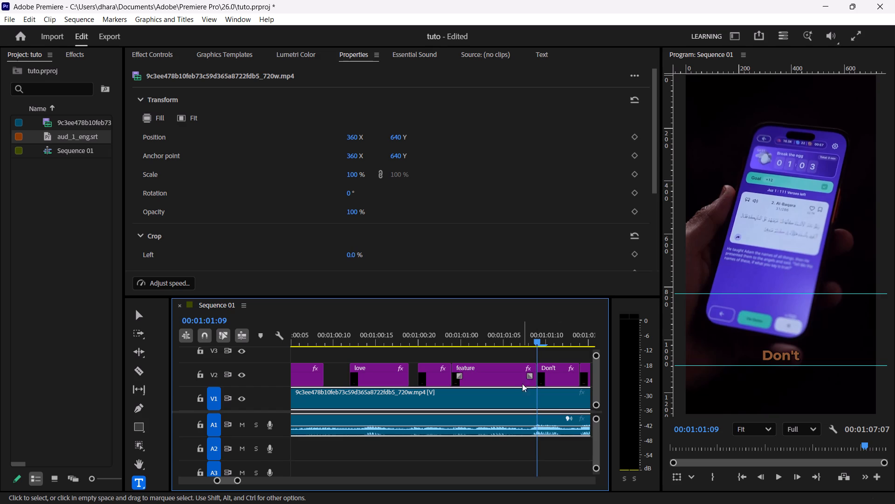
click(526, 343)
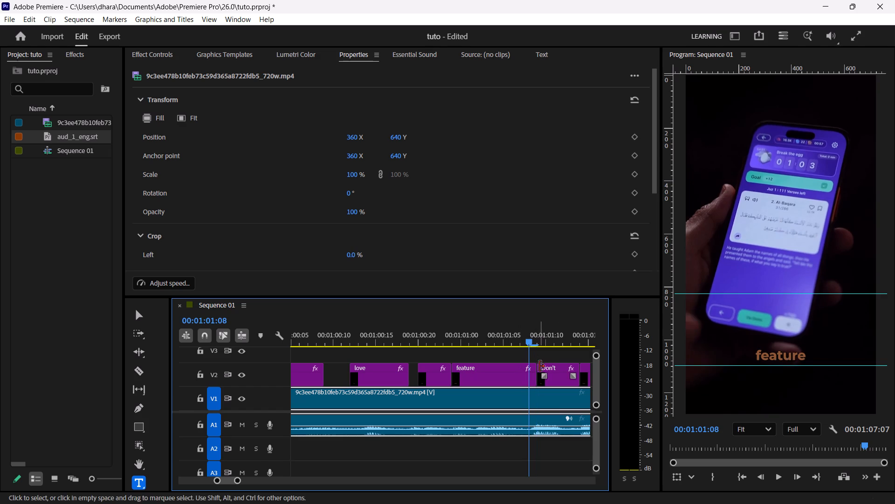
drag(534, 371, 528, 371)
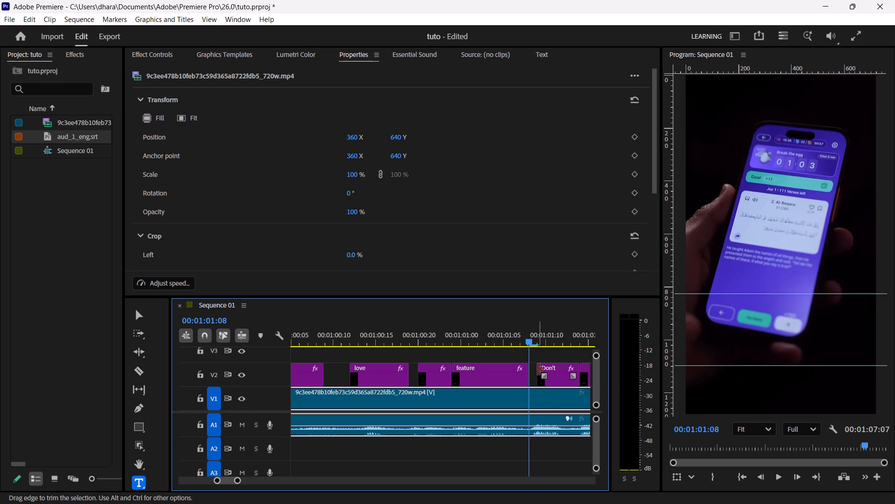
Extend the start of "Don't" on V2 back to 00:01:01:08, play it, and trim its end to 00:01:01:13.
drag(538, 370, 525, 370)
key(space)
key(space)
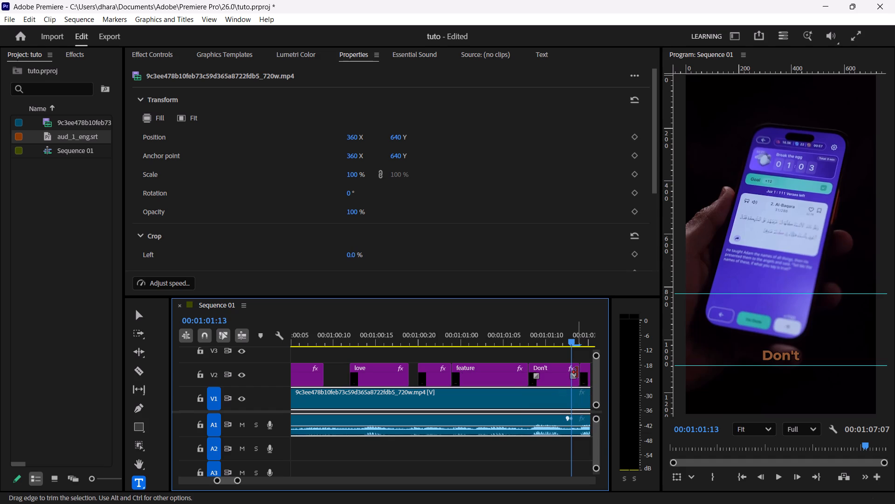
drag(577, 372, 555, 378)
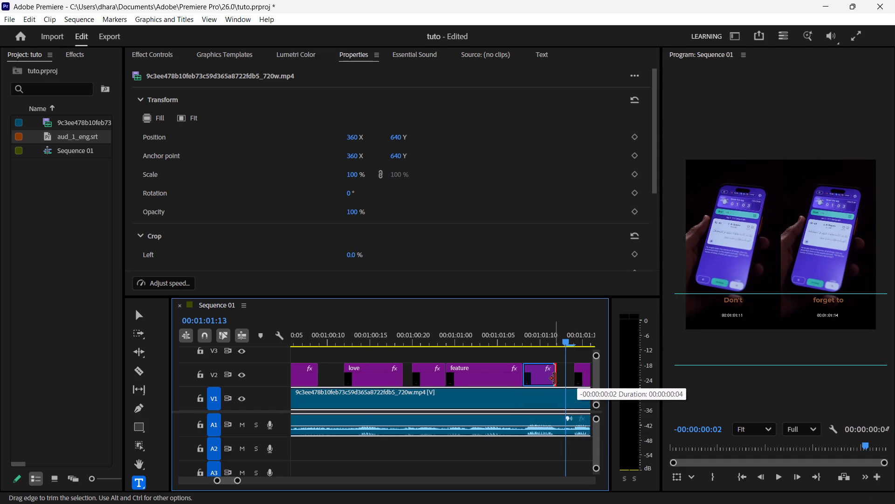
drag(555, 378, 564, 378)
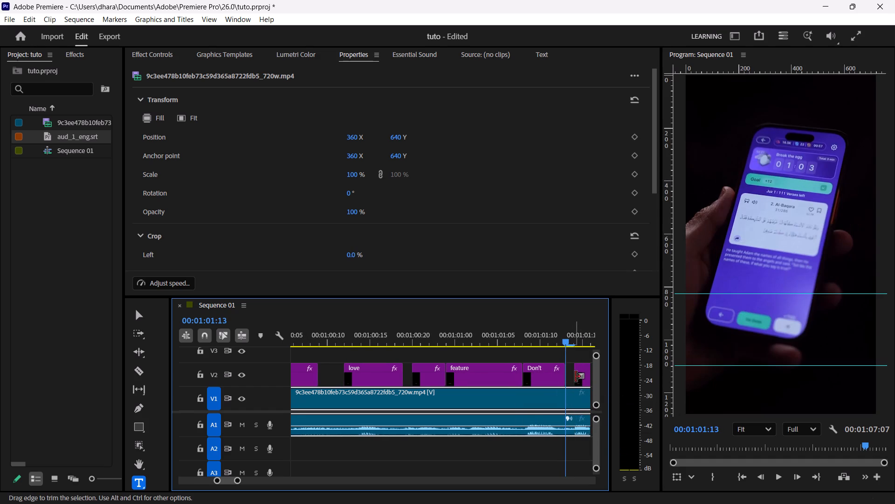
Extend the start of the "forget to" caption on V2 back to 00:01:01:13, against the end of "Don't".
drag(575, 377, 562, 376)
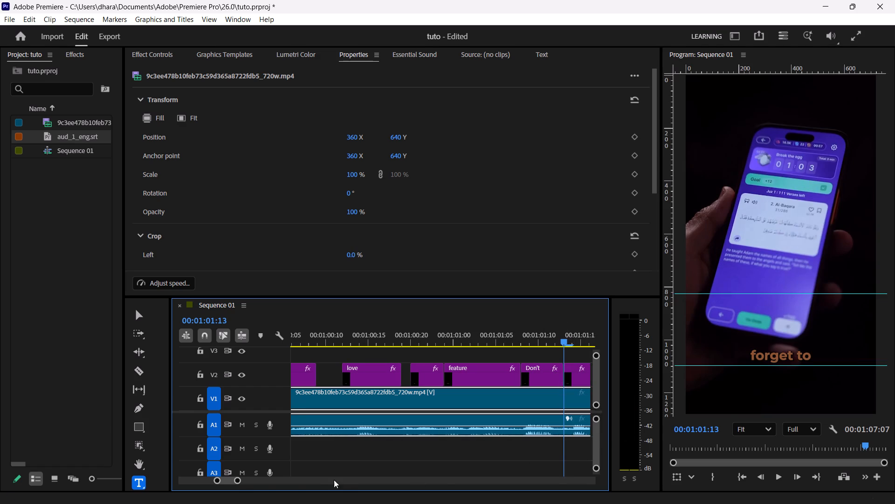
Step through "forget to" frame by frame and split only that V2 caption at 00:01:01:21.
drag(236, 478, 244, 479)
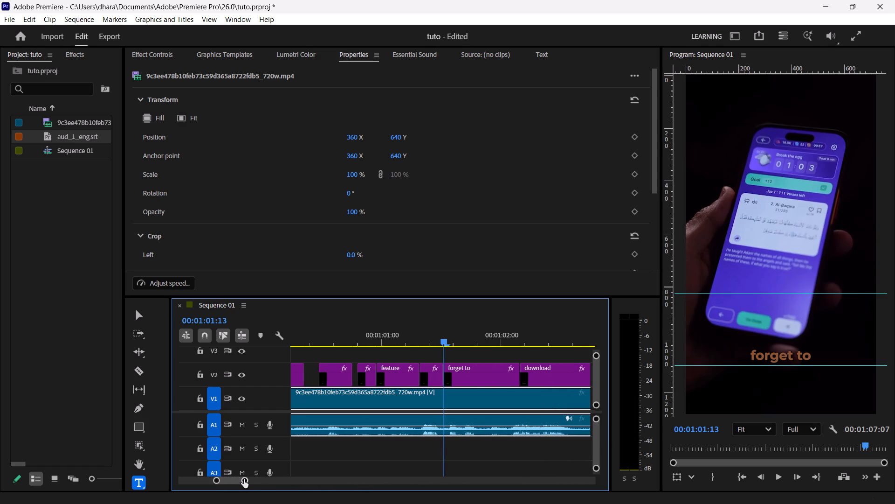
key(Right)
key(Right)
key(Right)
key(Right)
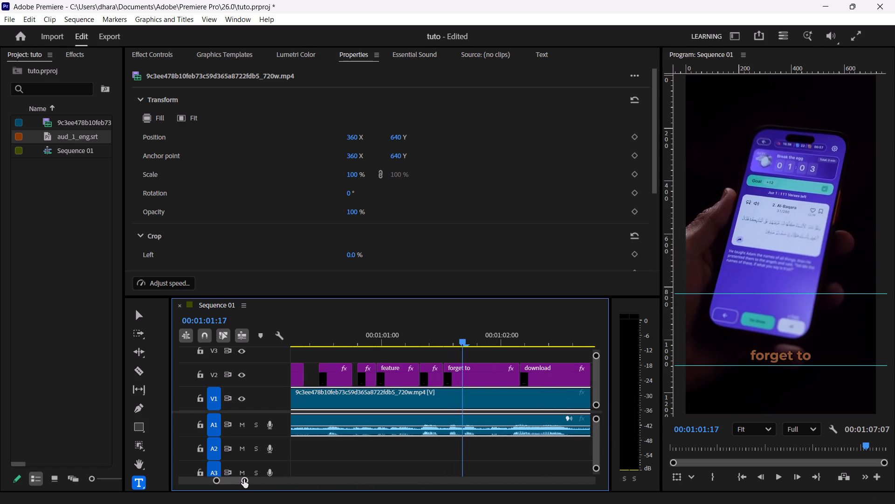
key(Right)
key(Right)
key(Right)
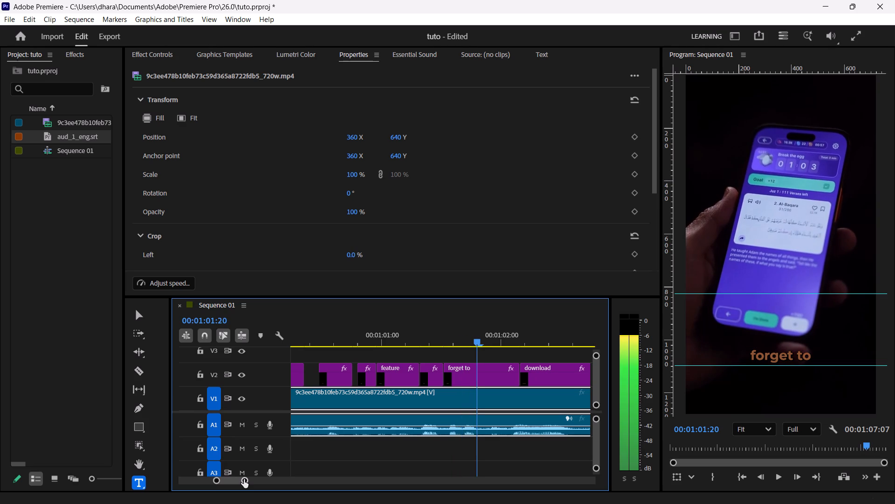
key(Right)
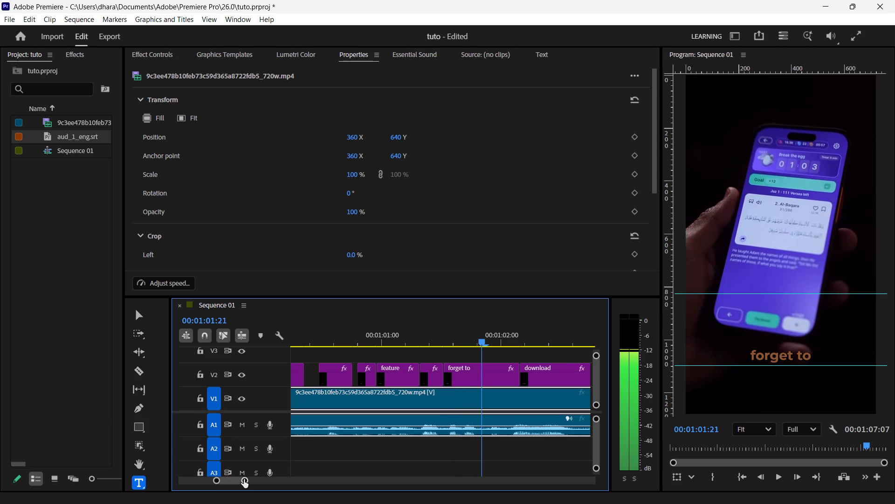
key(ctrl+k)
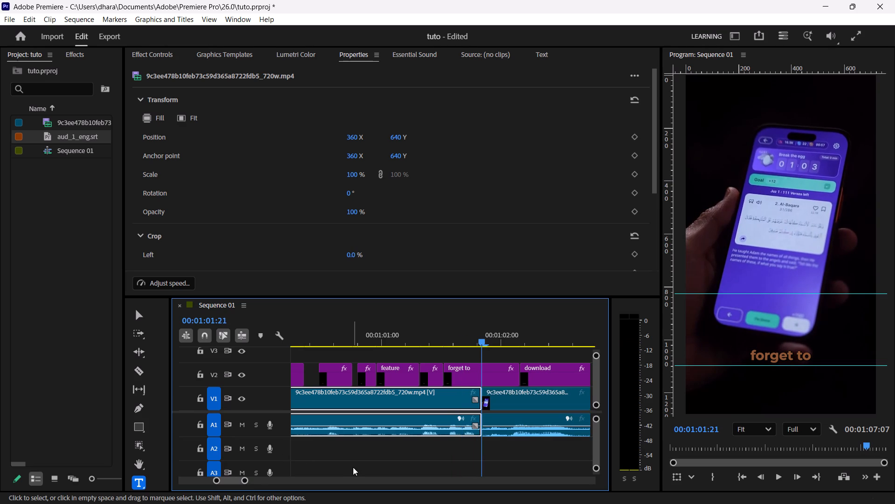
key(ctrl+z)
click(495, 382)
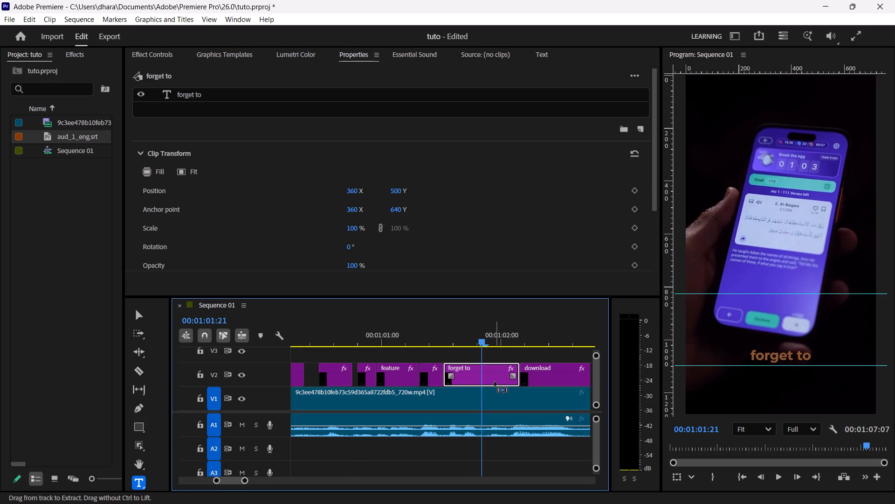
key(ctrl+k)
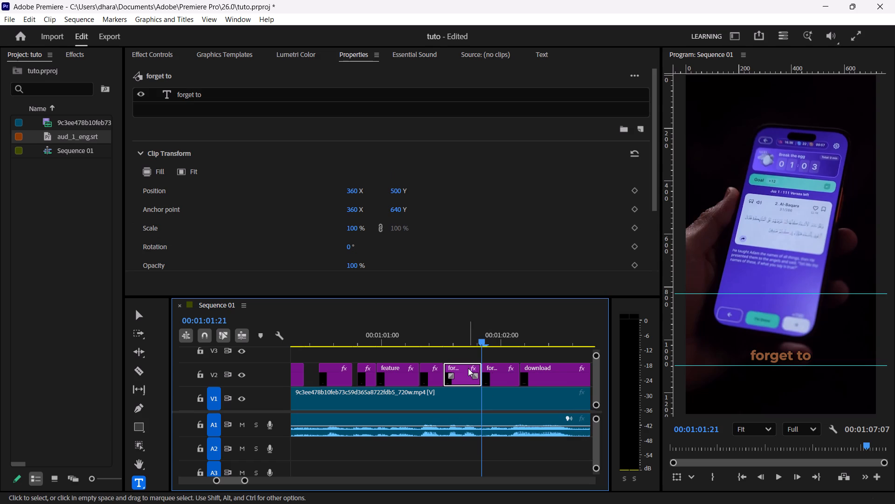
Change the text of the first "forget to" piece, at 00:01:01:17, to "forget".
click(462, 378)
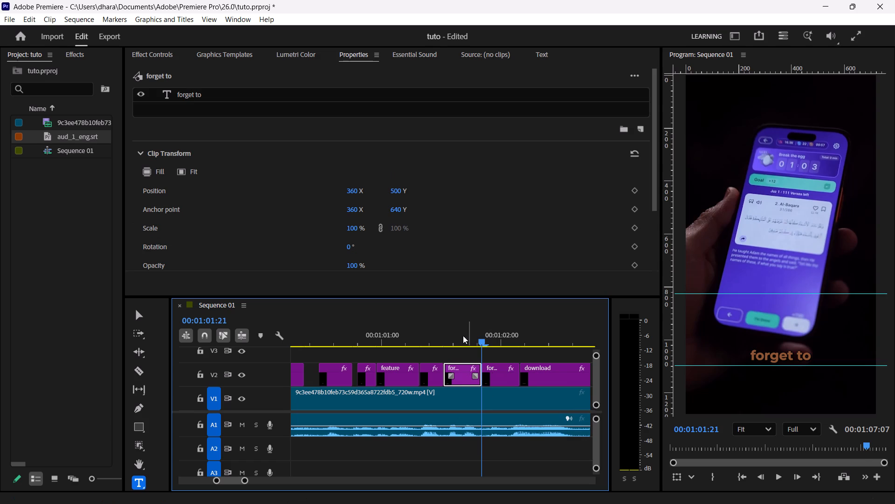
click(463, 336)
click(807, 359)
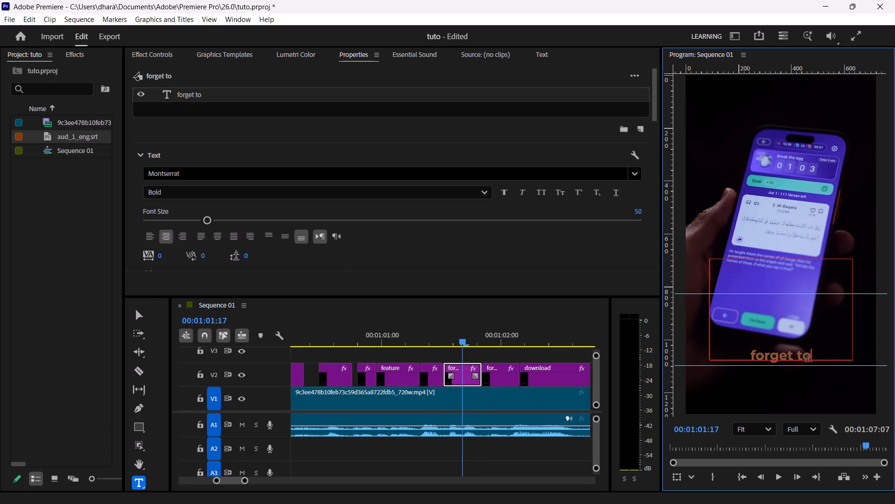
key(BackSpace)
key(BackSpace)
key(BackSpace)
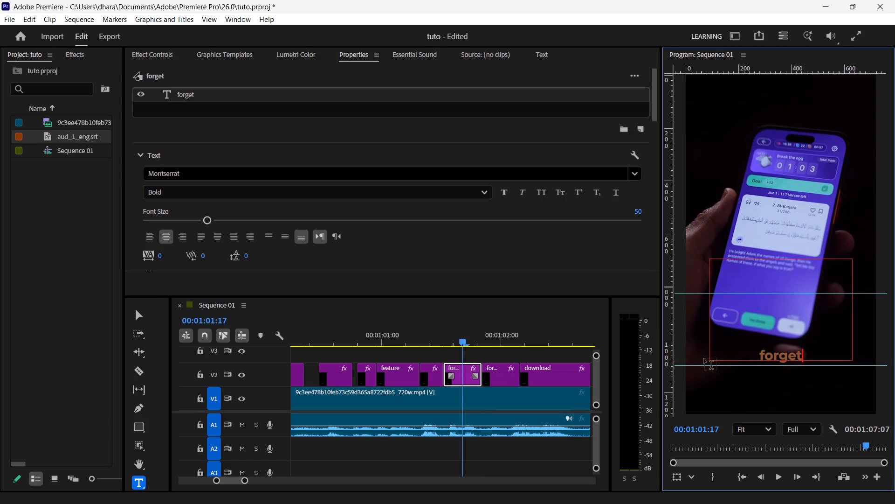
Change the text of the second "forget to" piece, at 00:01:01:23, to "to".
click(493, 344)
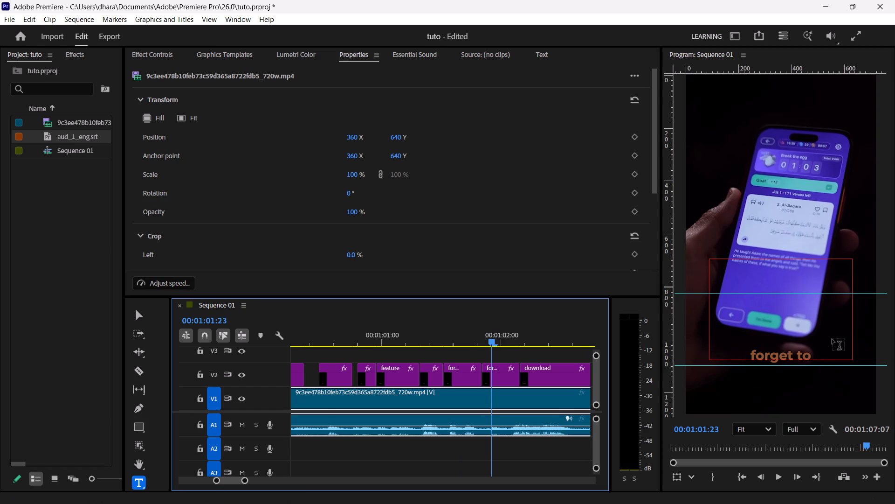
click(798, 355)
key(BackSpace)
key(BackSpace)
key(BackSpace)
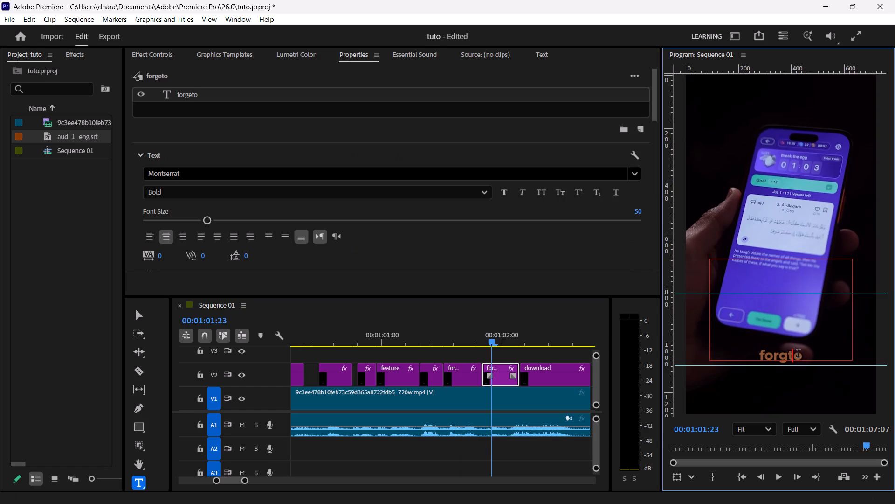
key(BackSpace)
key(BackSpace)
key(BackSpace)
key(BackSpace)
key(BackSpace)
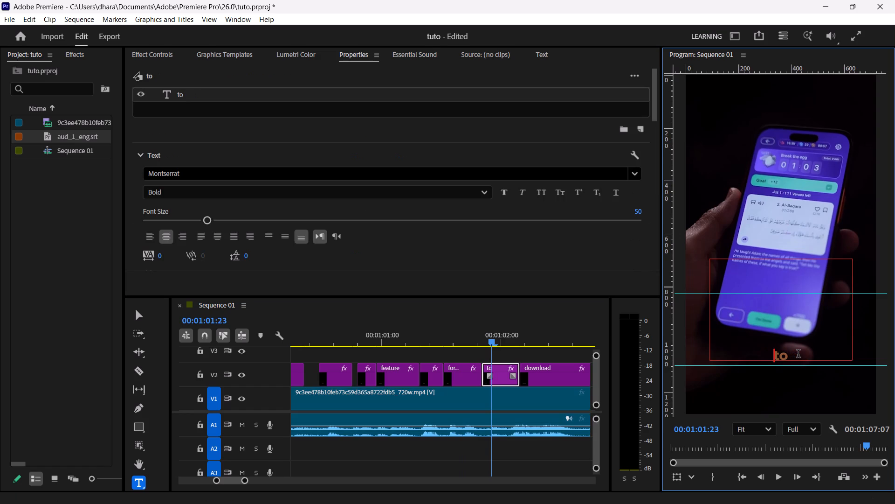
Play and step through the frames around the "to" caption from 00:01:01:23 to check where the spoken word ends.
key(Right)
key(Right)
key(Right)
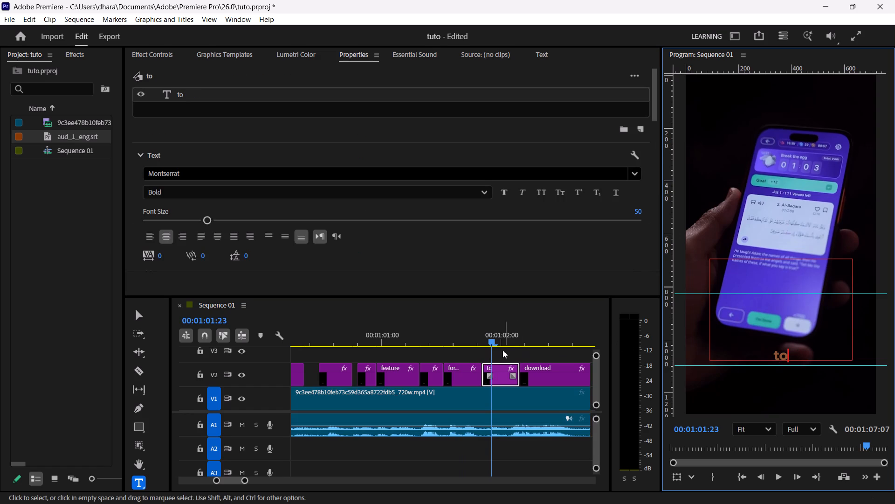
click(493, 344)
key(Right)
key(Right)
key(Right)
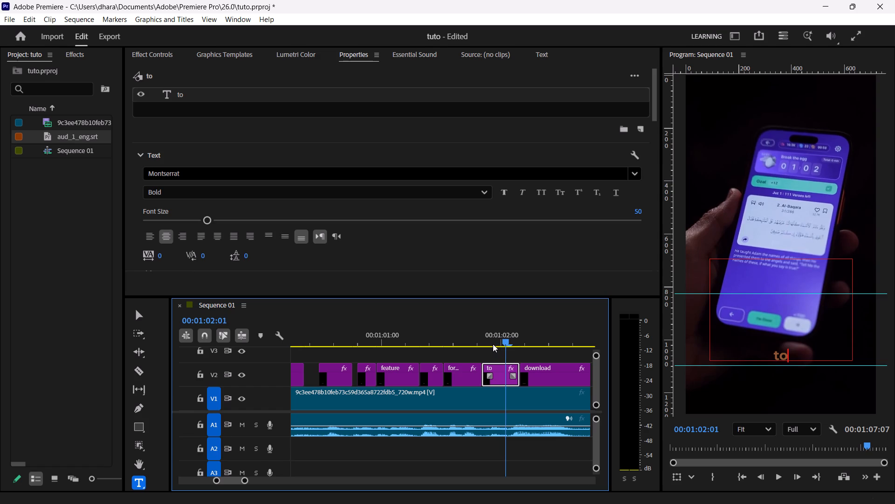
click(493, 344)
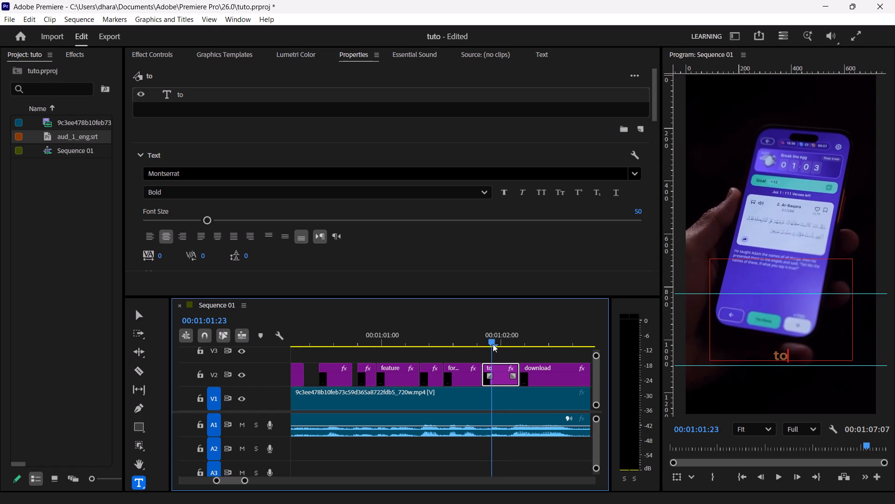
key(Right)
key(Left)
key(Left)
key(Left)
key(Left)
key(Left)
key(Left)
key(space)
key(space)
key(Left)
key(Left)
key(Left)
key(Left)
key(Left)
key(Left)
key(Left)
key(Left)
key(Left)
key(Left)
key(Left)
key(Left)
key(Left)
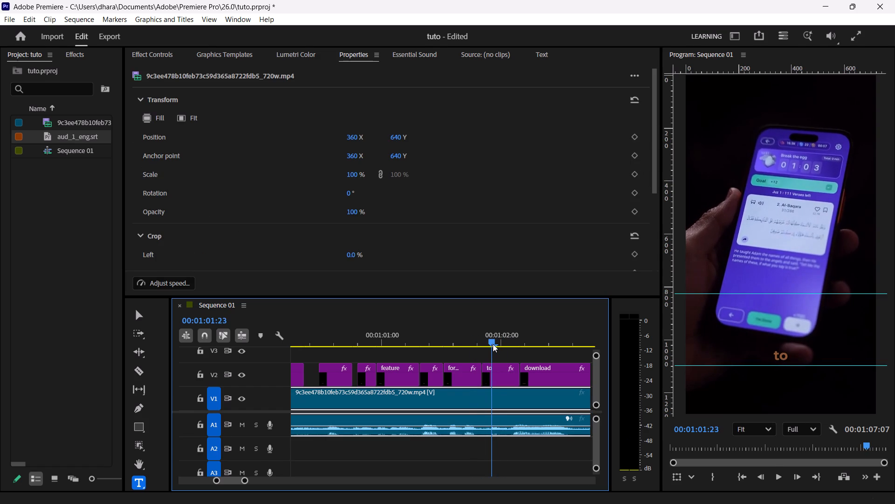
key(space)
key(space)
Trim the end of the "to" caption on V2 back to 00:01:02:00.
key(space)
key(space)
key(Left)
key(Left)
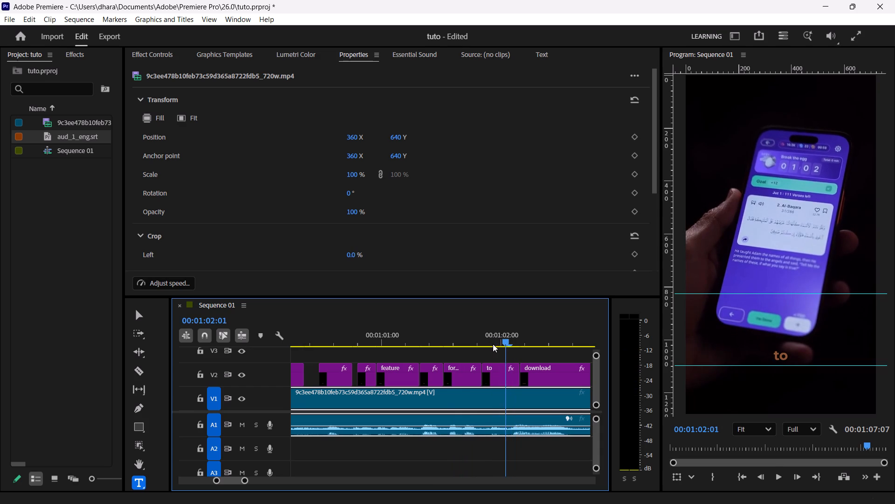
key(Left)
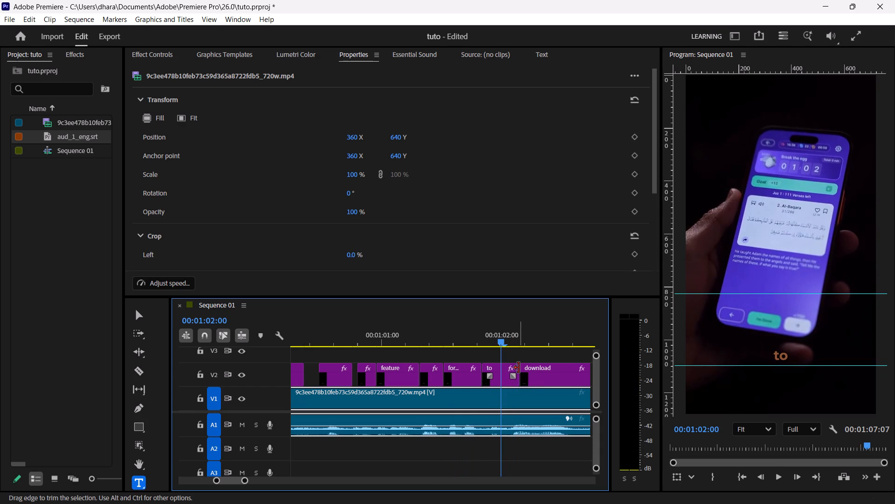
drag(519, 368, 502, 369)
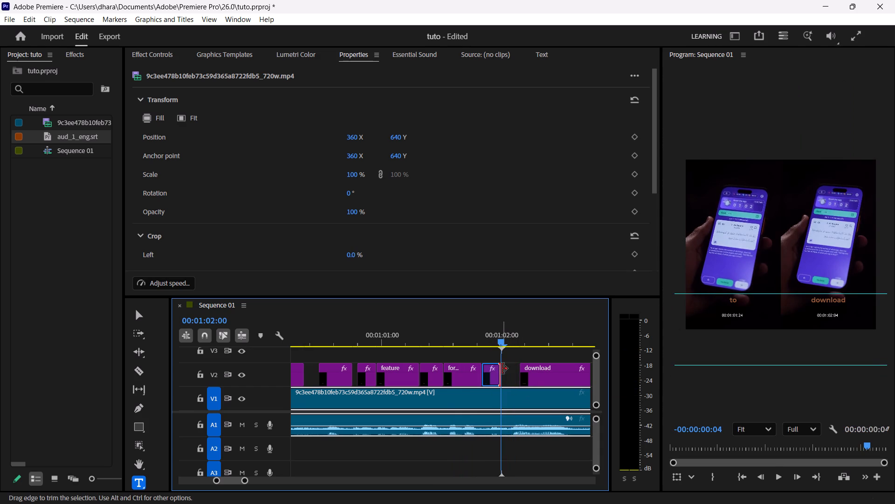
Move the "download" caption on V2 earlier so it starts at 00:01:02:01.
key(Right)
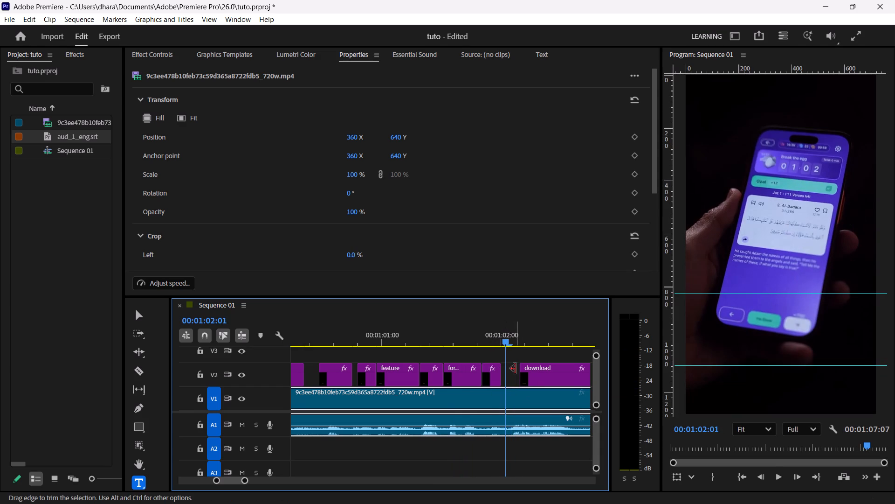
drag(565, 364, 545, 365)
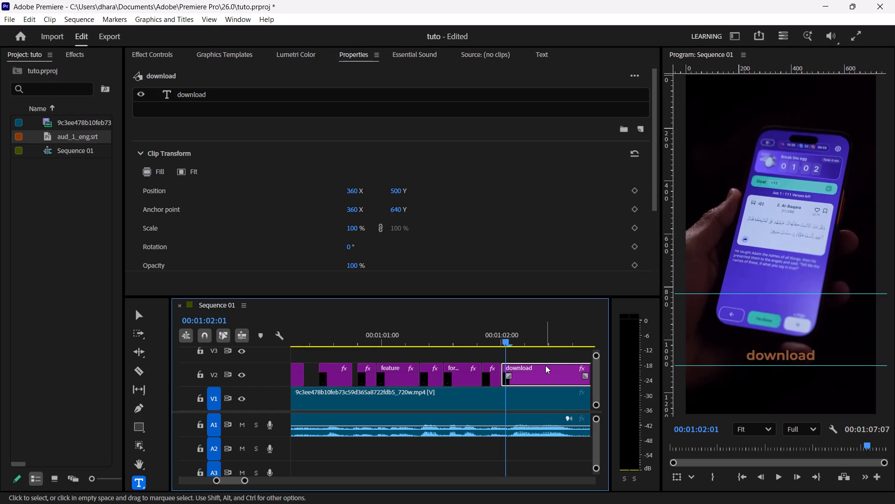
drag(545, 365, 551, 365)
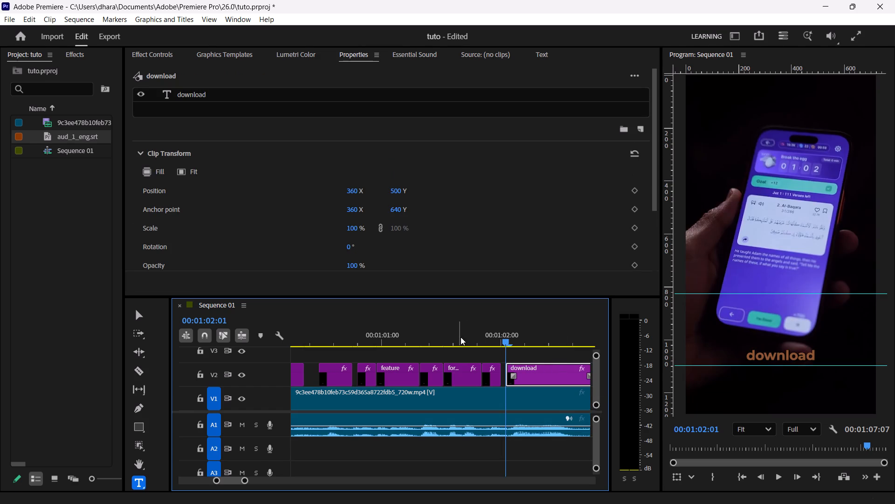
Play through the "download" caption and trim its end on V2 back to 00:01:02:15.
click(461, 337)
key(space)
key(space)
key(space)
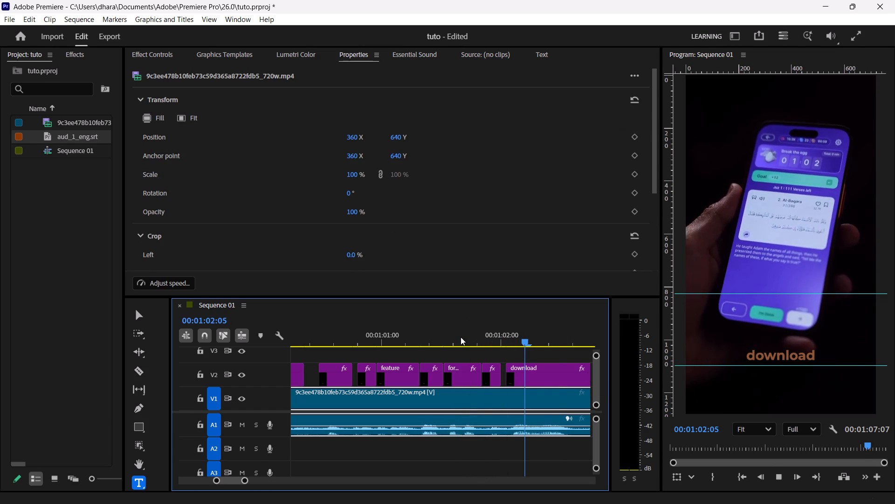
key(space)
key(space)
key(space)
key(space)
key(space)
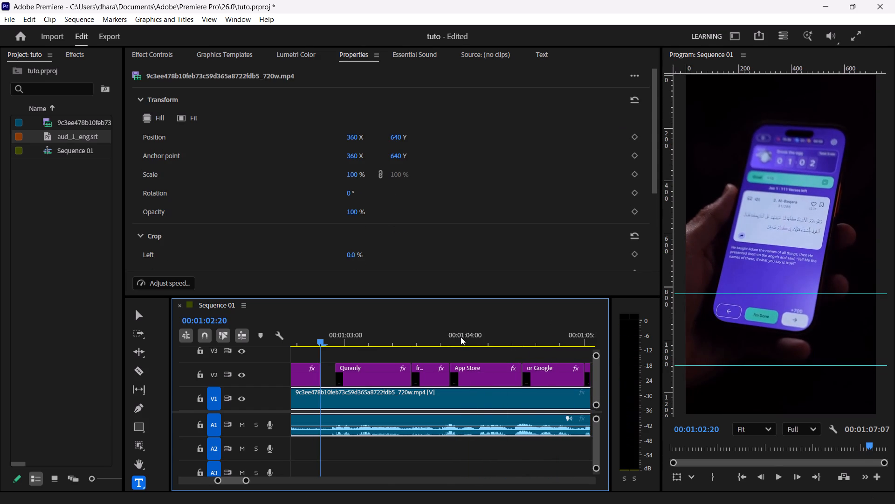
click(296, 347)
click(297, 343)
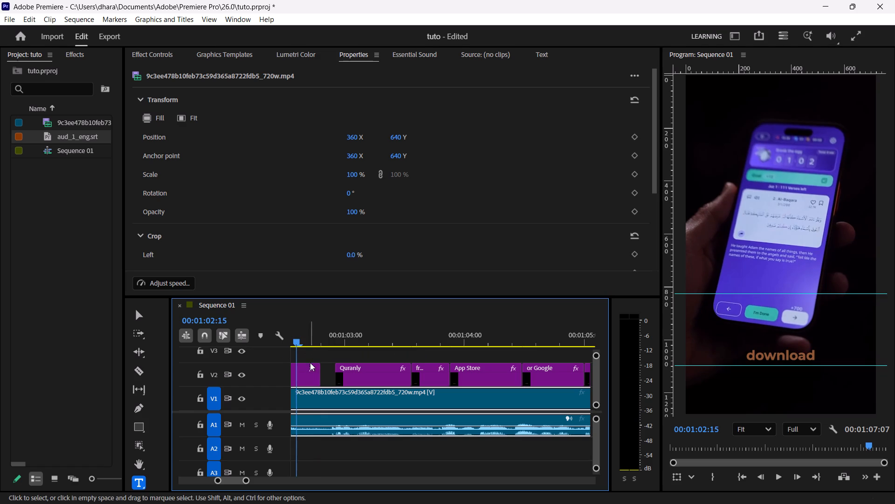
drag(320, 371, 306, 371)
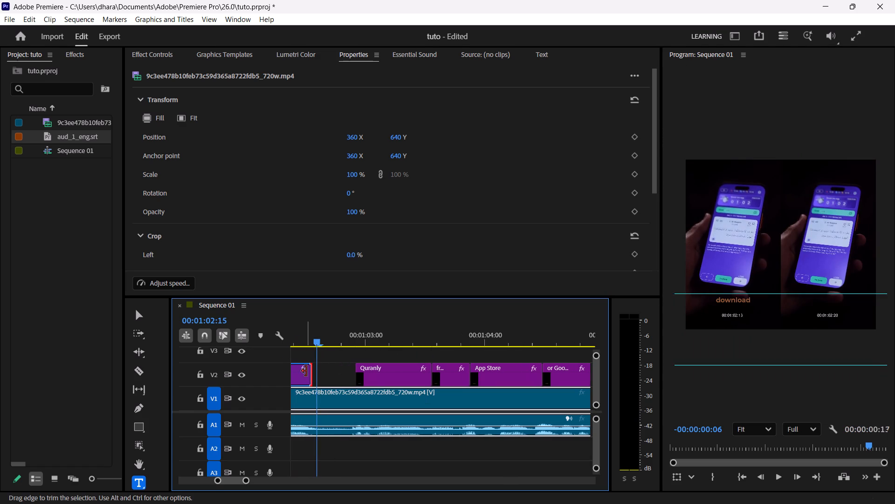
drag(306, 371, 325, 371)
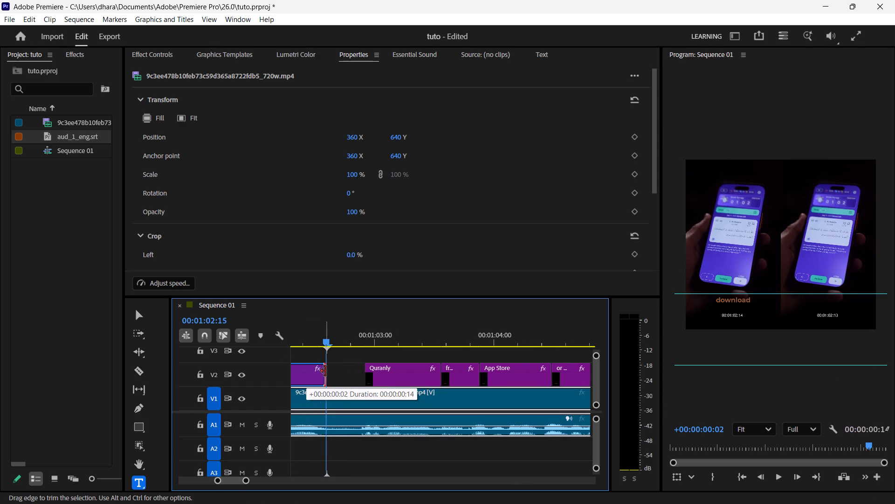
drag(325, 371, 327, 371)
Play up to the word "Quranly" and move its V2 caption earlier to start at 00:01:02:22.
key(space)
key(space)
key(space)
key(space)
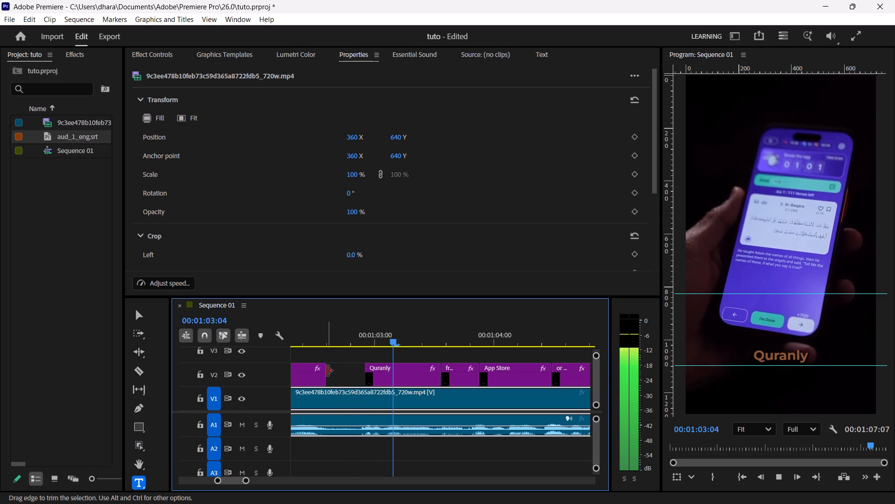
click(351, 335)
key(Right)
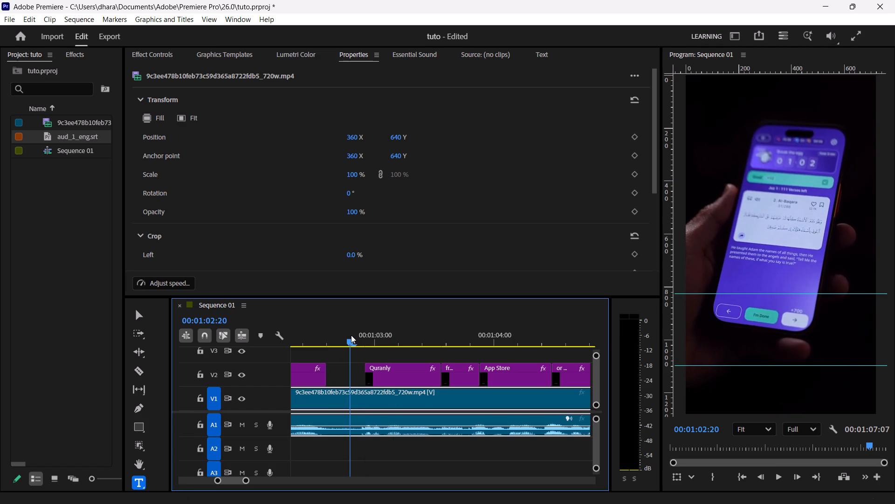
key(Right)
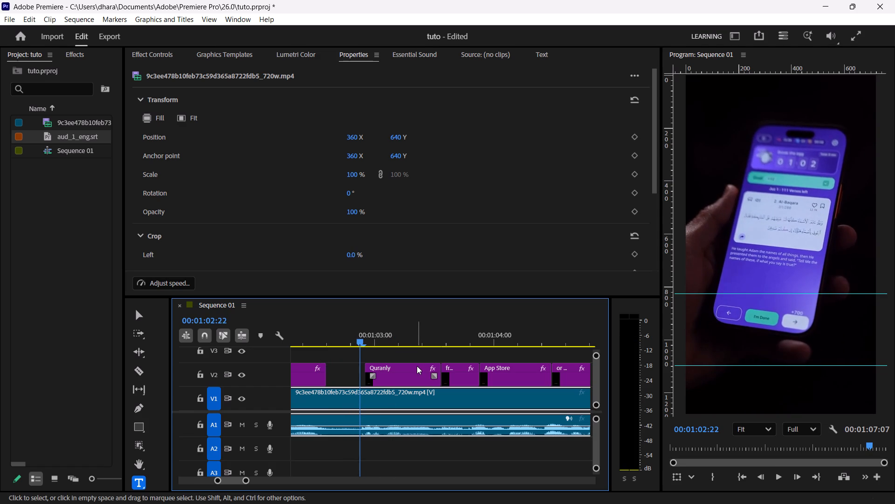
drag(417, 366, 411, 363)
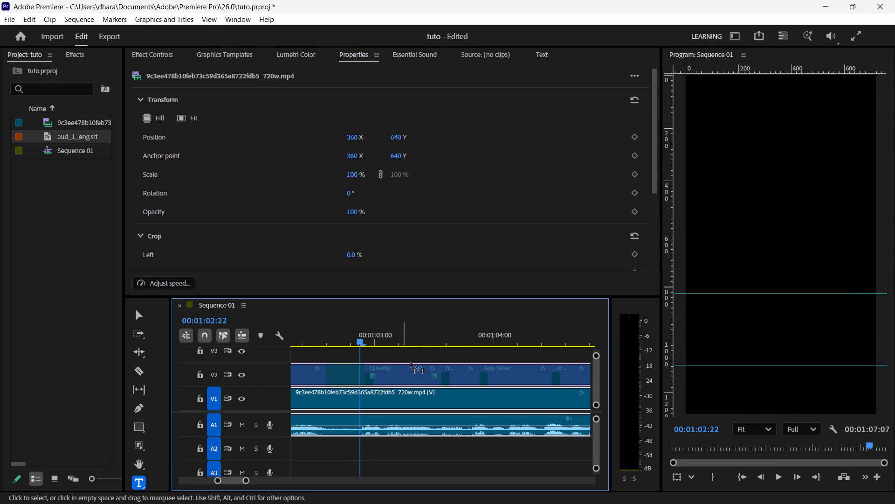
drag(411, 363, 431, 503)
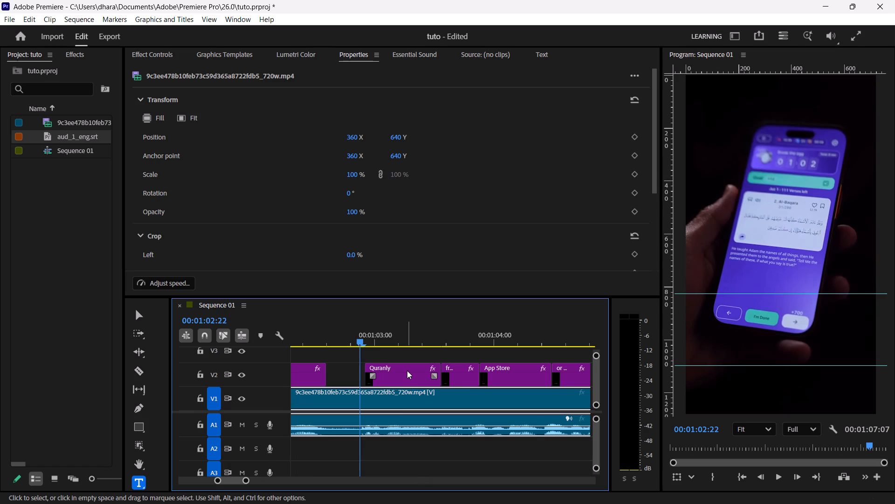
drag(407, 369, 400, 369)
Play through "Quranly" and move the "from the" caption earlier to start at 00:01:03:13, against the end of "Quranly".
key(space)
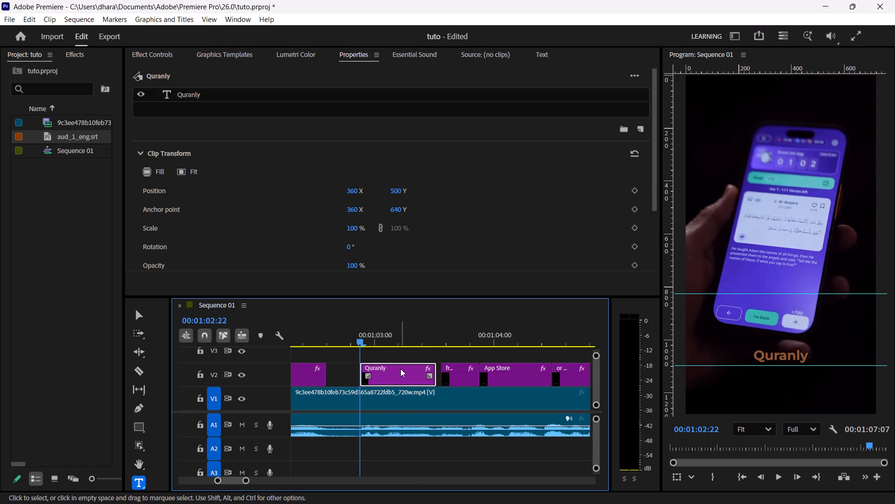
key(space)
key(space)
key(space)
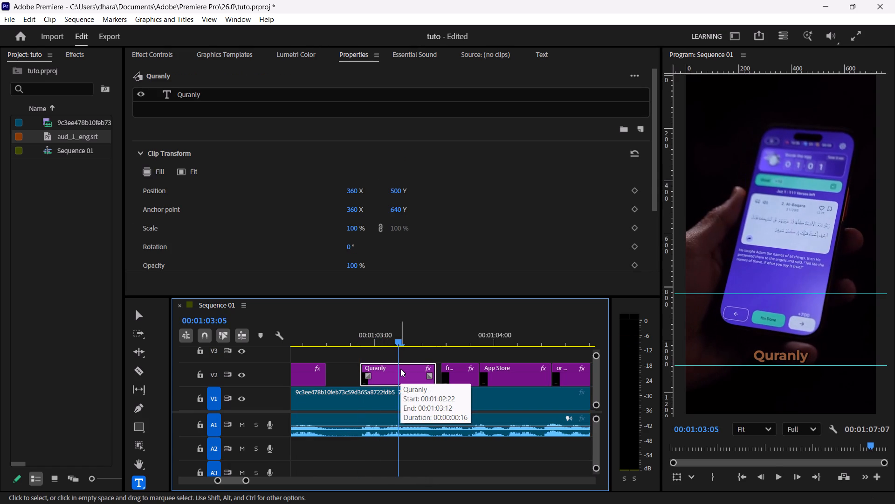
key(space)
key(space)
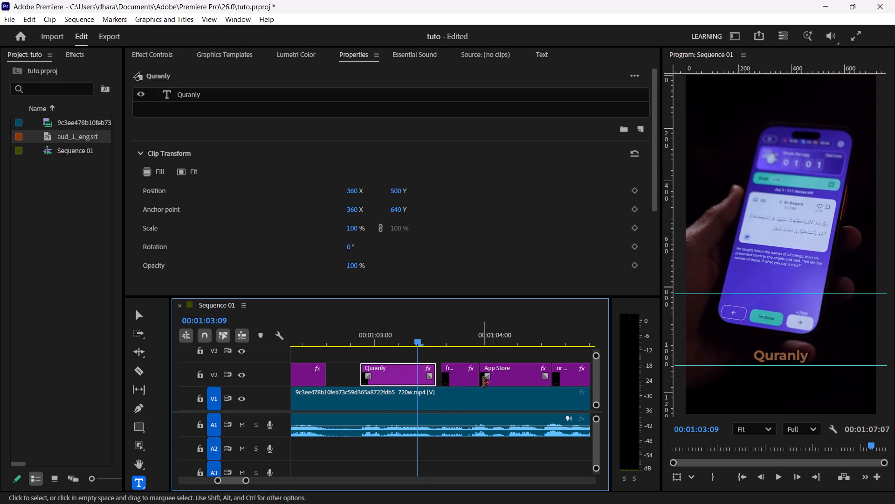
key(space)
key(space)
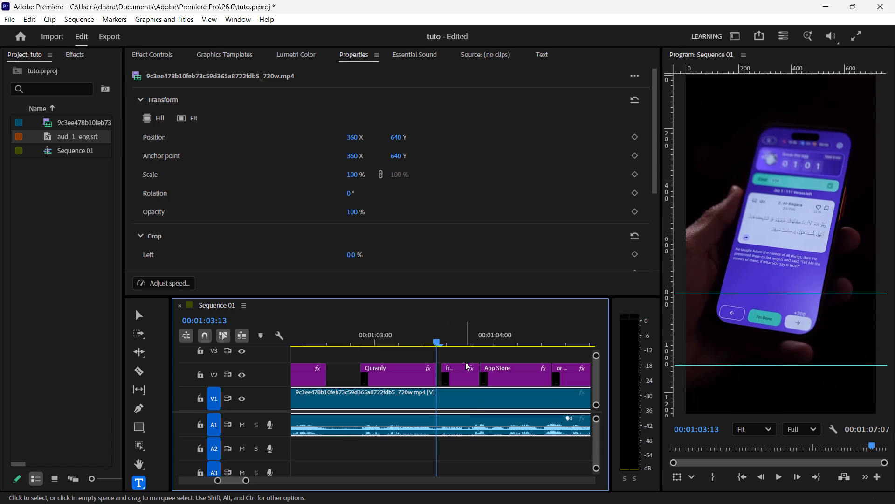
drag(461, 365, 457, 365)
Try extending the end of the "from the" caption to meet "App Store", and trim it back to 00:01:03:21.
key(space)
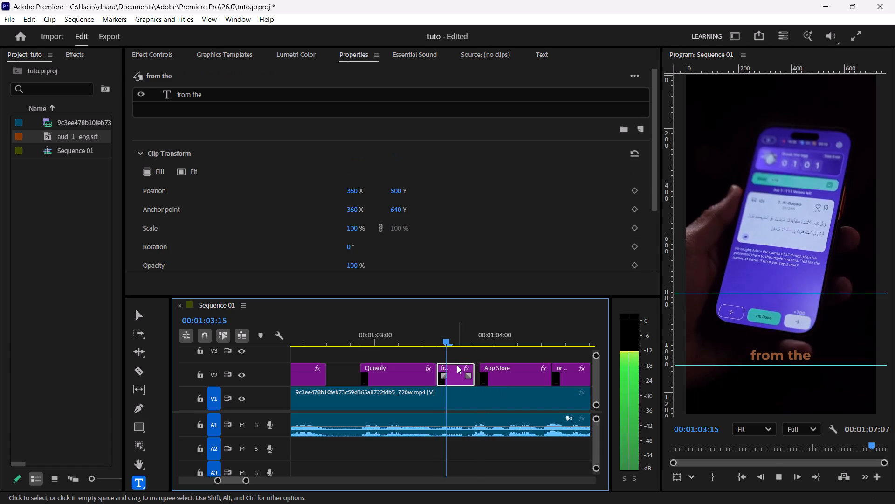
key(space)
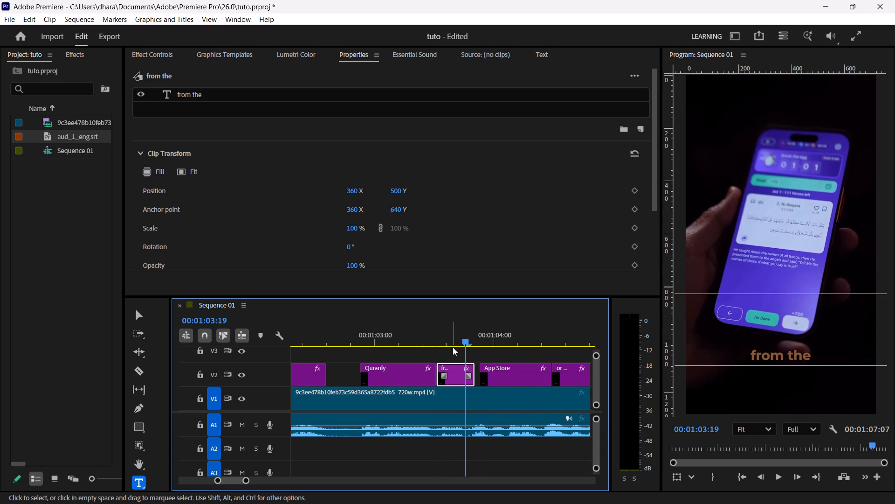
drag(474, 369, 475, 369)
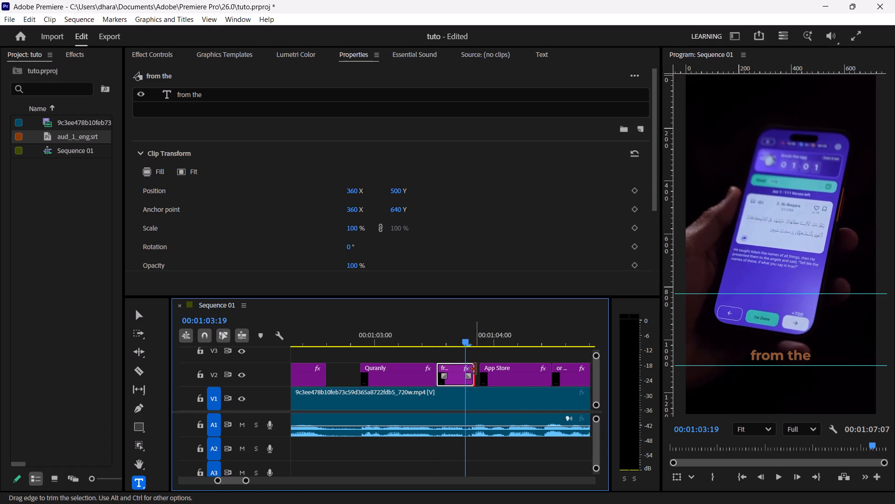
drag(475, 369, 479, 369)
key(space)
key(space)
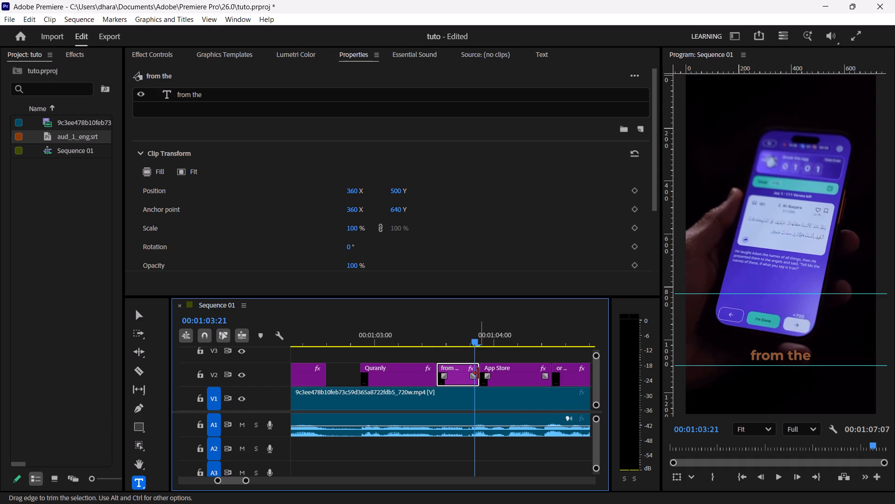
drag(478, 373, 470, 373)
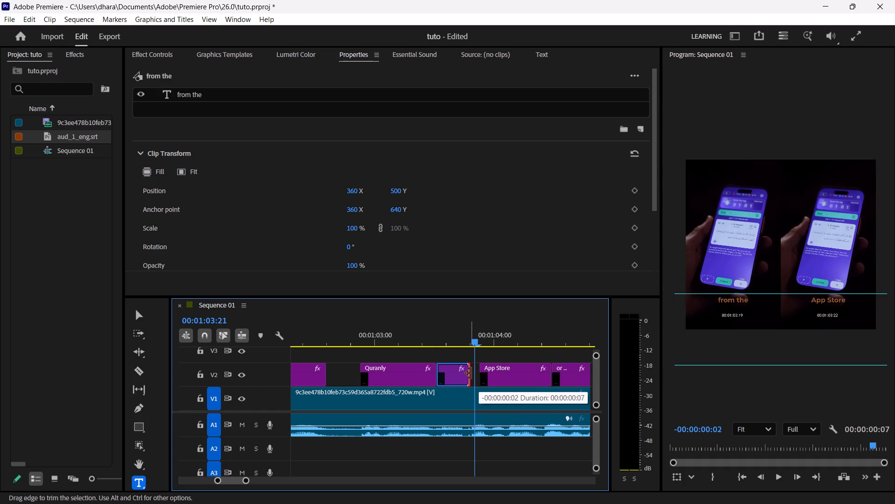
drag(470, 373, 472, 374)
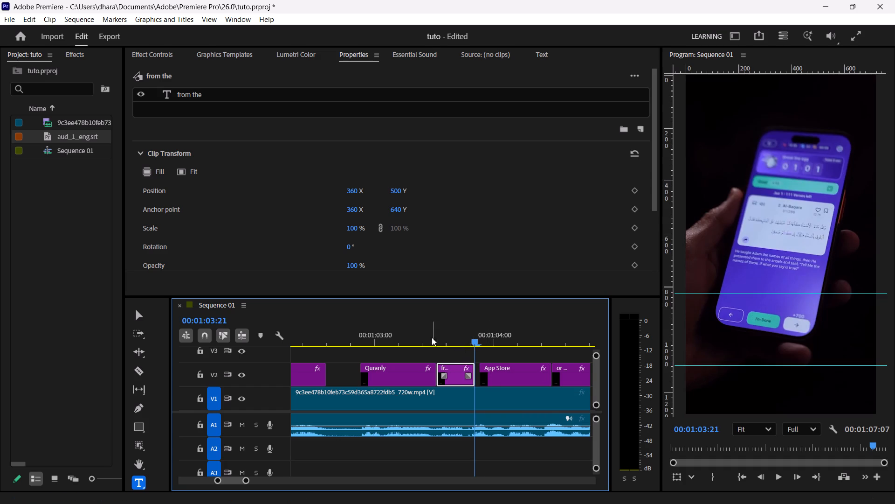
Replay the passage from "Quranly" into "from the" to check the caption changes against the speech.
click(422, 336)
key(space)
key(space)
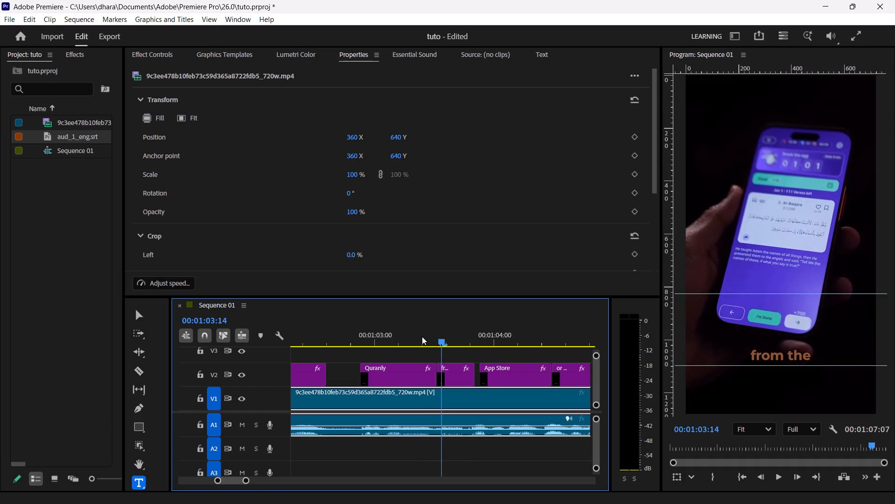
click(386, 335)
key(space)
key(space)
key(space)
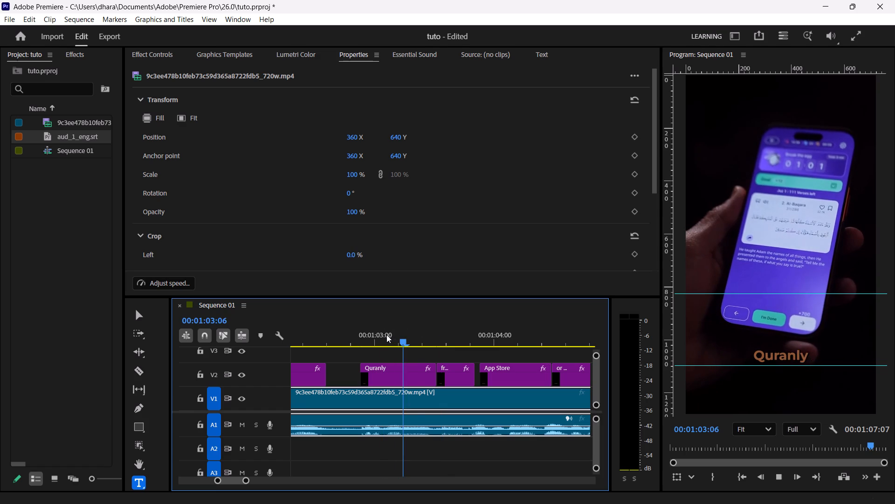
key(space)
key(space)
key(space)
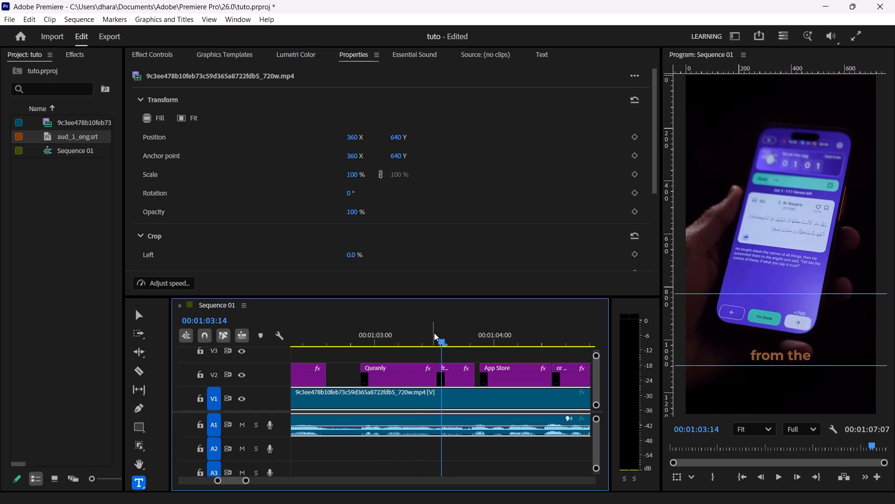
Trim the end of the "Quranly" caption back to 00:01:03:12 and extend the start of "from the" to meet it.
key(Left)
key(Left)
key(Left)
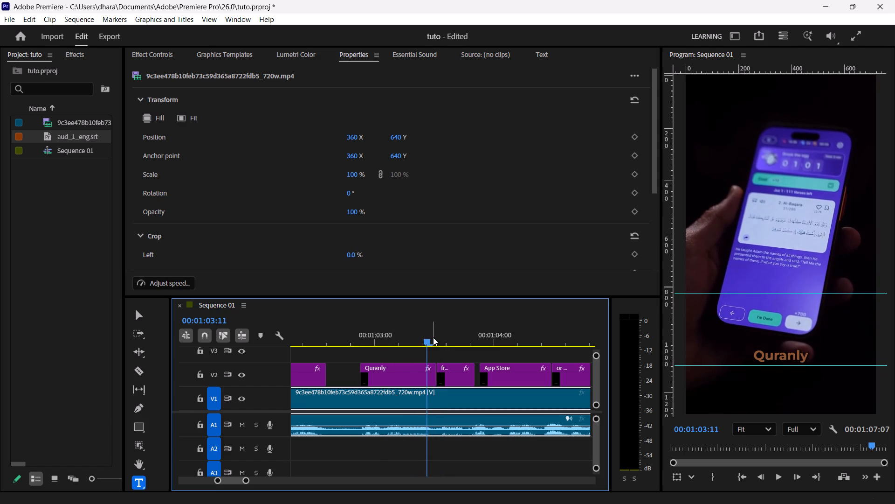
key(Right)
click(435, 368)
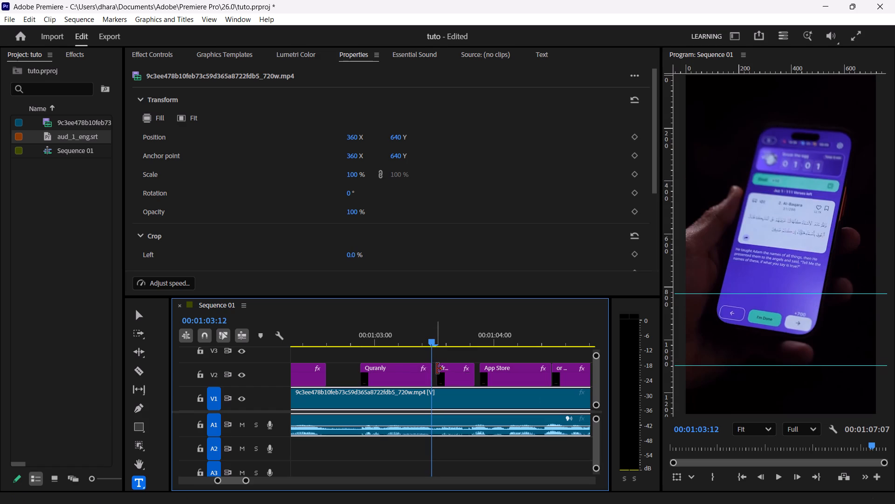
drag(438, 369, 434, 369)
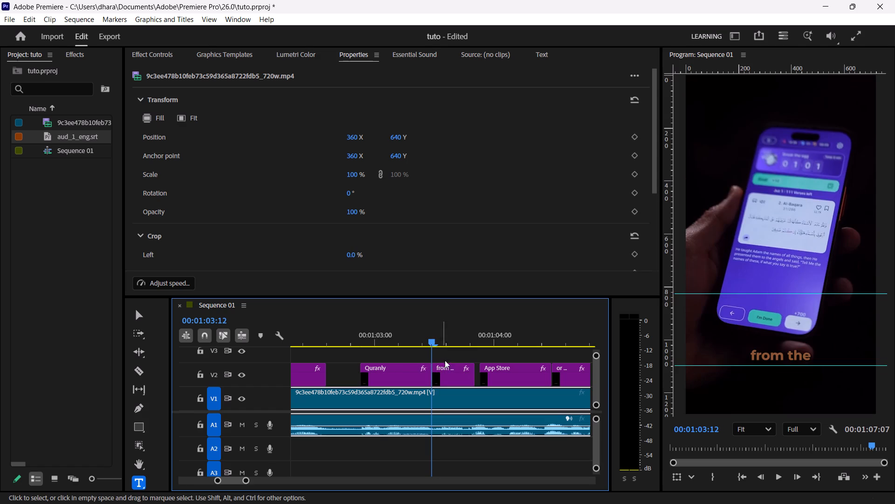
Find where "the" is spoken and split the "from the" caption on V2 at 00:01:03:17.
key(Right)
key(Right)
key(Right)
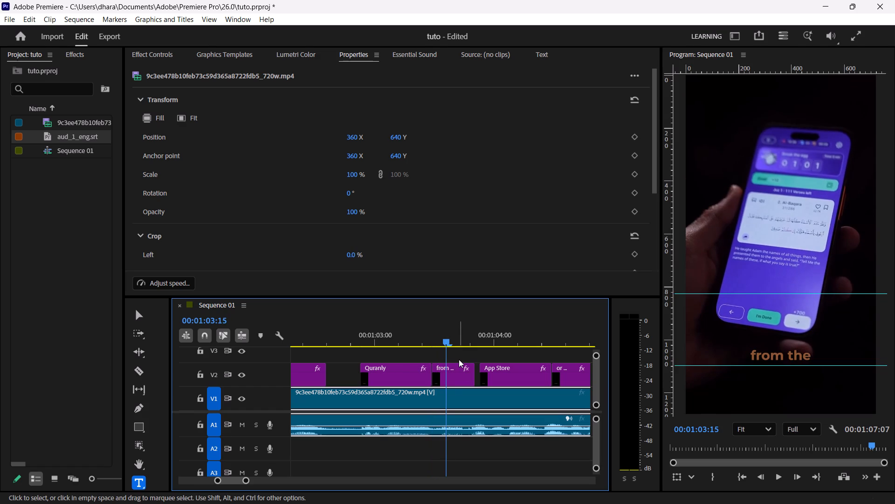
key(Right)
key(Right)
key(Right)
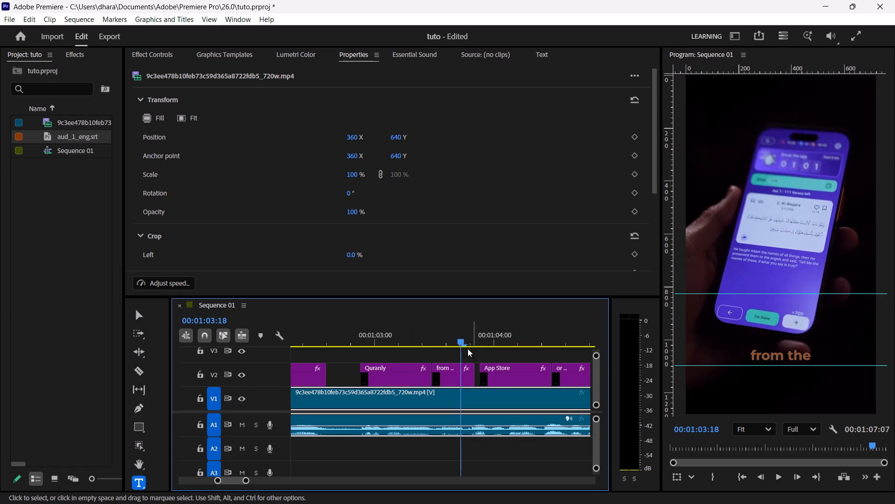
click(452, 343)
drag(452, 343, 459, 343)
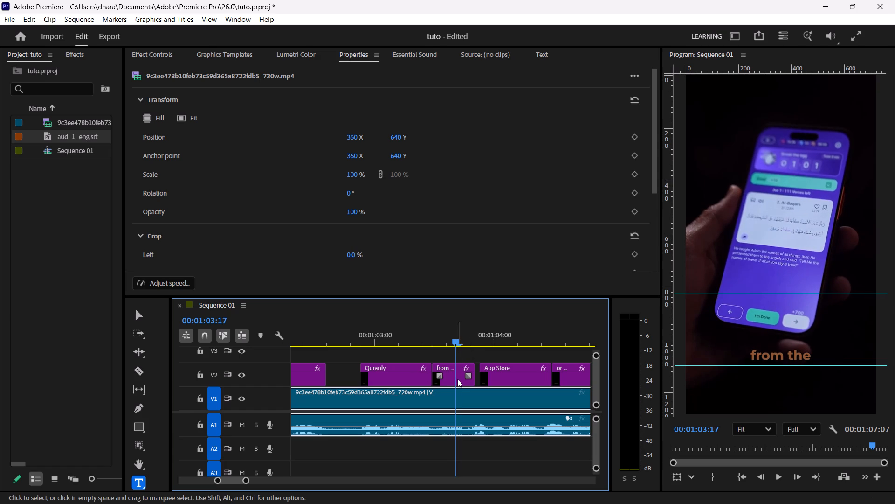
click(457, 379)
key(ctrl+k)
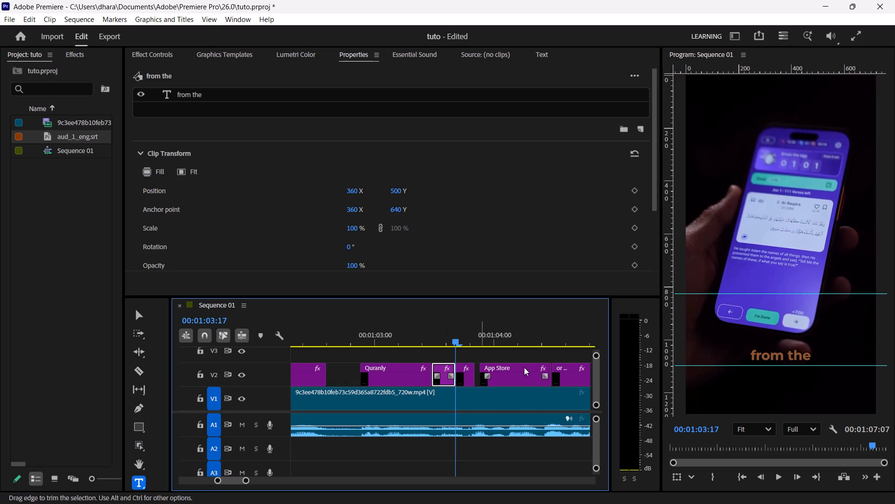
Edit the split "from the" captions so the second part reads "the" and the first part reads "from".
click(789, 352)
key(BackSpace)
key(BackSpace)
key(BackSpace)
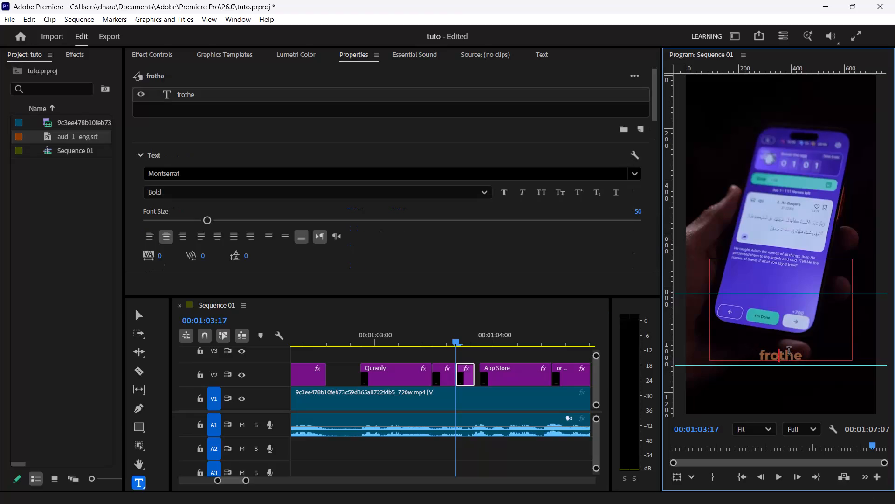
key(BackSpace)
key(BackSpace)
click(442, 345)
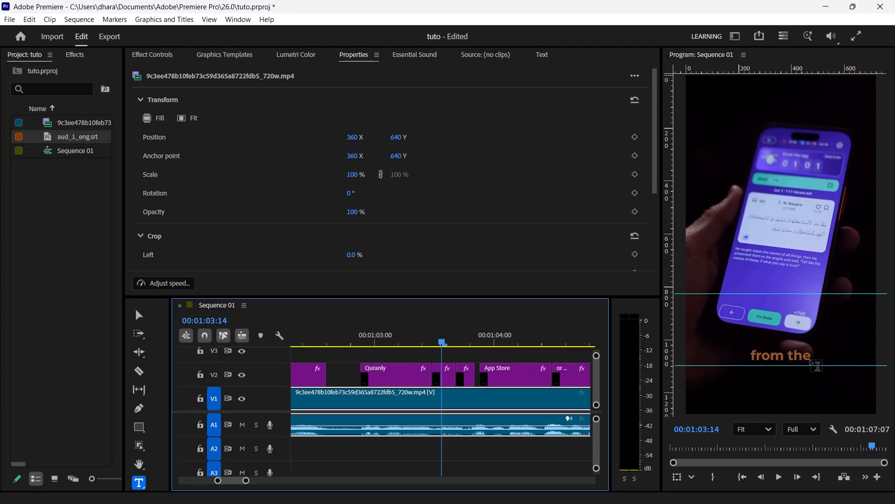
click(810, 355)
key(BackSpace)
key(BackSpace)
key(BackSpace)
key(BackSpace)
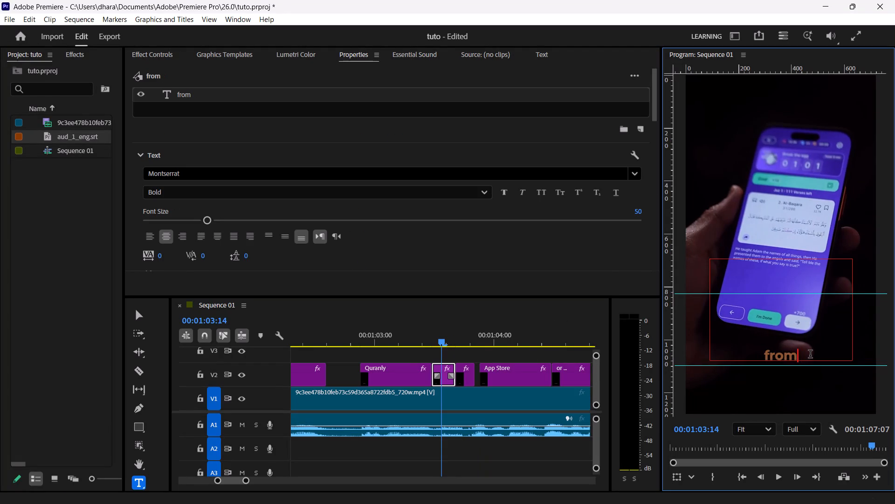
Replay the passage over the "from" and "the" captions to check the split against the speech.
click(467, 333)
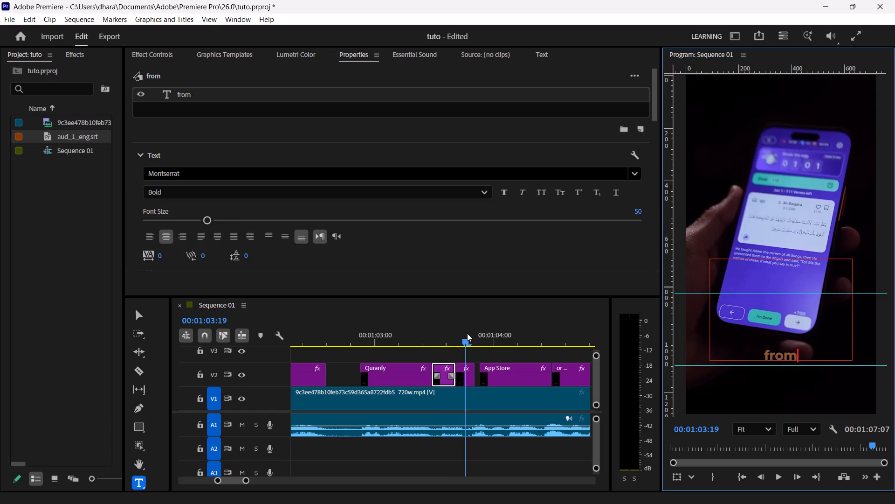
key(Down)
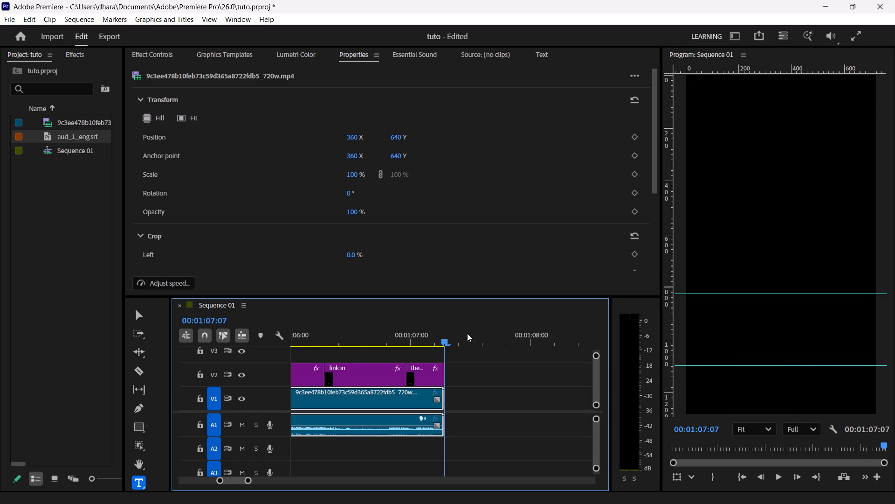
key(Left)
key(Left)
key(Left)
key(Left)
key(Left)
key(Left)
key(Left)
key(Left)
key(Left)
key(Left)
key(Left)
key(Left)
key(Left)
key(Left)
key(Left)
key(Left)
key(Left)
key(Left)
key(Left)
key(Left)
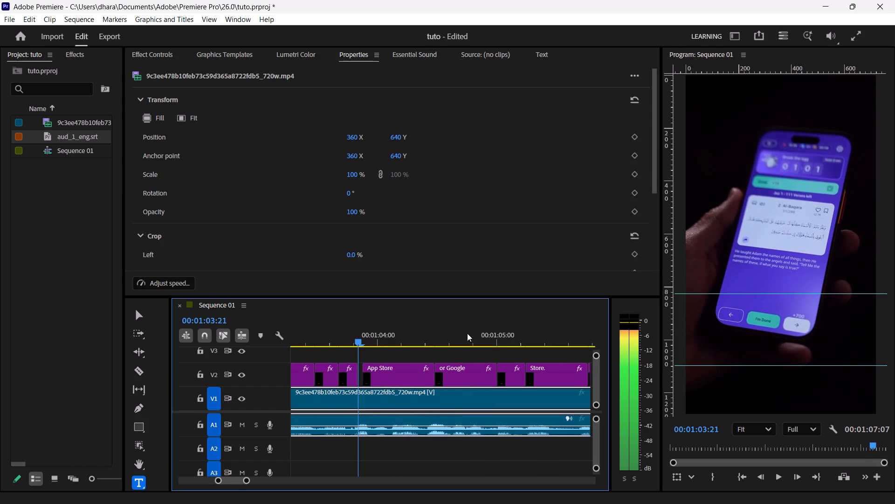
key(Left)
key(Left)
key(Left)
key(Left)
key(Left)
key(Left)
key(Left)
key(Left)
key(Left)
key(space)
key(space)
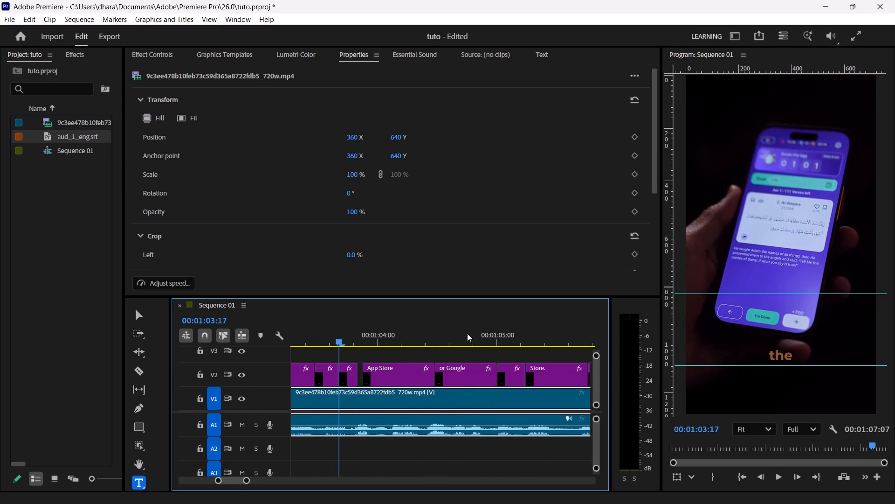
key(space)
key(space)
Trim the end of the "the" caption to 00:01:03:20 and extend the start of "App Store" back to meet it.
key(Left)
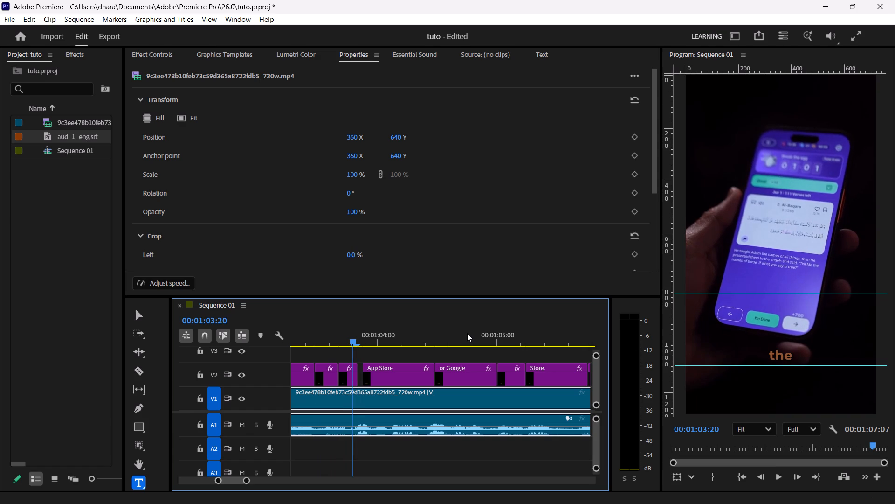
click(358, 372)
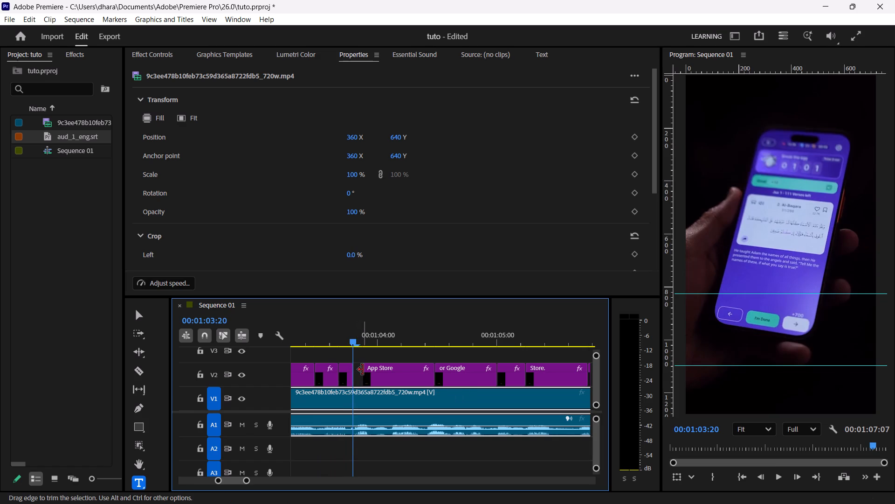
drag(366, 370, 359, 370)
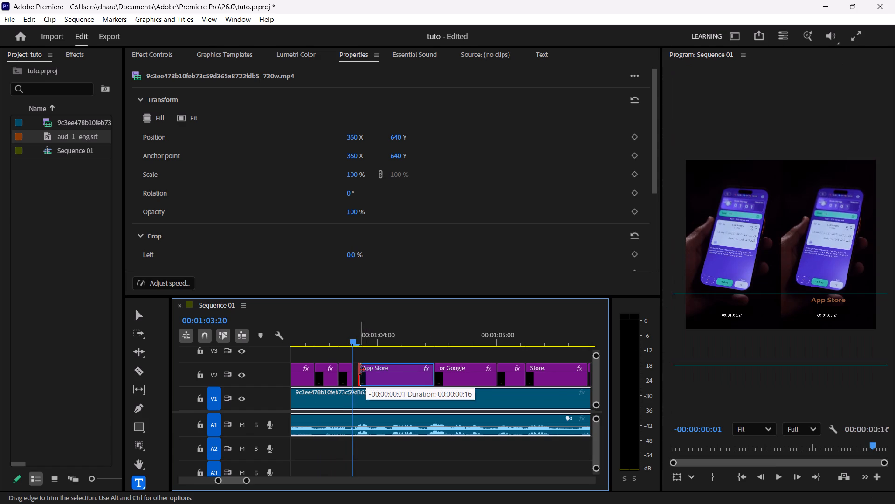
drag(359, 370, 357, 370)
Play through "App Store" and trim the end of its V2 caption back to 00:01:04:09.
key(space)
key(space)
key(space)
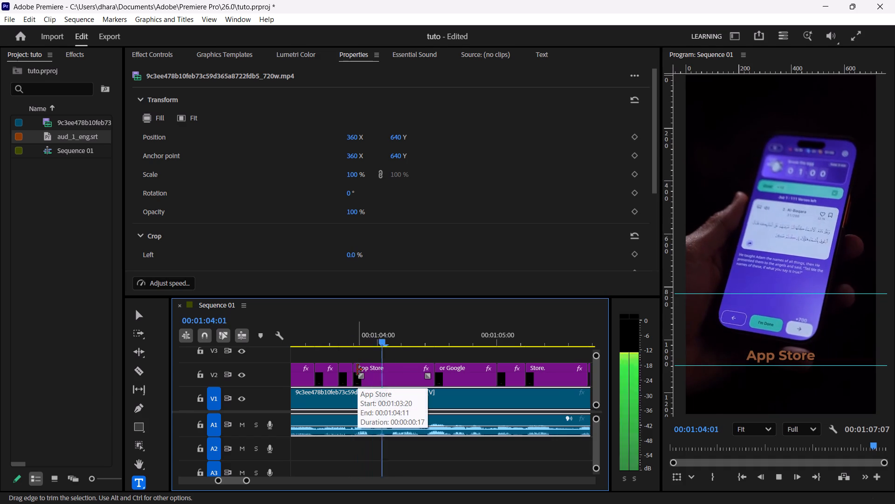
key(space)
key(space)
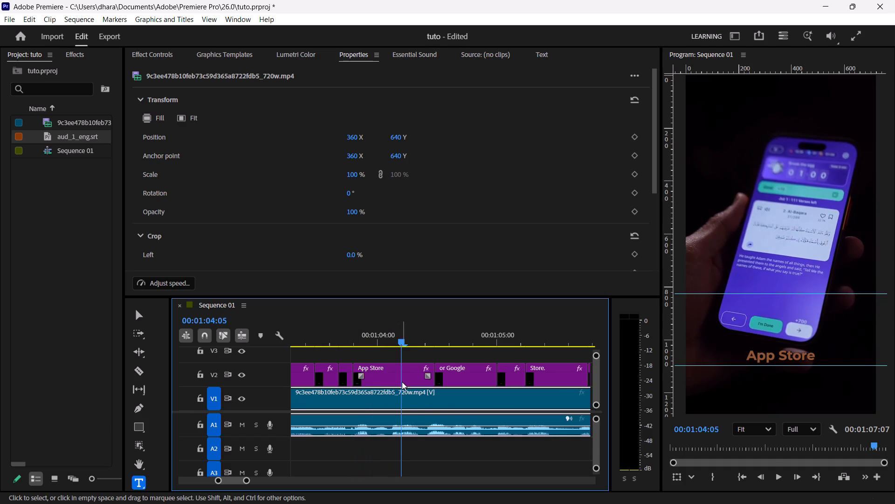
key(space)
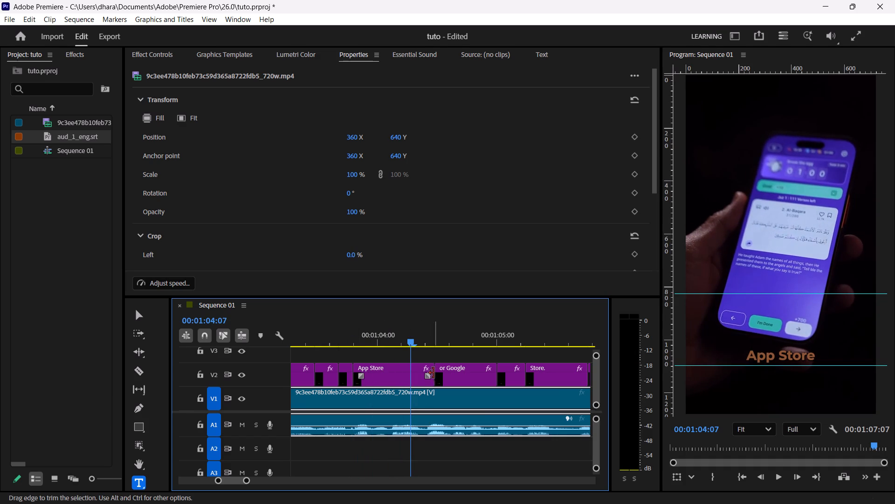
key(Right)
key(Right)
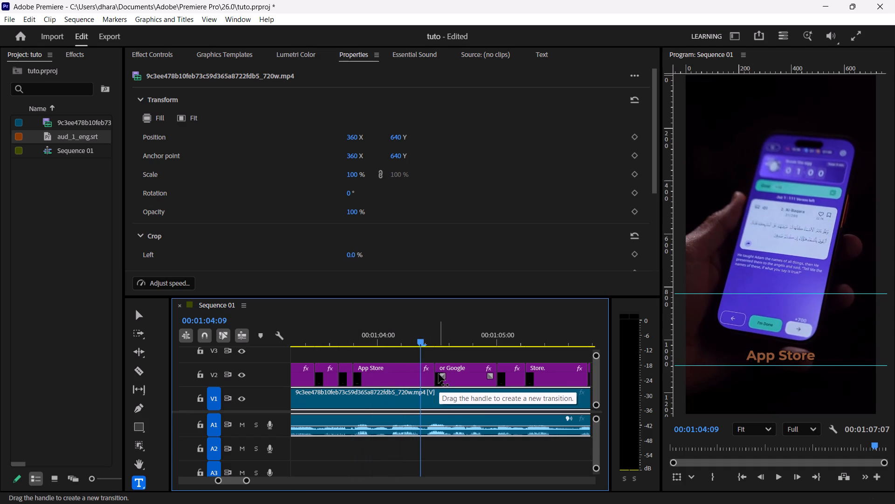
drag(434, 374, 426, 374)
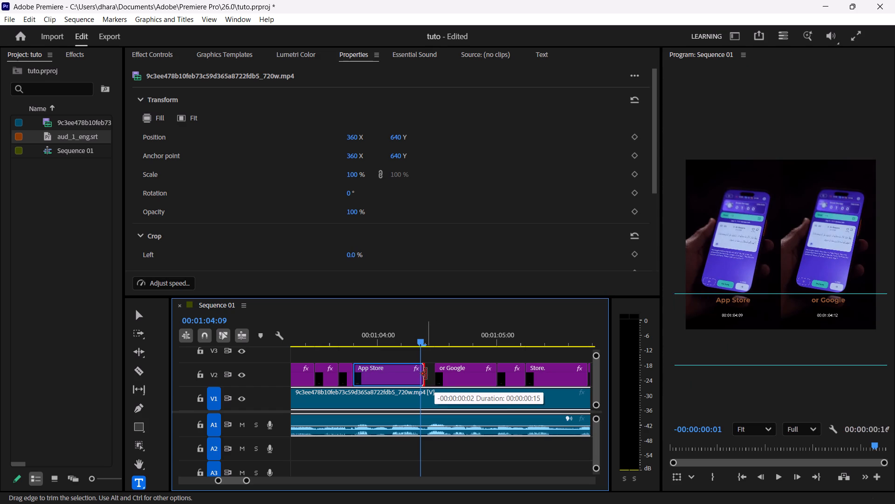
drag(426, 374, 421, 374)
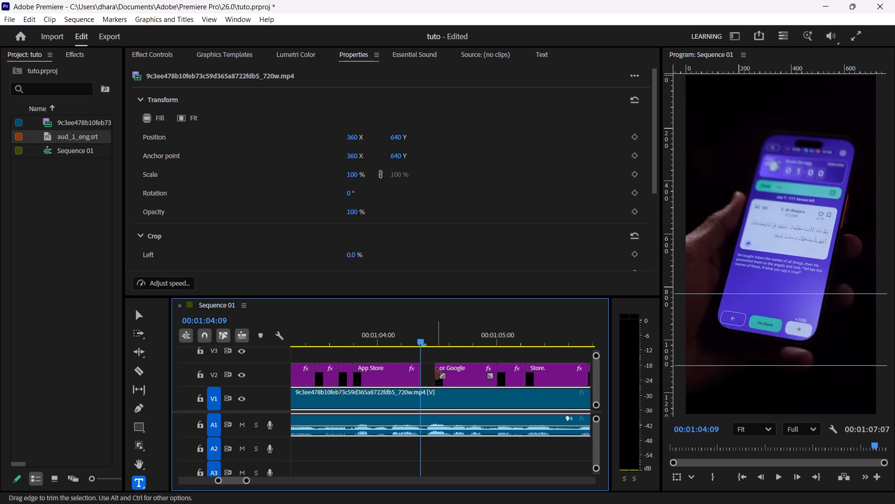
Extend the start of the "or Google" caption back to 00:01:04:10.
drag(436, 374, 430, 374)
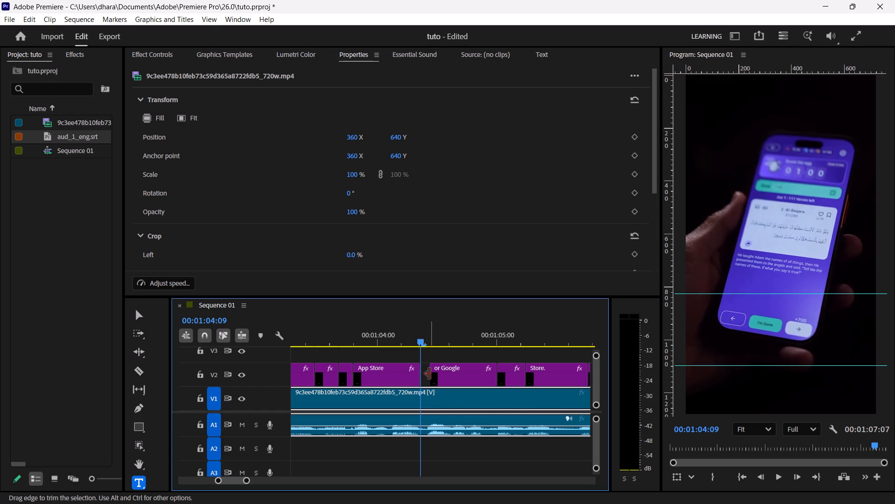
key(Right)
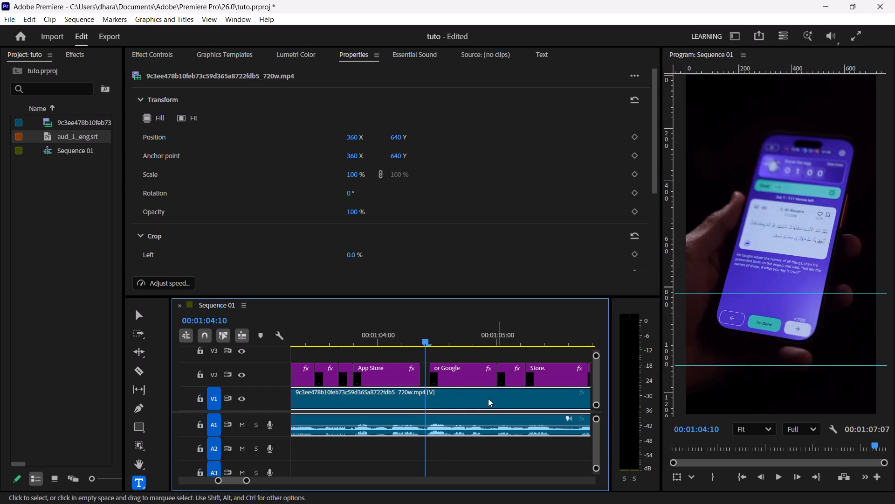
drag(431, 377, 426, 376)
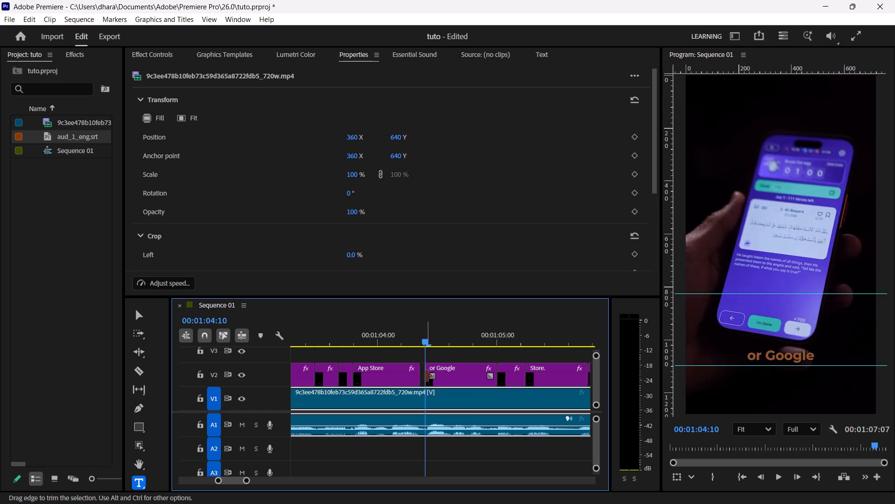
Find where "Google" is spoken and split the "or Google" caption on V2 at 00:01:04:15.
key(Right)
key(Right)
key(Right)
key(Right)
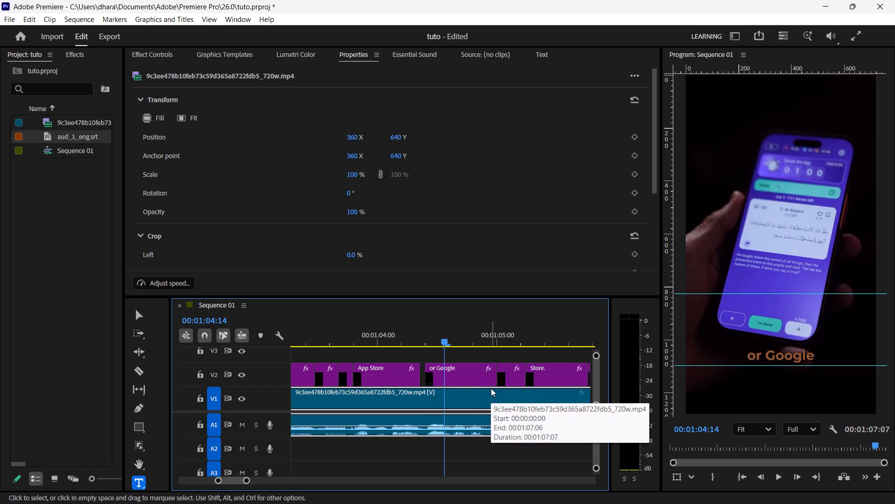
key(Right)
key(Right)
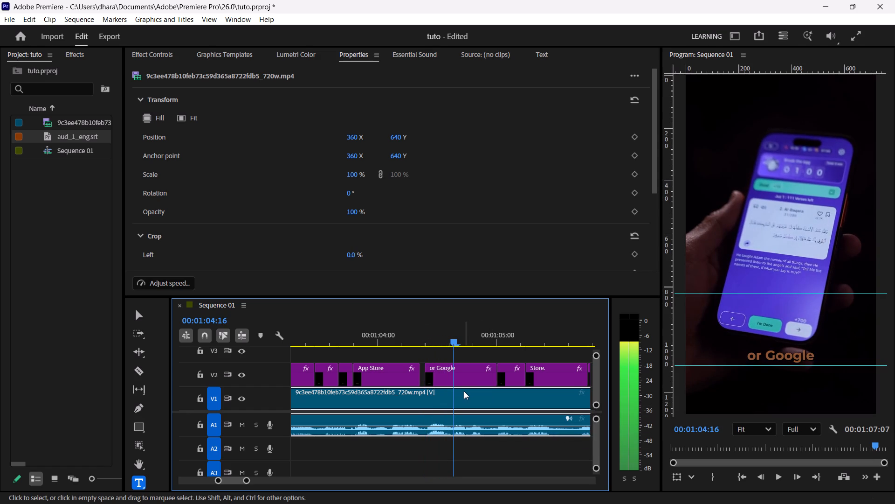
key(Left)
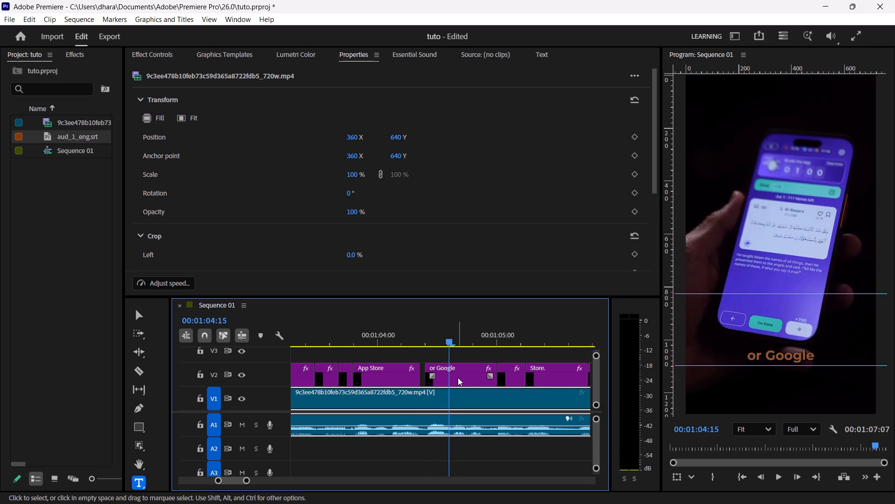
click(458, 378)
key(ctrl+k)
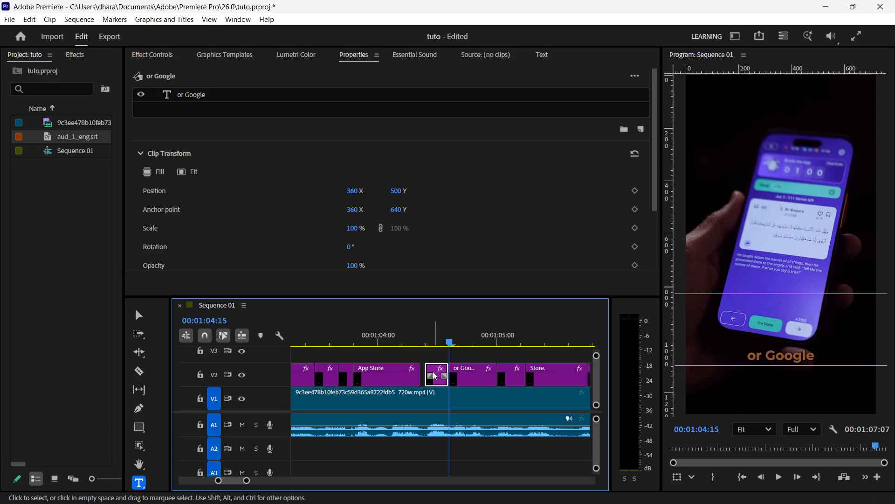
Edit the split "or Google" captions so the second part reads "Google" and the first part reads "or".
click(469, 377)
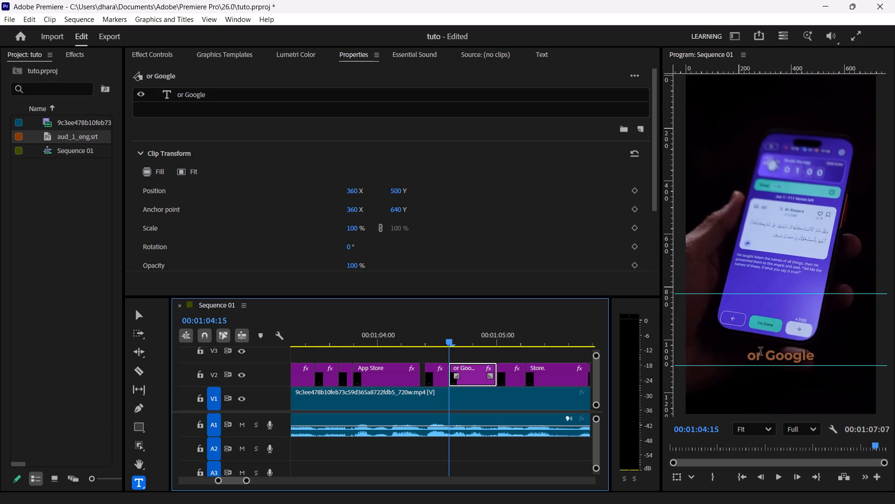
click(766, 357)
key(BackSpace)
key(BackSpace)
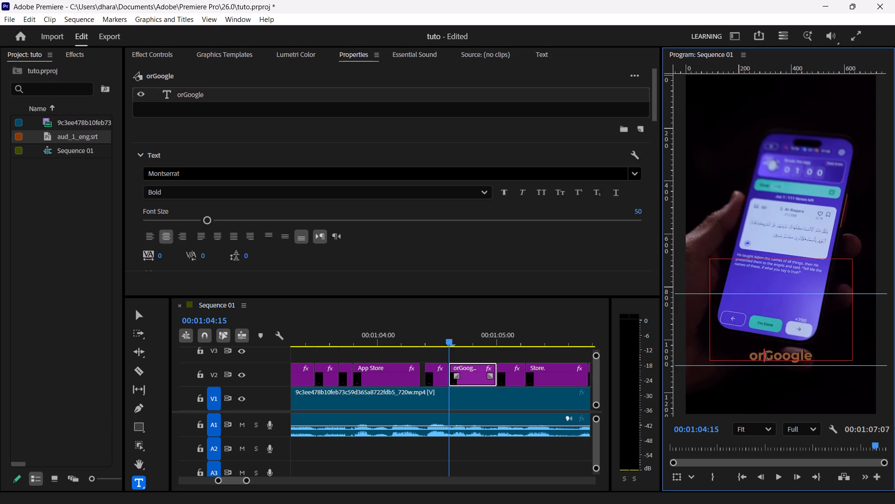
key(BackSpace)
click(436, 344)
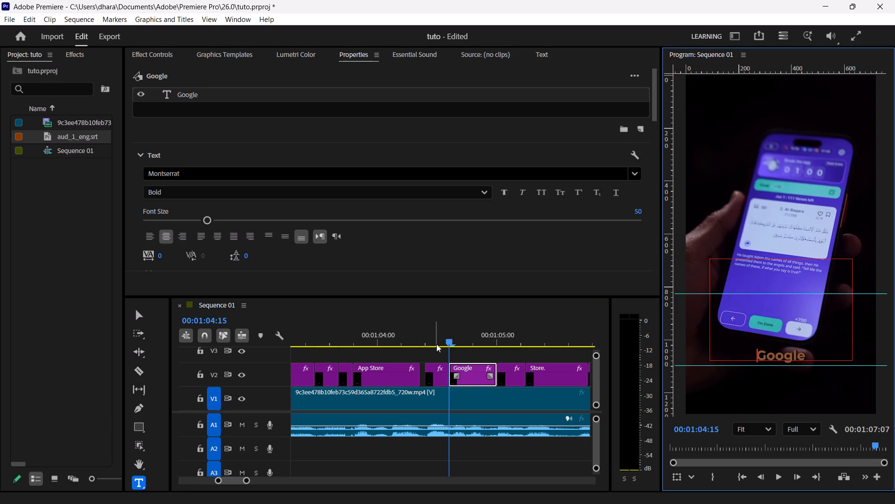
click(823, 357)
key(BackSpace)
key(BackSpace)
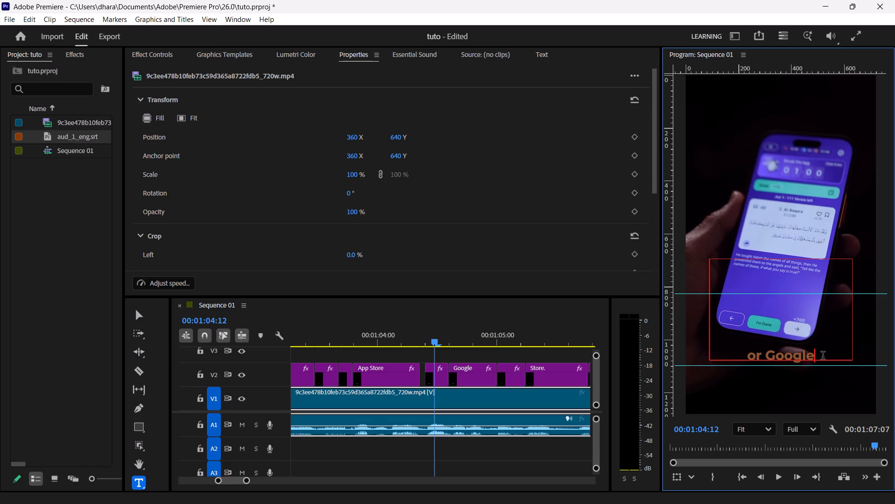
key(BackSpace)
key(BackSpace)
key(BackSpace)
key(BackSpace)
key(BackSpace)
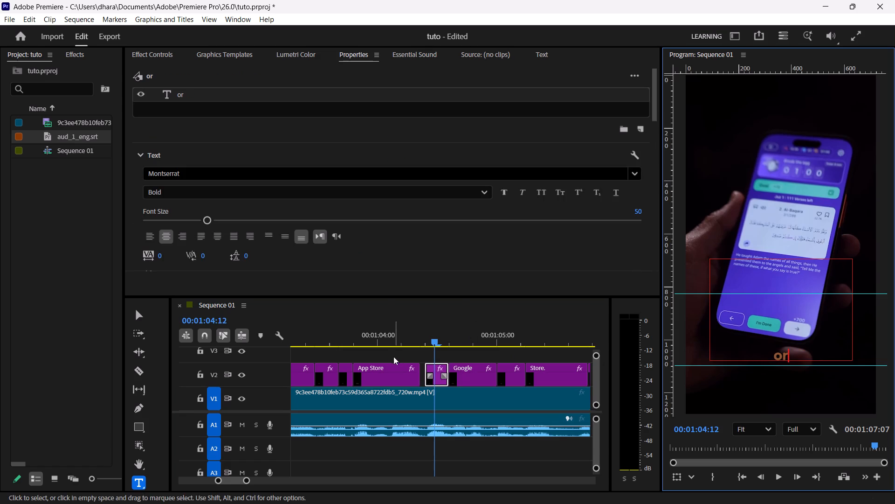
Play through "or Google Play", trim the end of "Play" back to 00:01:05:05 and move the "Store." caption to start there.
click(392, 345)
key(space)
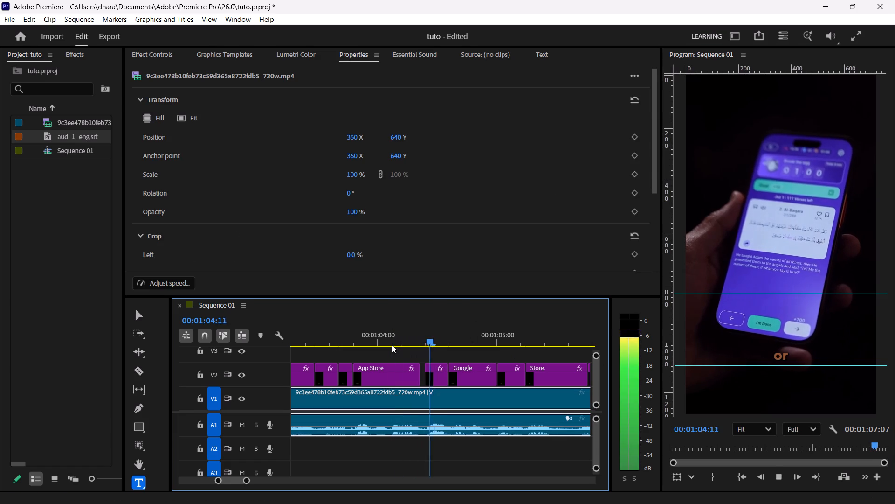
key(space)
key(space)
key(space)
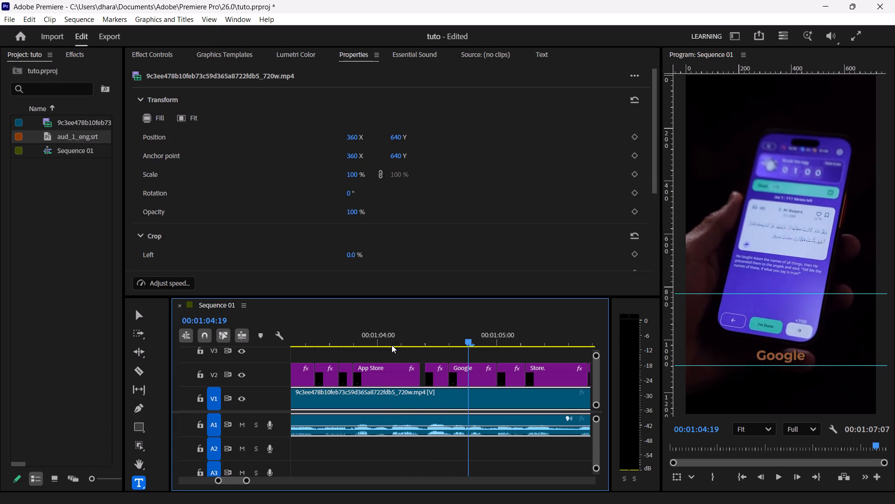
key(space)
key(space)
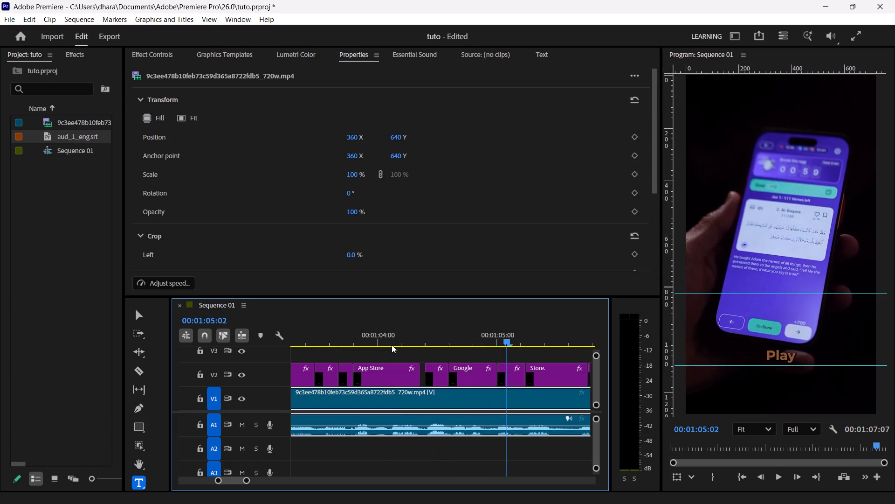
key(space)
key(space)
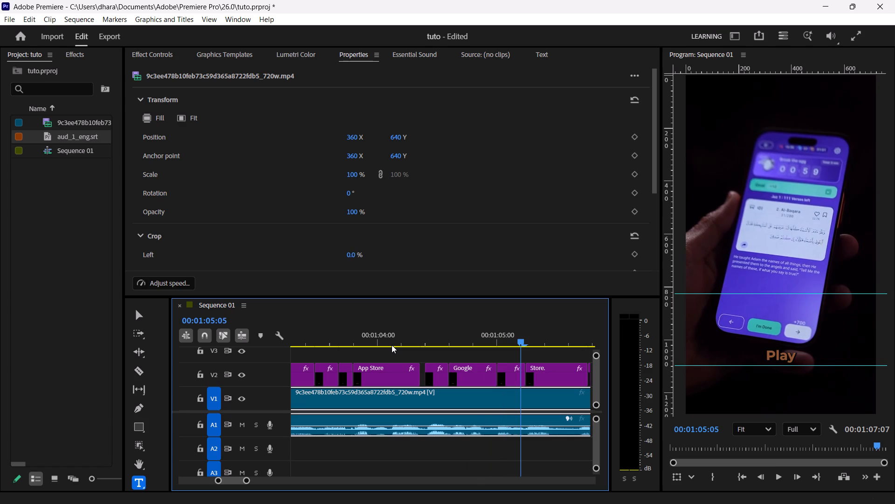
click(525, 368)
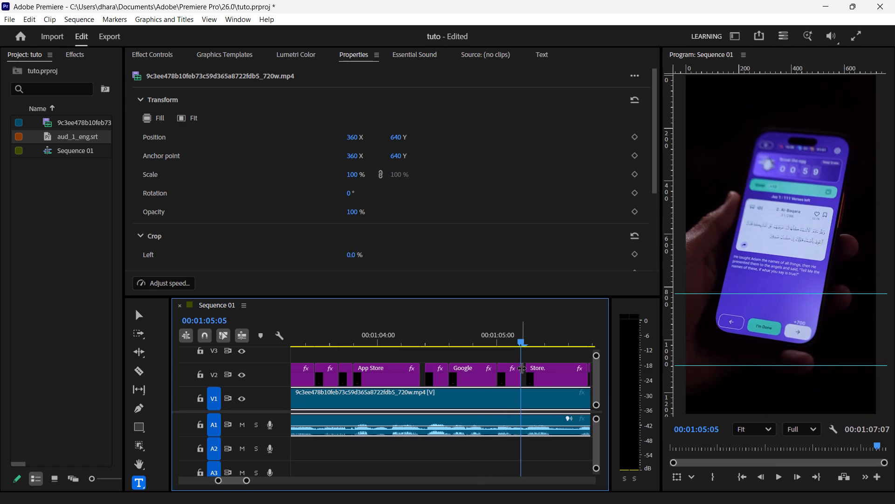
drag(544, 368, 537, 368)
Play through the "Store." caption and remove its full stop so it reads "Store".
key(space)
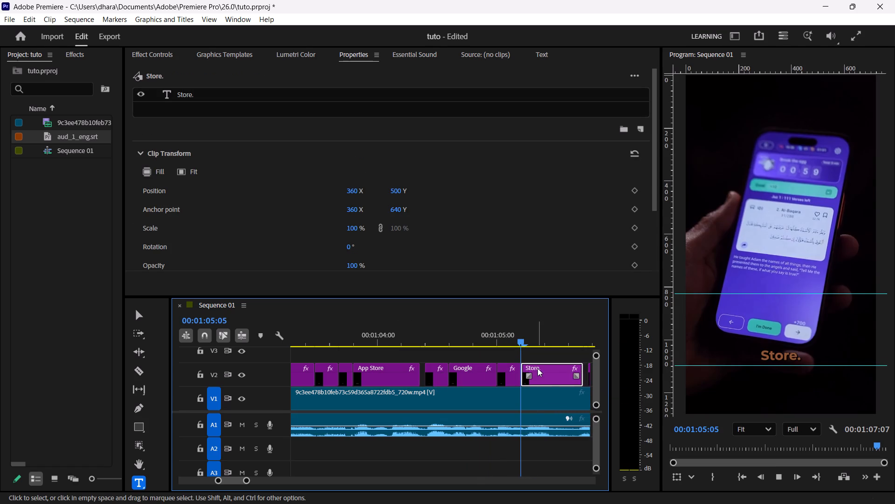
key(space)
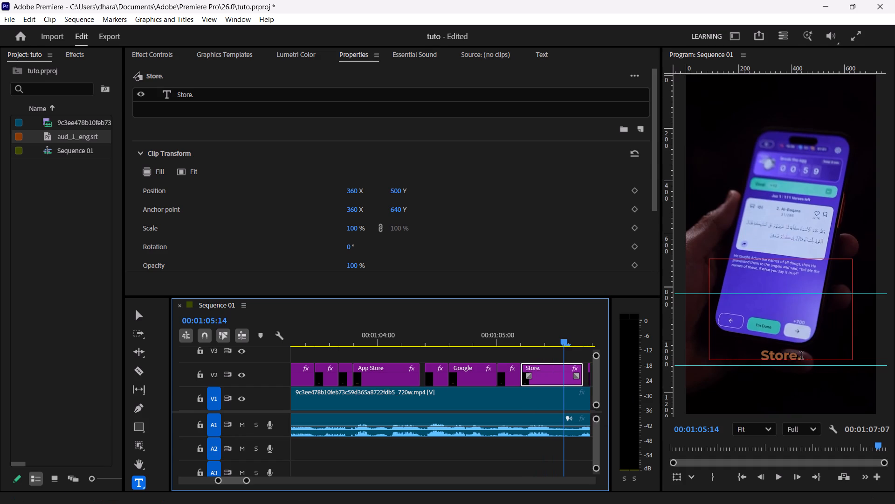
click(802, 357)
key(BackSpace)
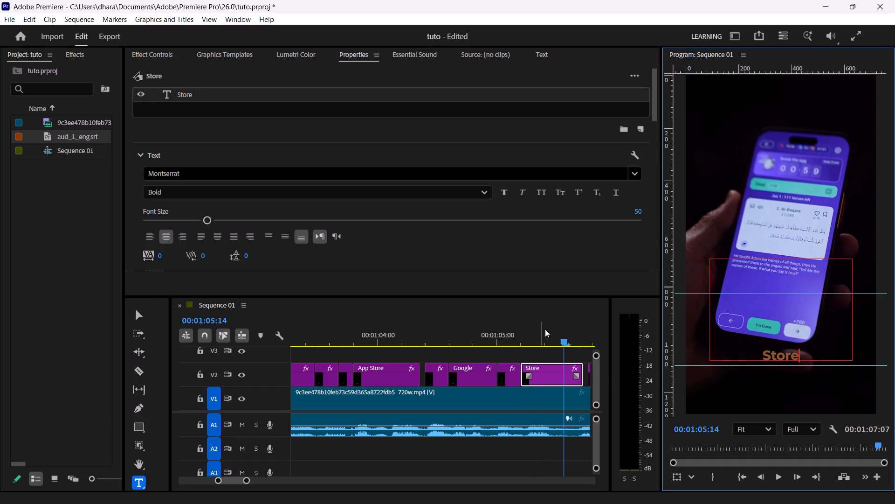
Play on to where "You'll" is spoken and move its V2 caption one frame earlier, up against "Store".
click(541, 341)
key(space)
key(space)
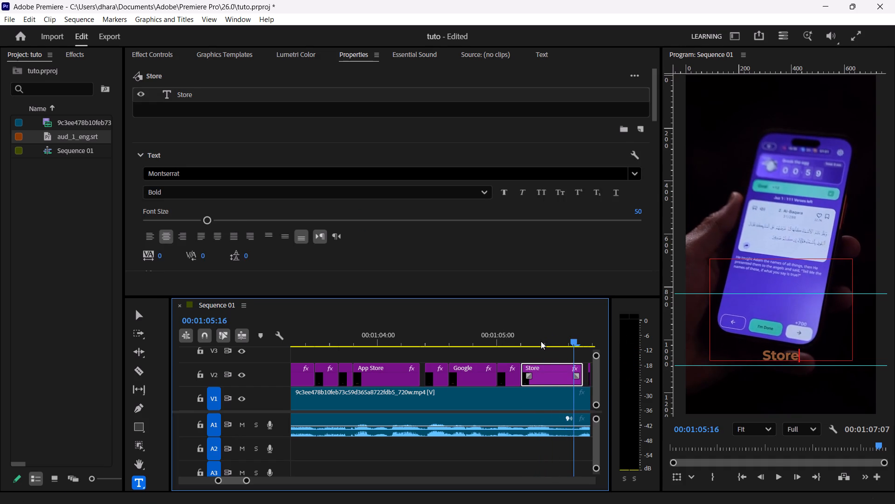
key(space)
key(space)
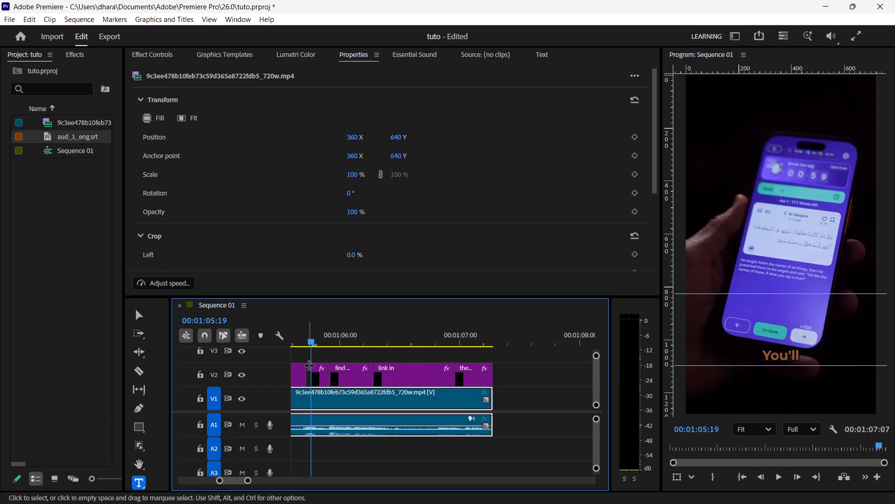
drag(322, 378, 317, 378)
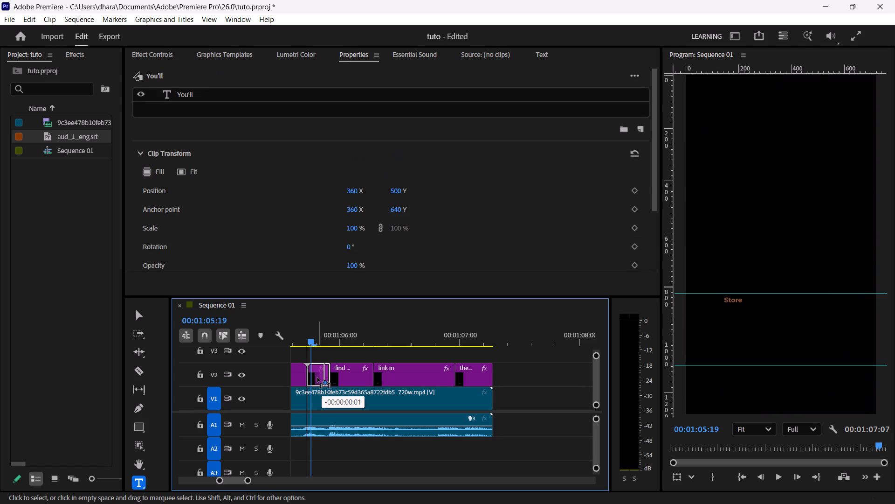
drag(317, 378, 317, 378)
Play through "You'll" and move the "find the" caption on V2 one frame earlier, up against "You'll".
click(296, 341)
key(space)
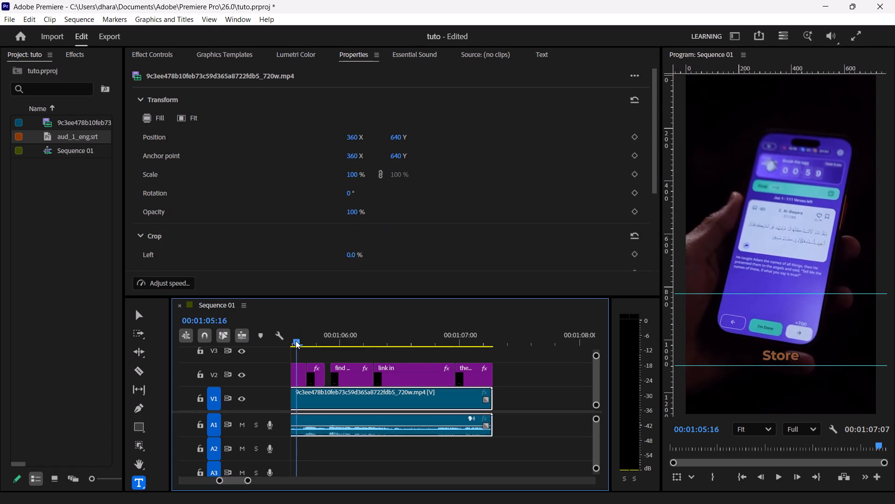
key(space)
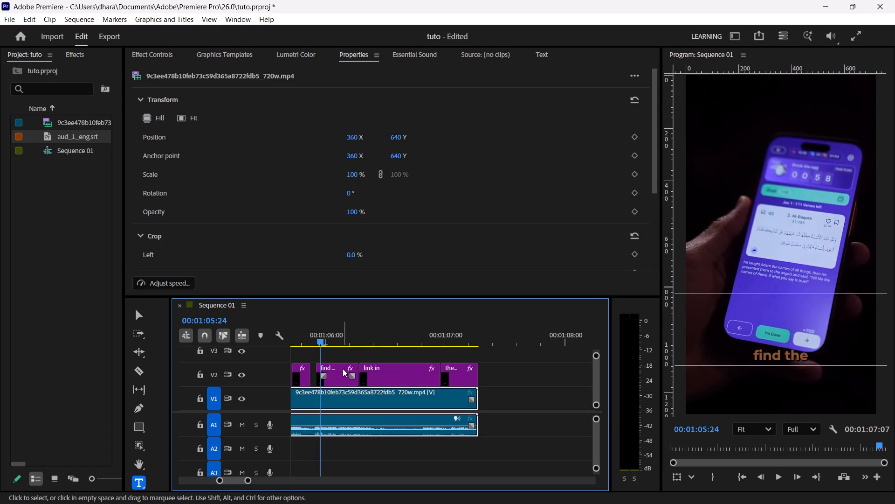
drag(337, 375, 331, 375)
Find where "the" is spoken and split the "find the" caption on V2 at 00:01:06:02.
key(space)
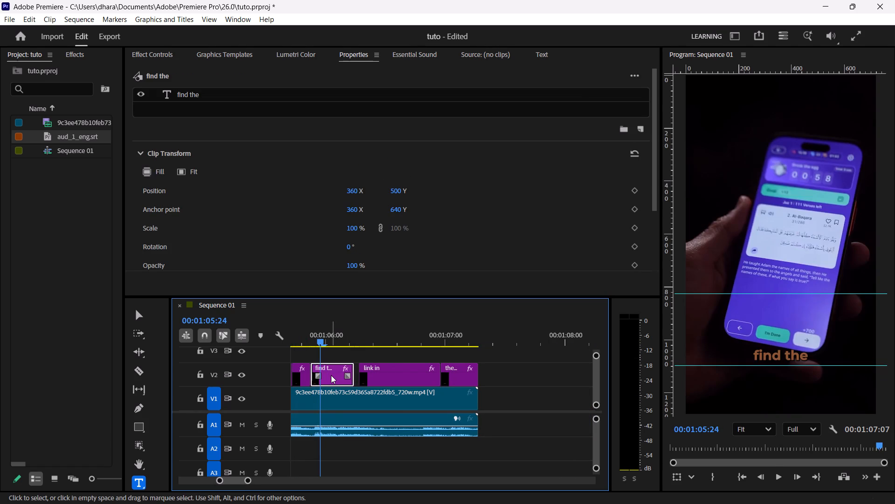
key(space)
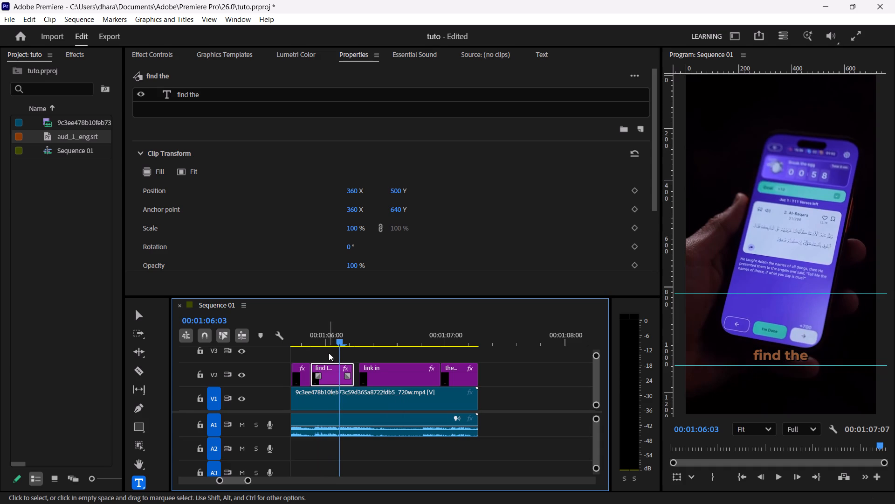
key(Left)
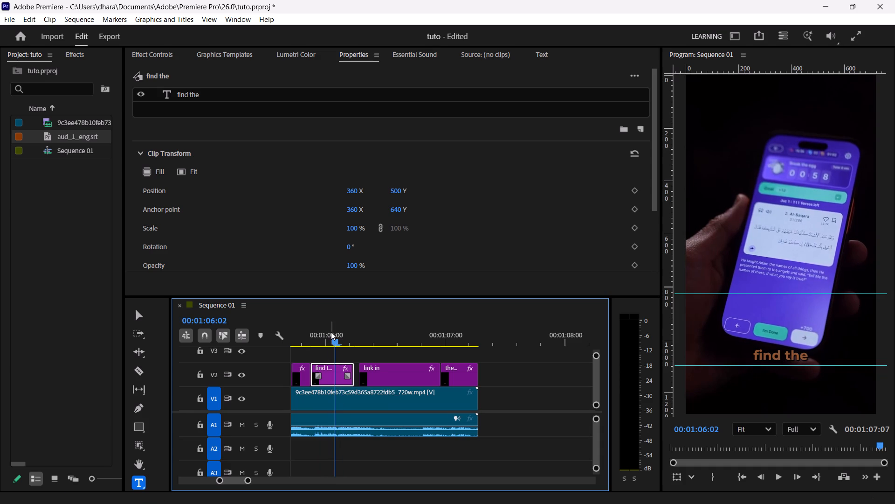
click(337, 377)
key(ctrl+k)
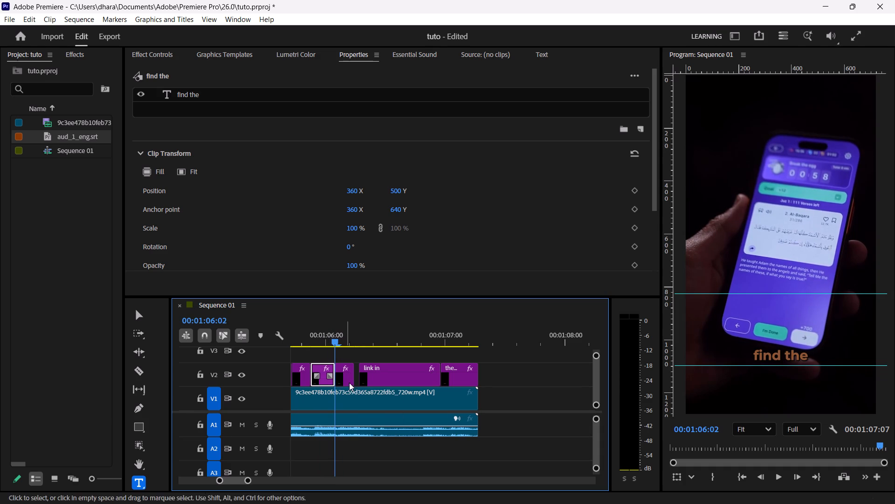
Edit the split "find the" captions so the second part reads "the" and the first part reads "find".
click(347, 379)
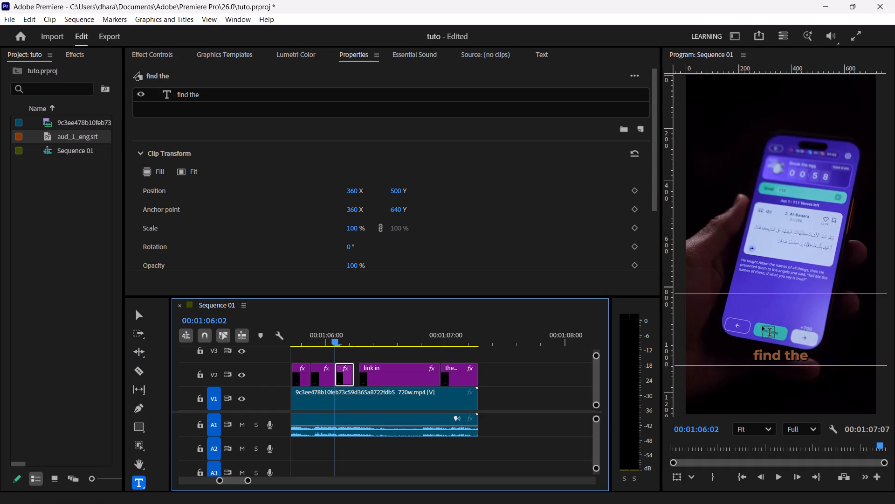
click(787, 350)
key(BackSpace)
key(BackSpace)
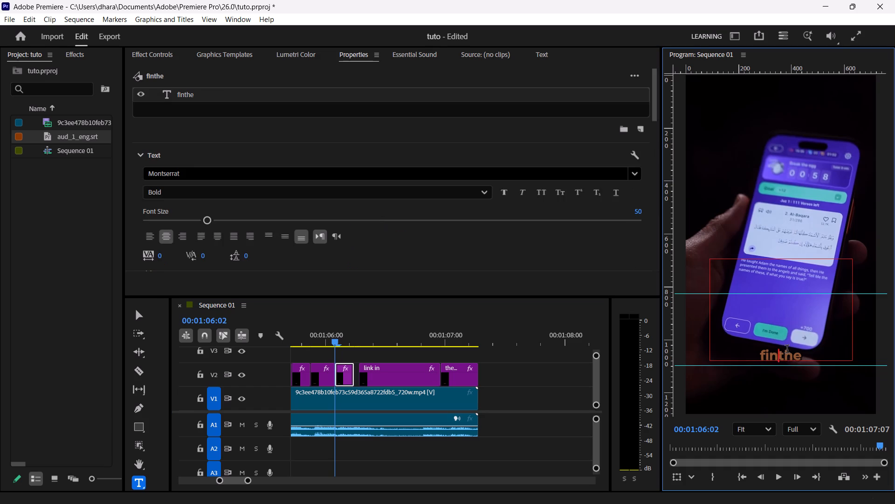
key(BackSpace)
key(BackSpace)
key(BackSpace)
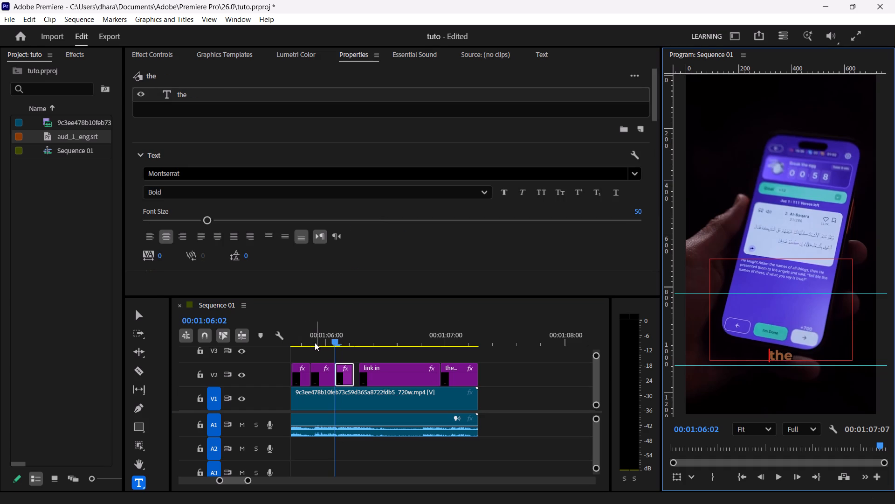
click(318, 343)
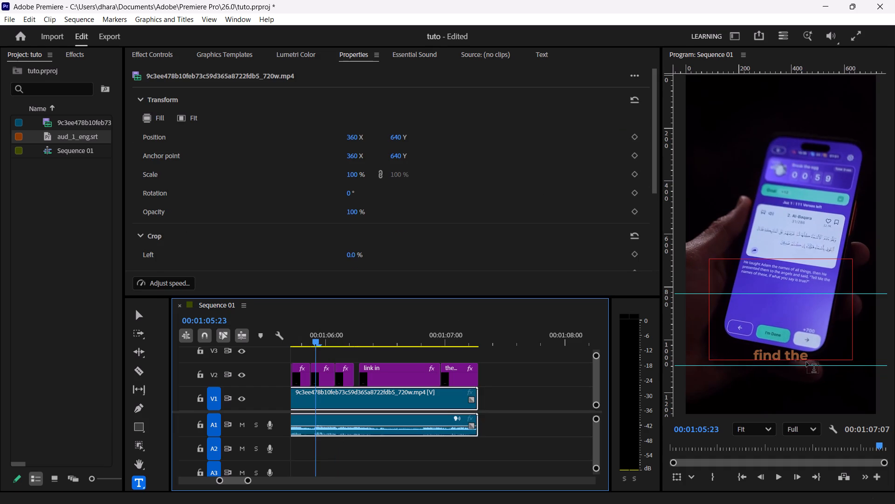
click(803, 357)
key(Right)
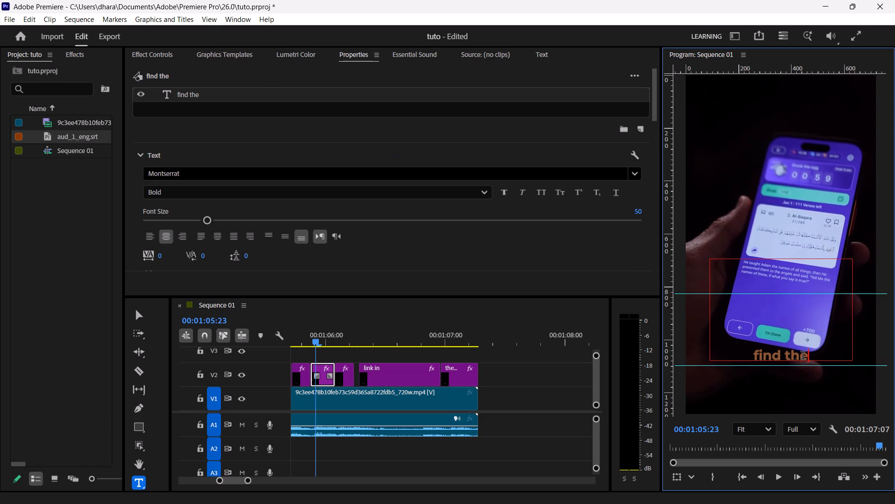
key(BackSpace)
key(BackSpace)
key(BackSpace)
key(BackSpace)
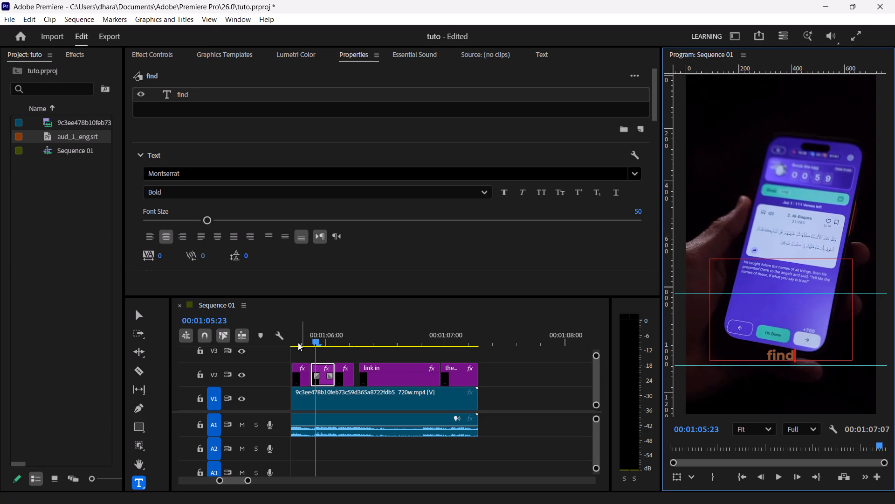
Play through "find the" and move the "link in" caption on V2 earlier to start at 00:01:06:06.
click(296, 340)
key(space)
key(space)
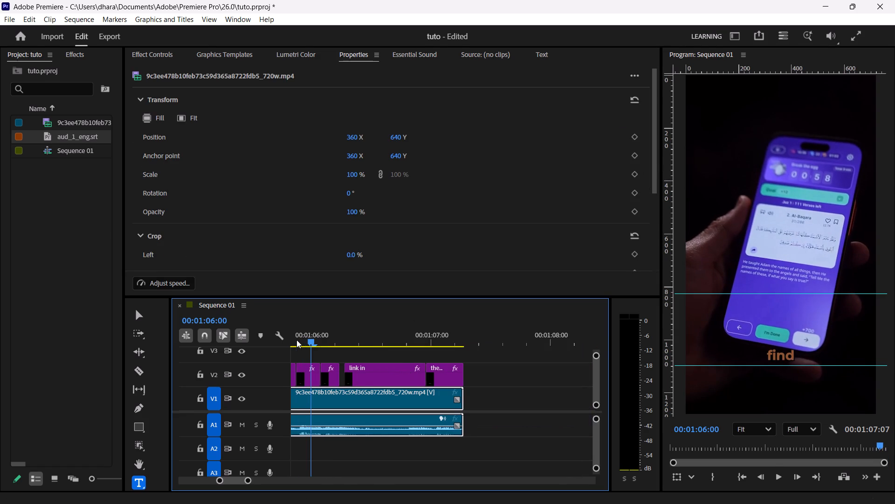
key(space)
key(space)
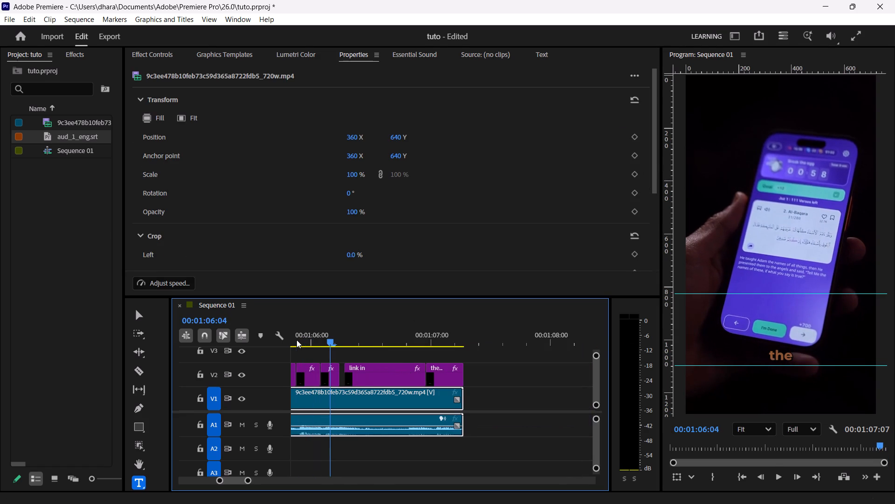
key(space)
key(space)
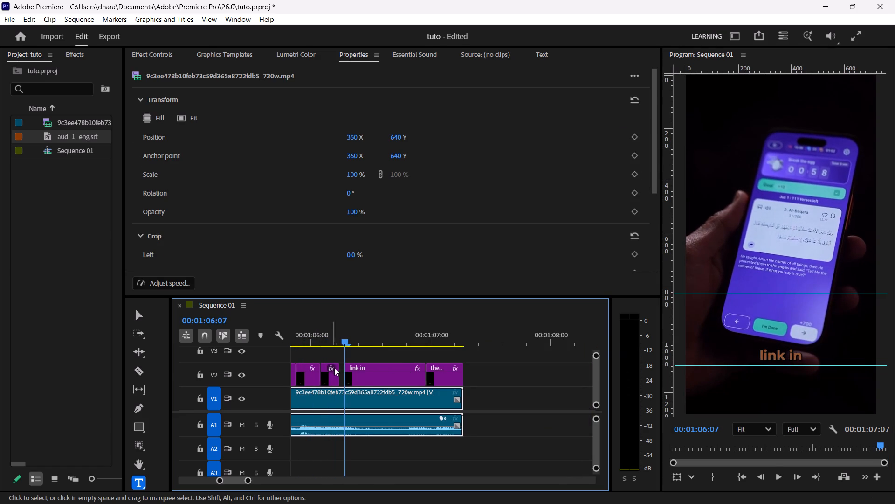
key(Left)
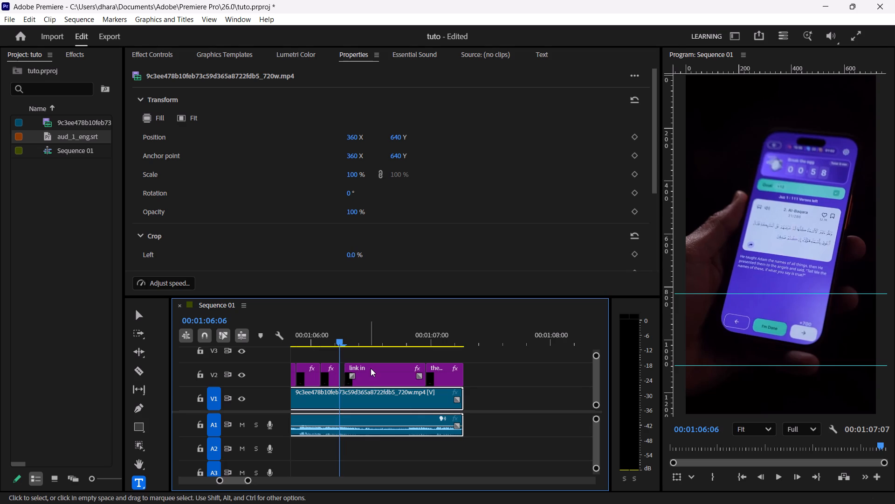
drag(373, 368, 362, 362)
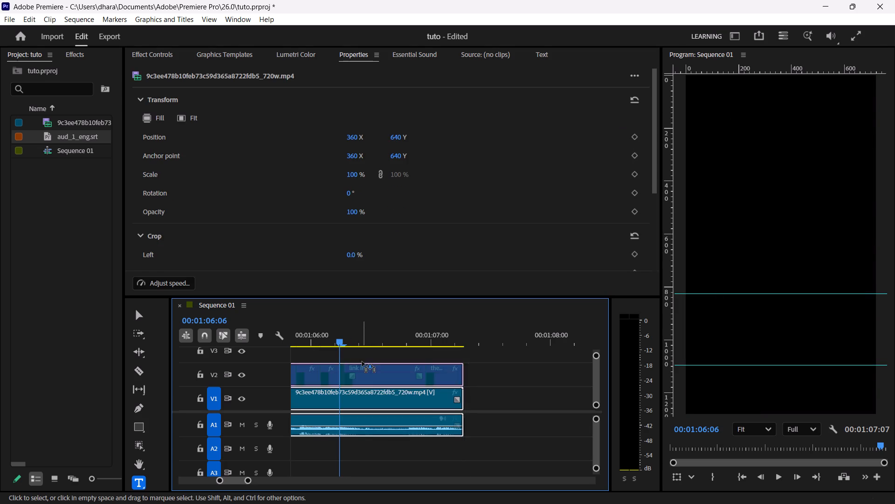
drag(362, 362, 357, 503)
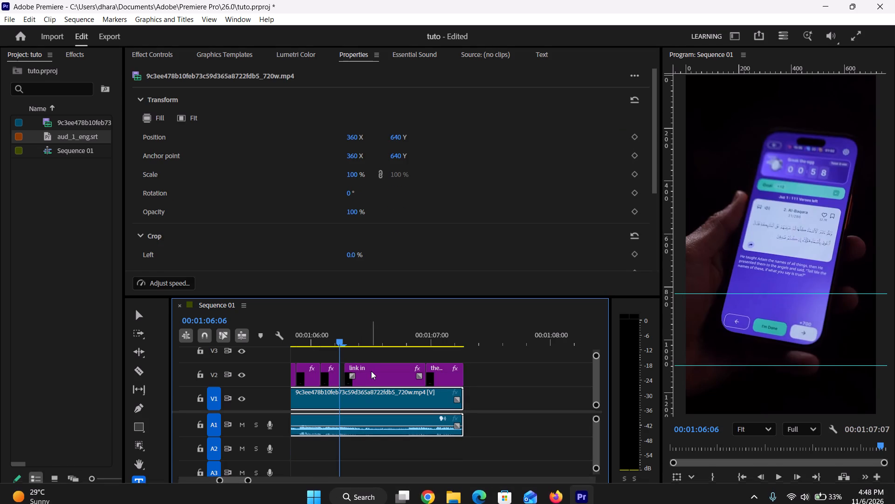
drag(371, 371, 362, 371)
Play into "link in" and split its V2 caption at 00:01:06:13.
key(space)
key(space)
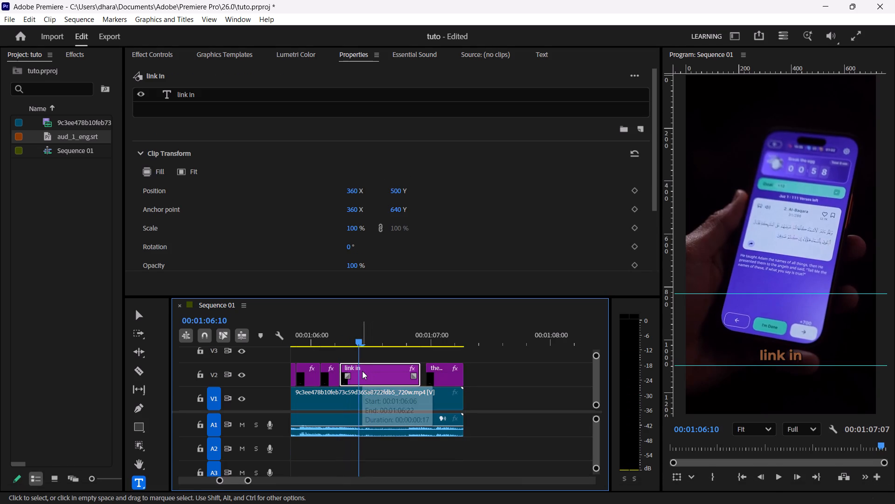
key(Right)
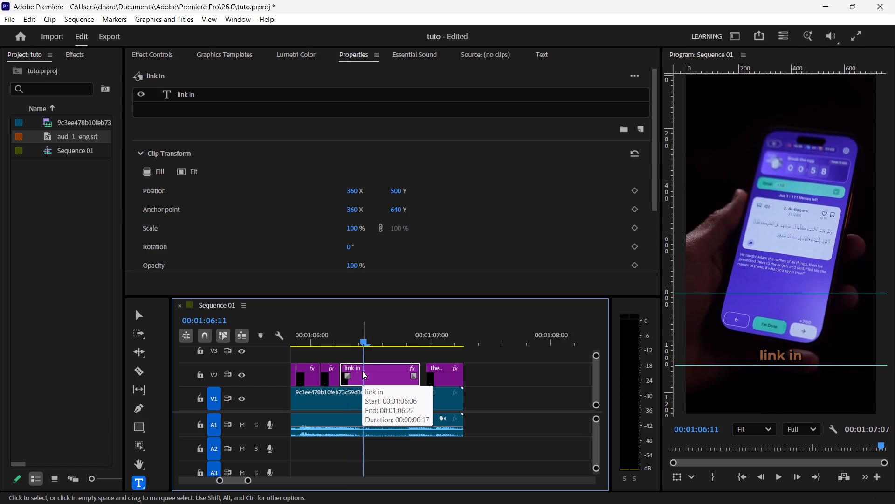
key(Right)
key(Right)
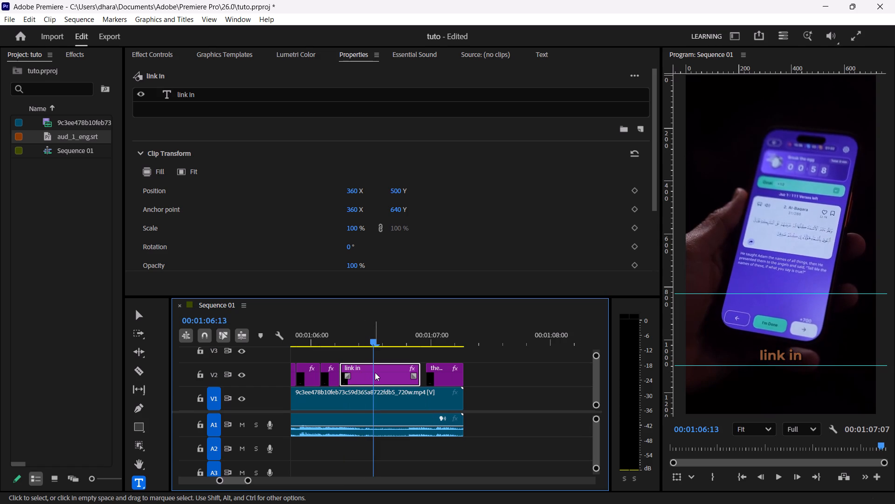
click(379, 372)
key(ctrl+k)
Play on through the second "link in" part and split it again at 00:01:06:20.
key(space)
key(space)
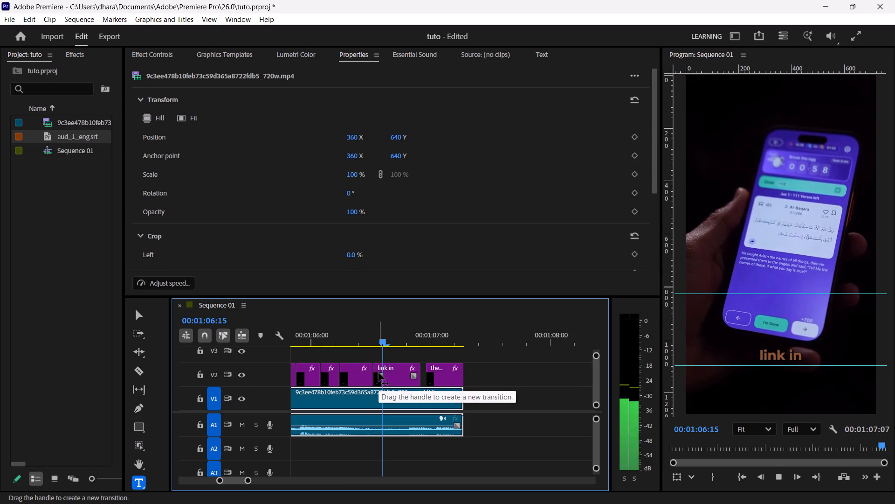
key(space)
key(space)
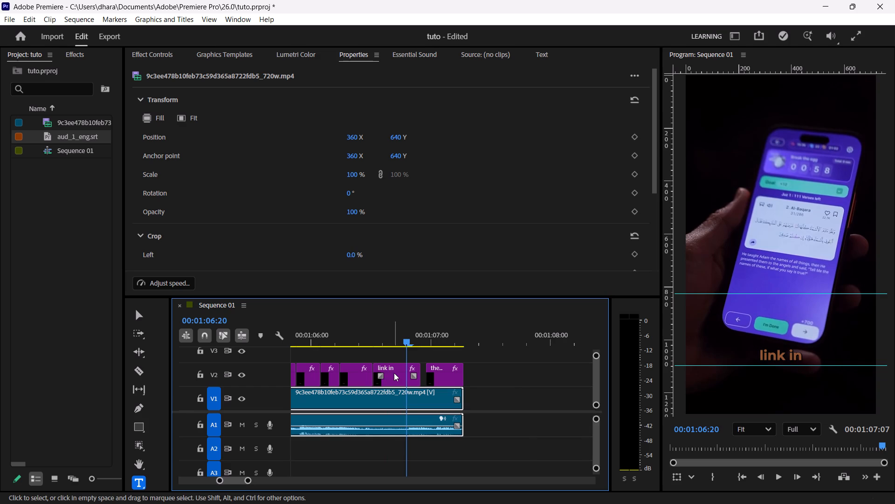
click(394, 373)
key(ctrl+k)
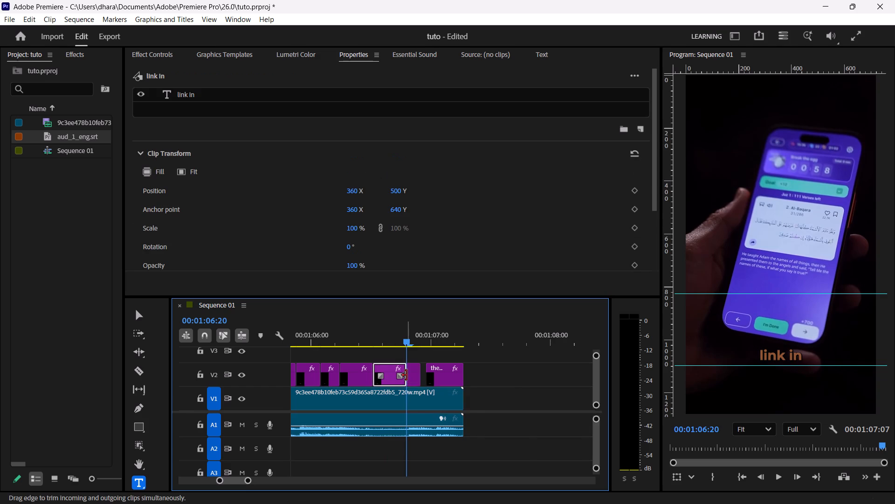
Delete the middle "link in" caption part on V2, between 00:01:06:13 and 00:01:06:20.
click(385, 367)
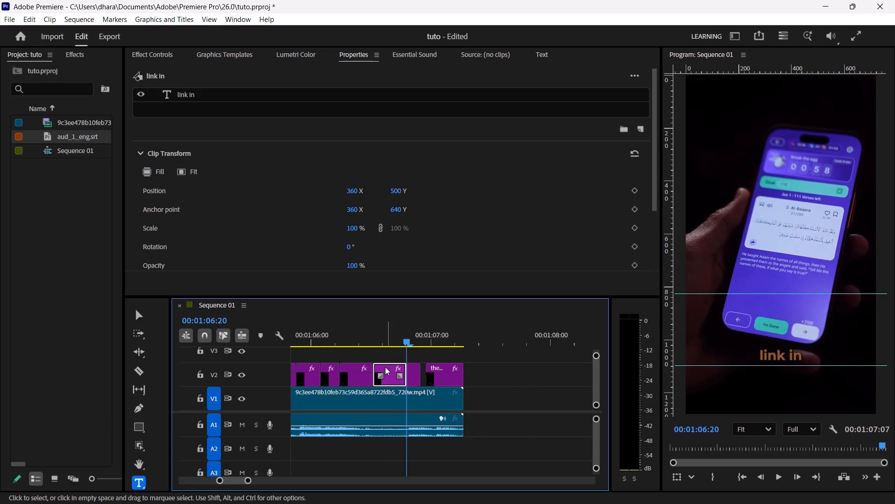
key(Delete)
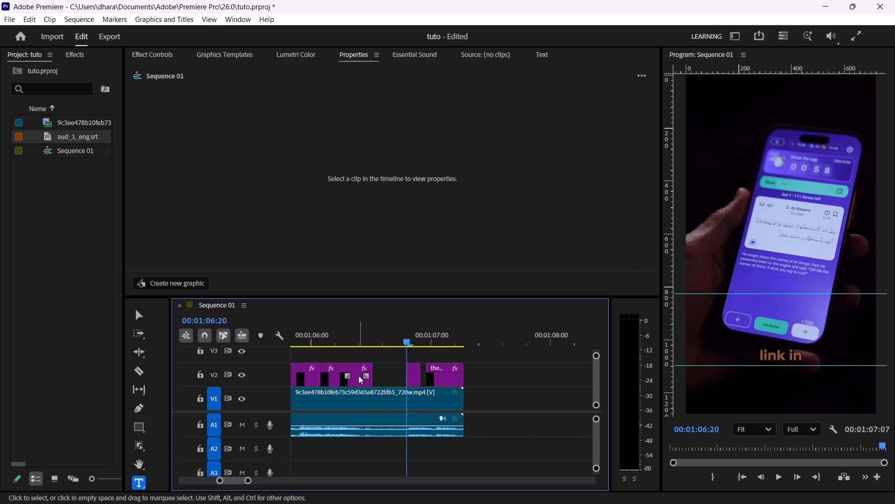
Edit the first "link in" caption part on V2 so it reads "link".
click(358, 376)
click(354, 341)
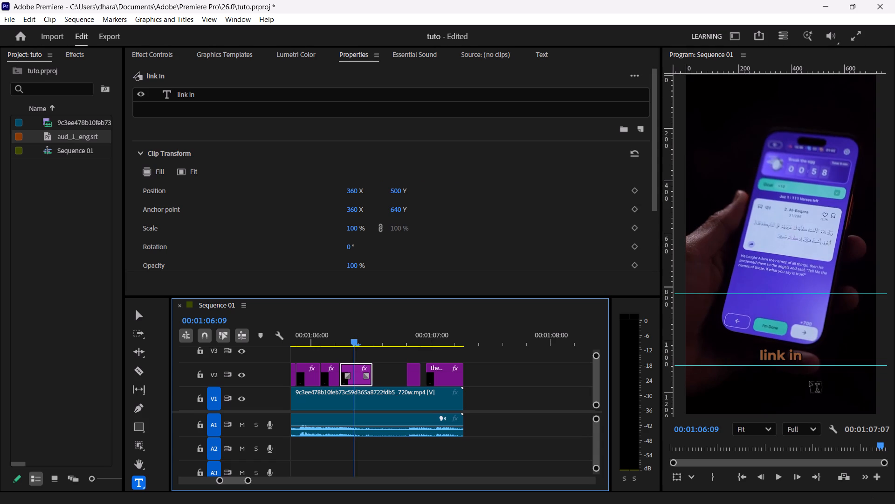
click(804, 358)
key(BackSpace)
key(BackSpace)
key(BackSpace)
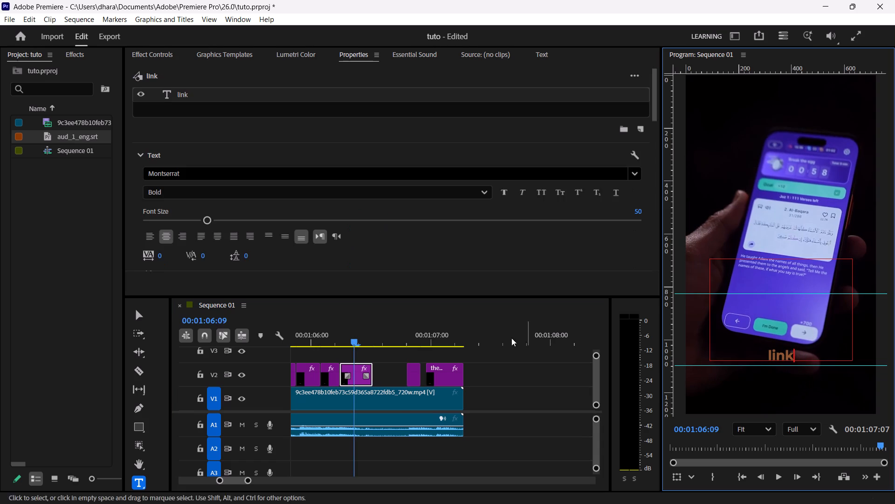
Edit the remaining "link in" caption part after 00:01:06:20 so it reads "in".
click(416, 333)
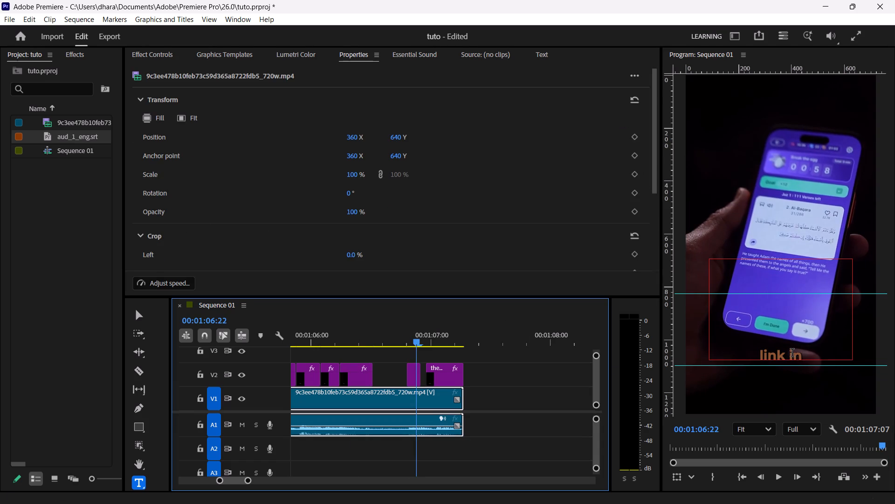
click(792, 354)
key(Left)
key(BackSpace)
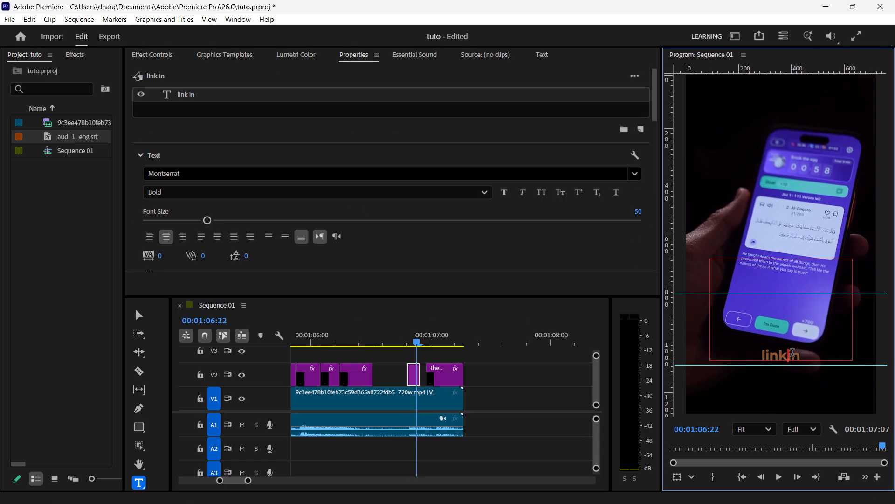
key(BackSpace)
key(BackSpace)
key(BackSpace)
key(BackSpace)
key(BackSpace)
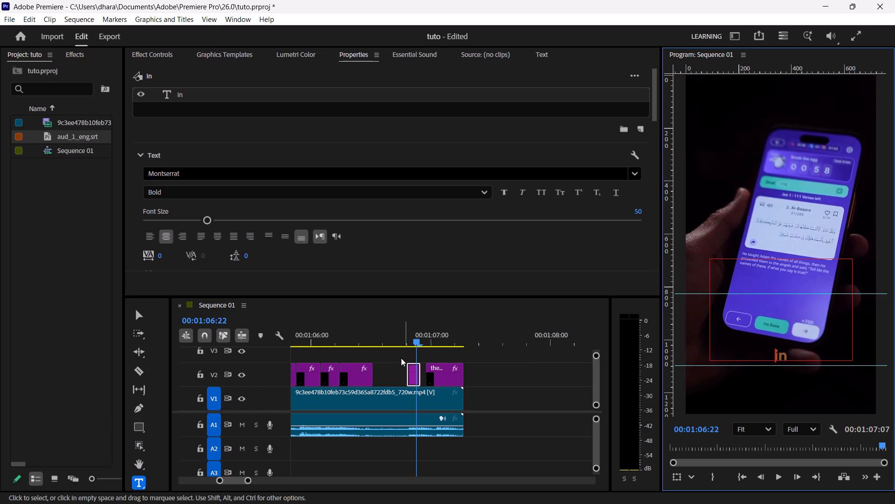
key(Right)
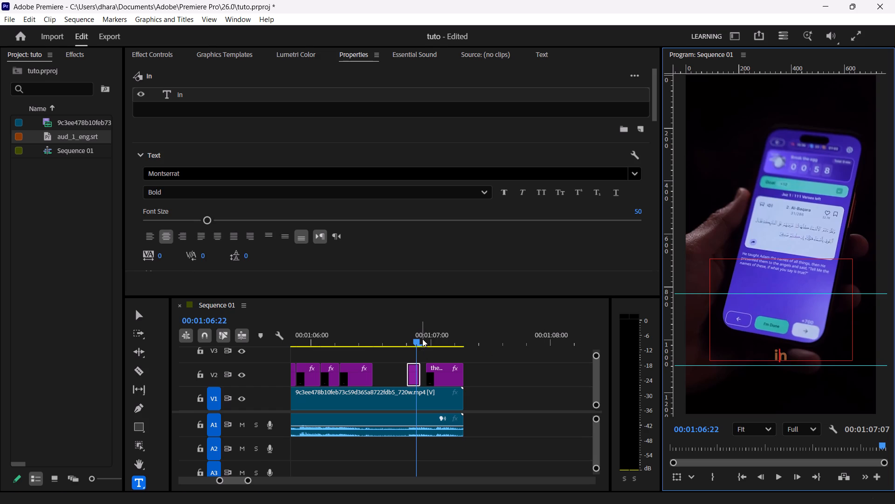
key(Right)
Play and step from "link" into "the bio.", and extend that caption's start on V2 back to meet the end of "in".
click(355, 333)
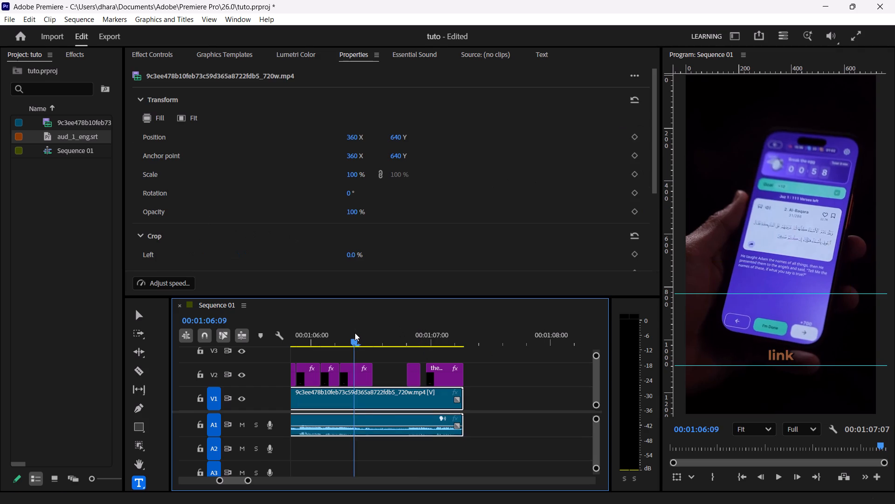
key(space)
key(space)
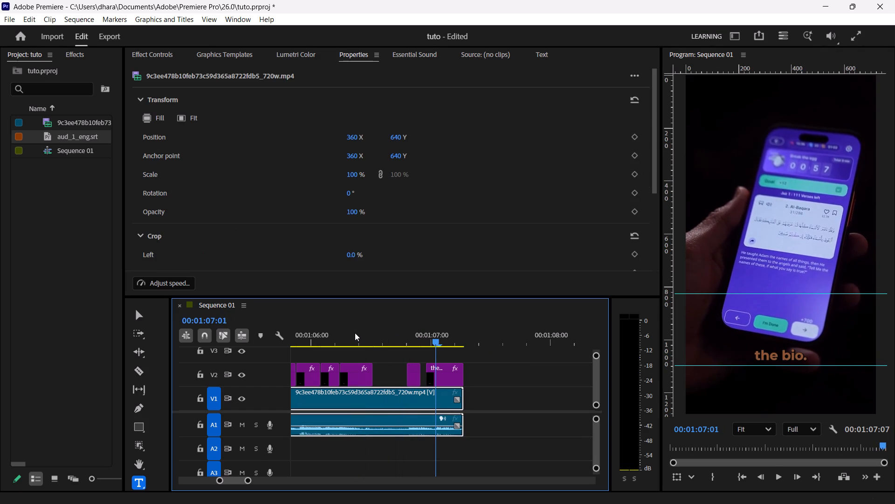
key(Left)
key(Left)
key(Left)
key(Left)
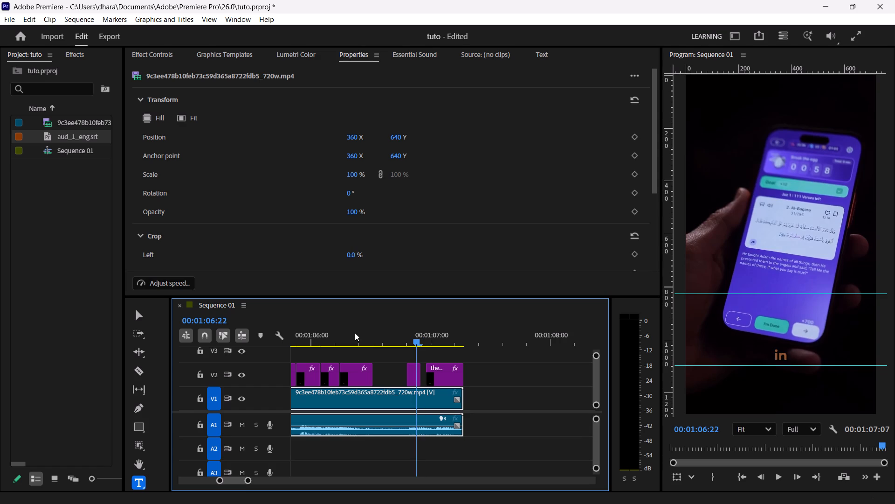
key(Left)
key(Right)
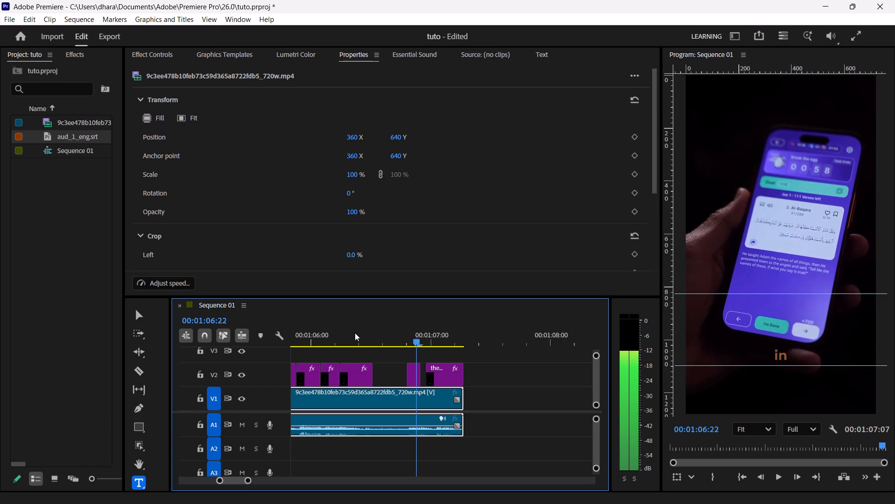
key(Right)
key(Right)
key(Right)
key(Right)
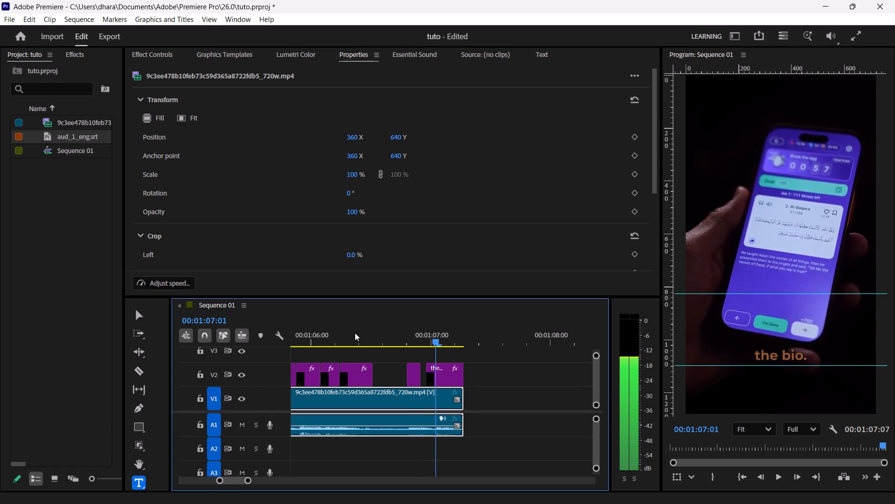
key(Right)
key(Left)
key(Right)
key(Left)
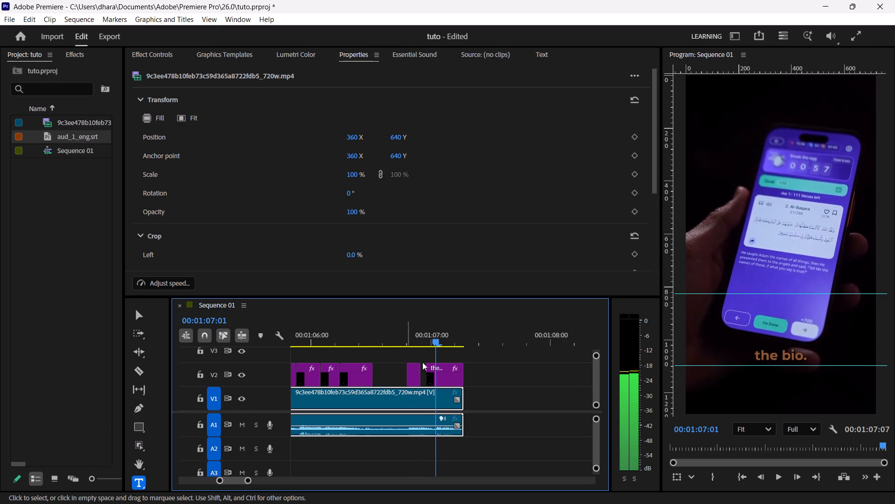
click(451, 374)
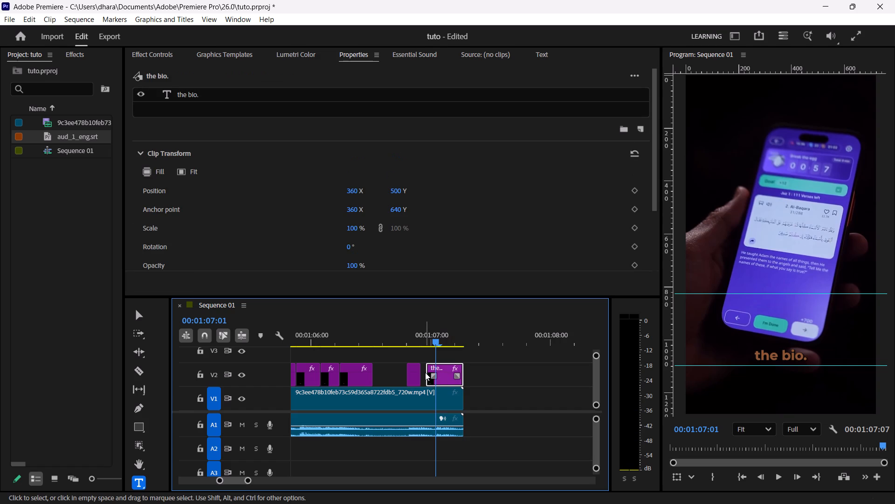
drag(428, 374, 424, 374)
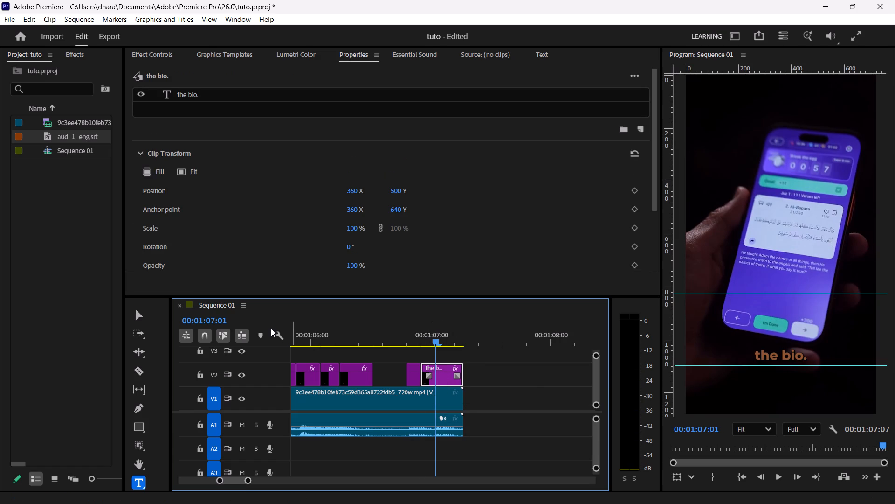
Split the "the bio." caption on V2 at 00:01:07:01.
click(144, 365)
click(438, 379)
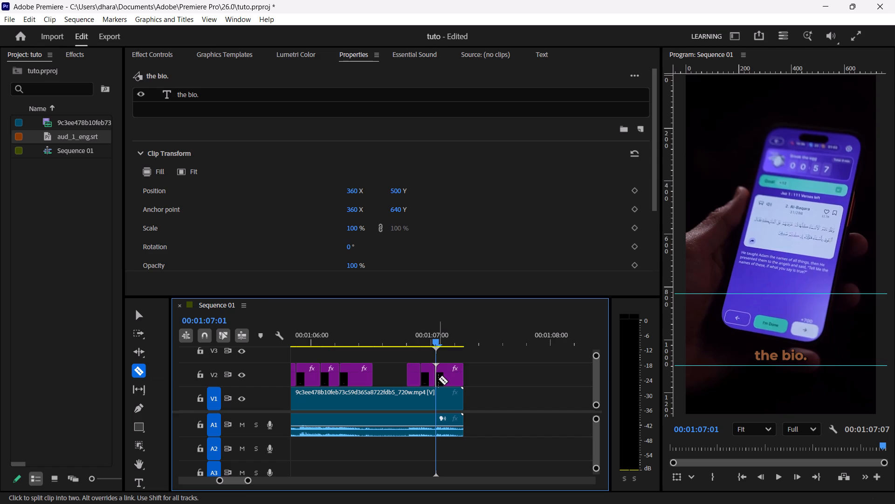
Trim one frame off the end of the second "the bio." part, leaving a duration of 00:00:00:05.
click(140, 317)
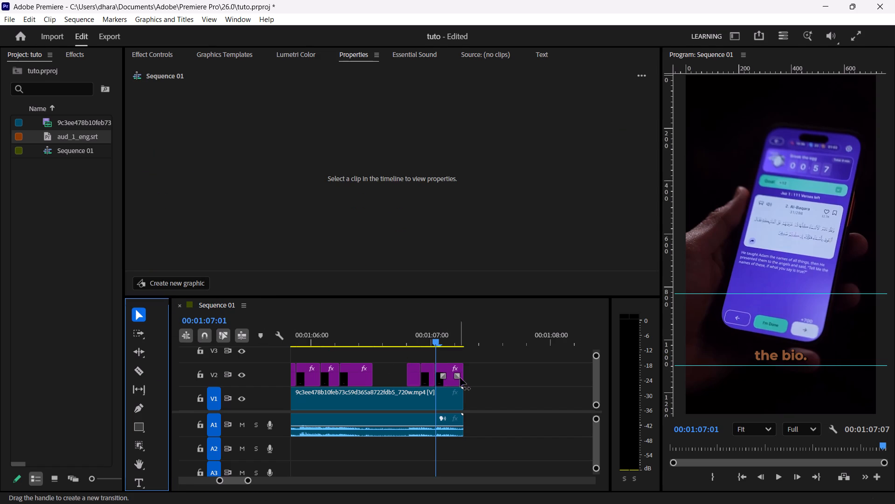
drag(463, 378, 459, 378)
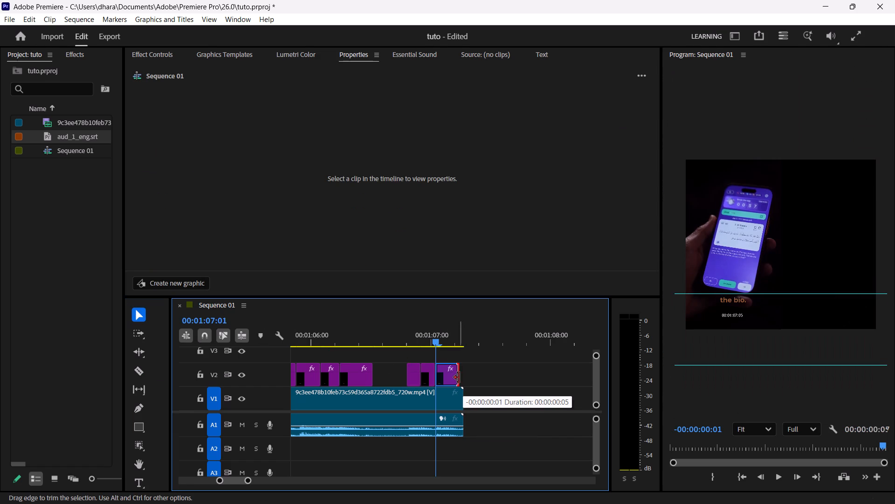
drag(459, 378, 455, 378)
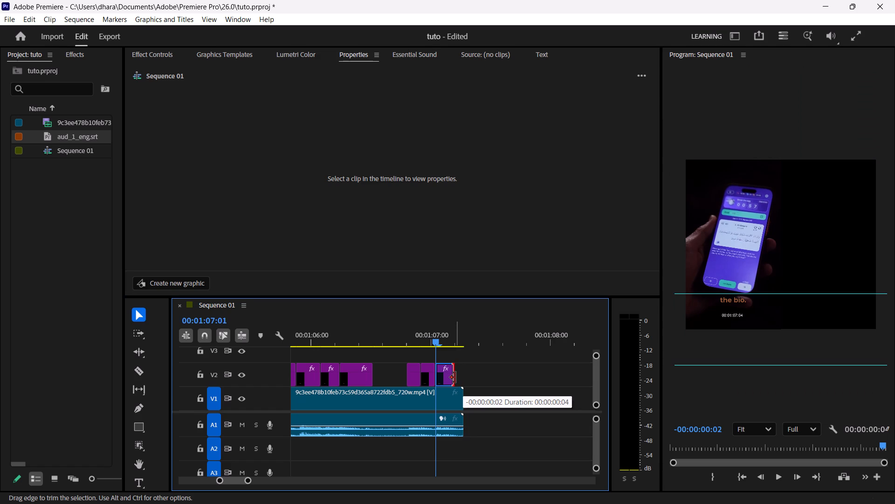
drag(455, 378, 458, 378)
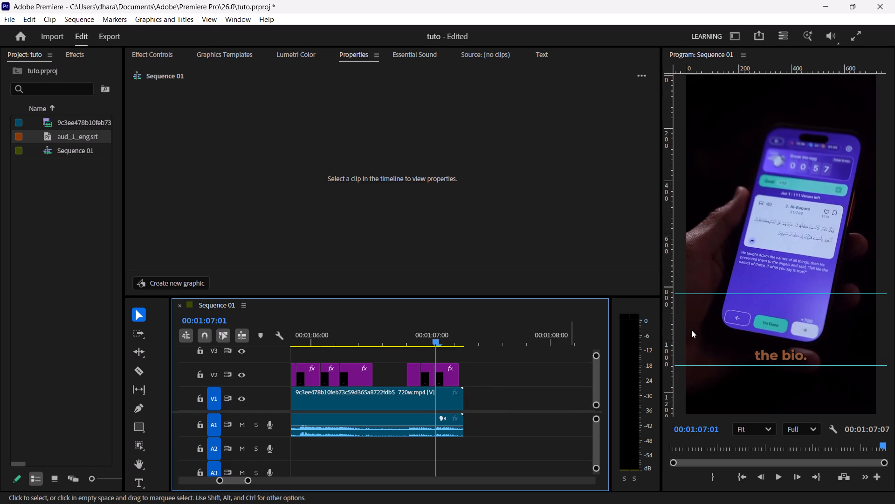
Replace the text of the second "the bio." part with "Bio".
click(788, 362)
click(796, 357)
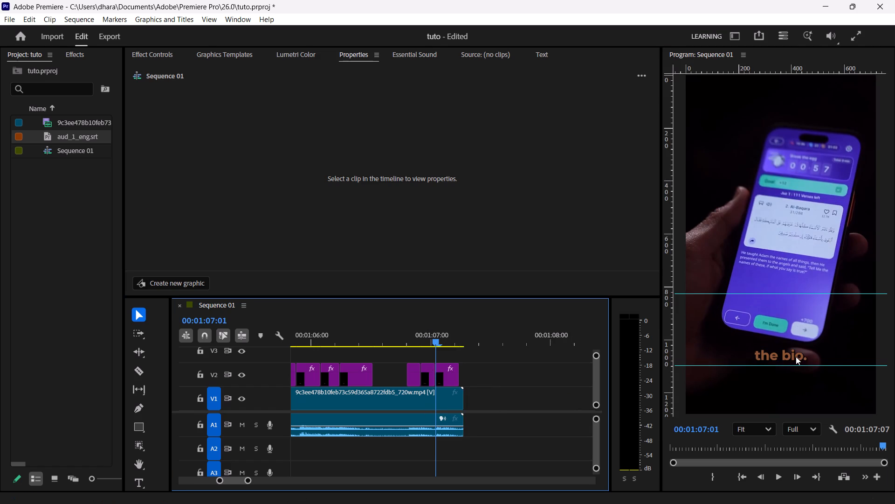
key(Right)
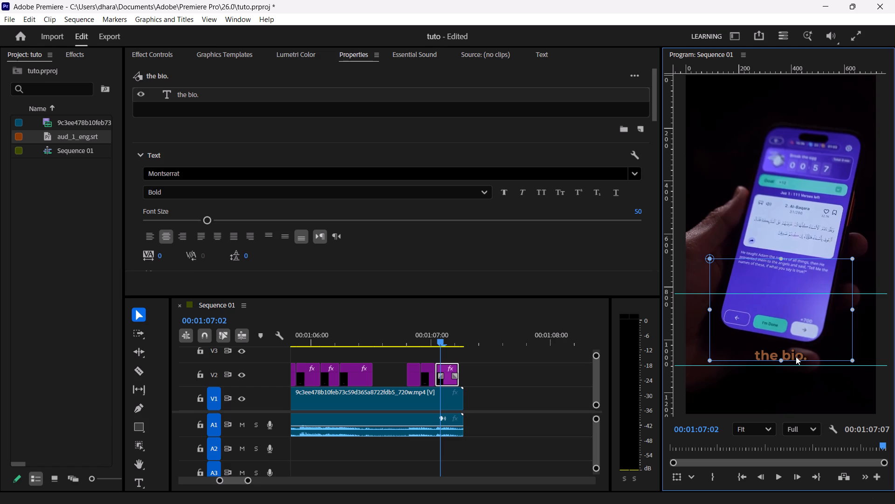
double_click(796, 356)
key(BackSpace)
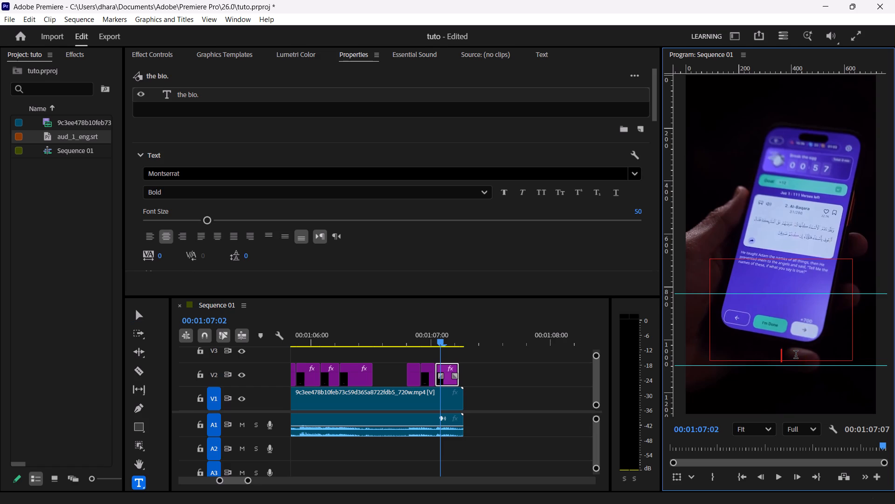
text(Bio)
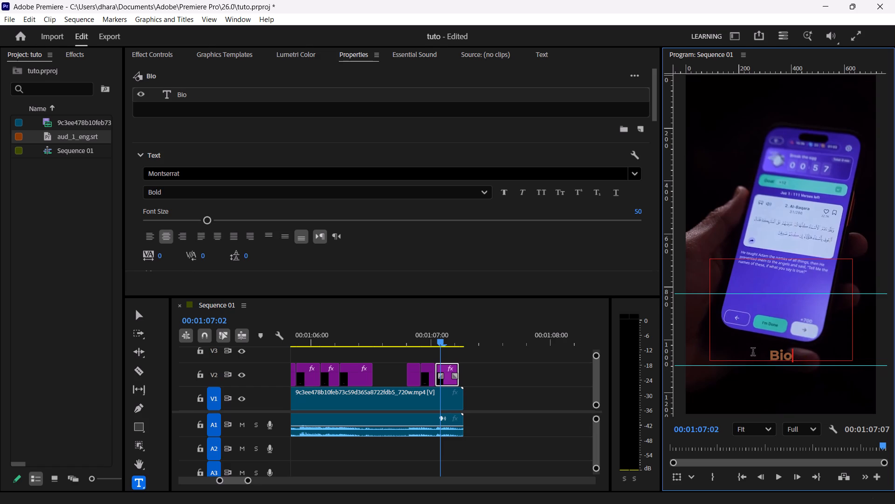
Edit the first "the bio." part on V2 so it reads "the".
click(427, 342)
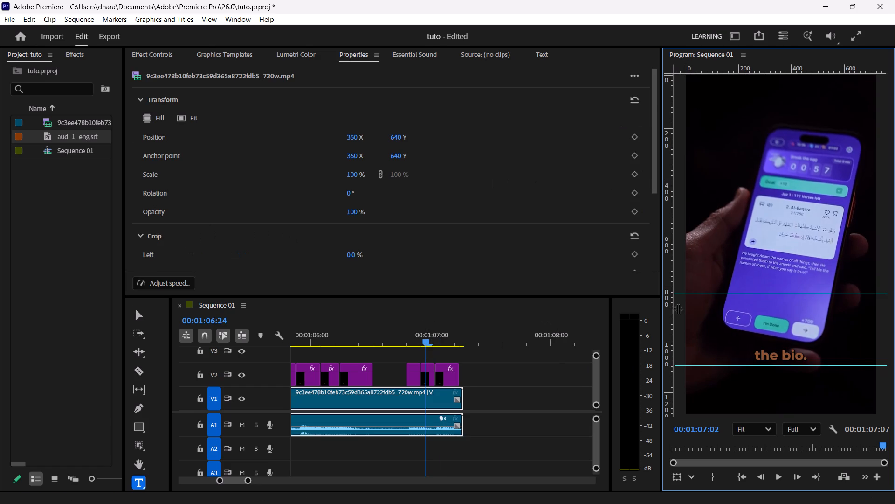
double_click(799, 350)
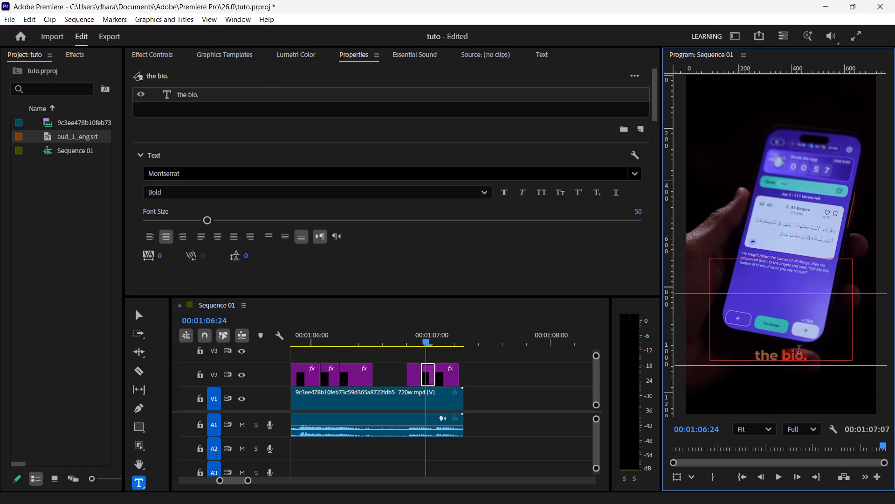
key(BackSpace)
key(BackSpace)
Play the end of the sequence from 00:01:06:02 to check the closing captions against the speech.
click(324, 335)
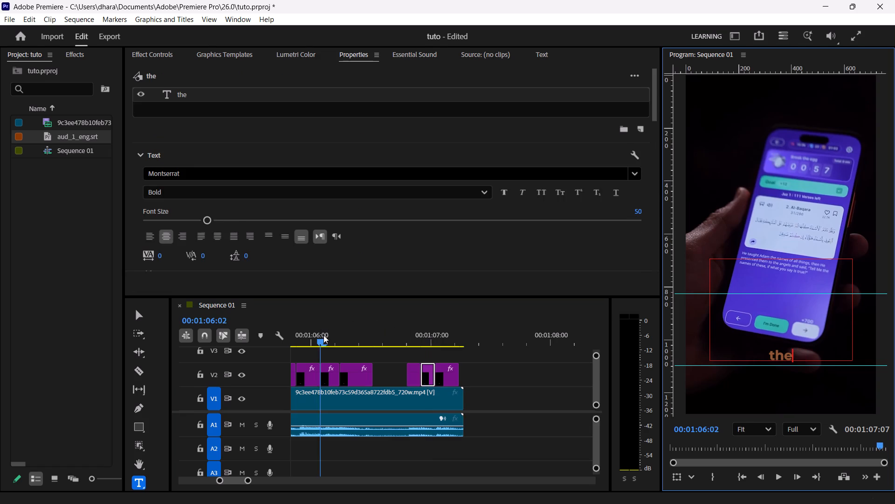
key(space)
key(space)
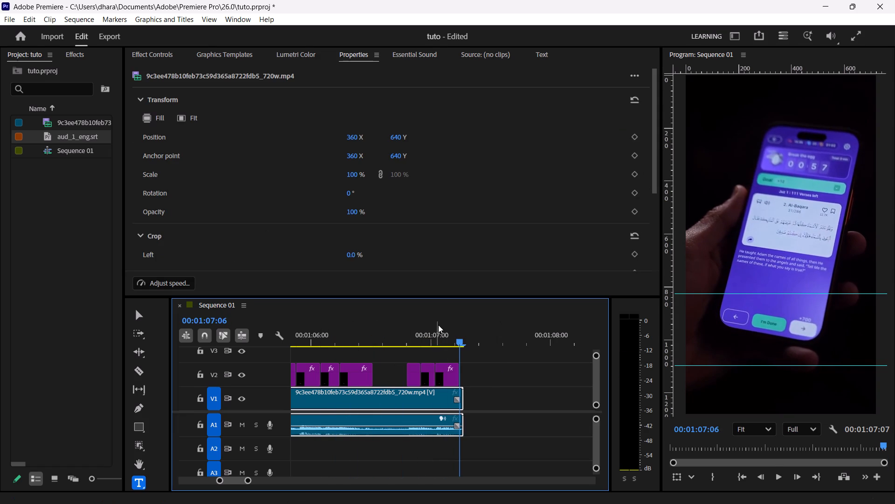
Return to the start of Sequence 01 and play it to review the captions against the speech.
drag(461, 341, 98, 329)
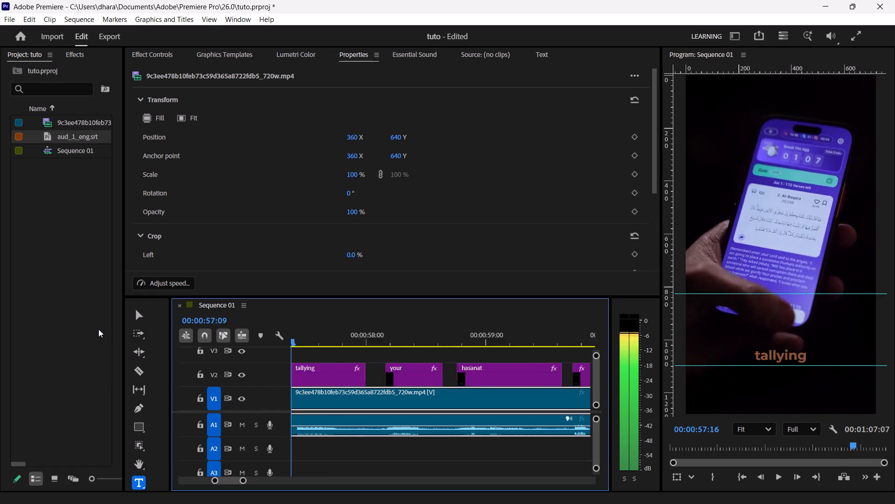
drag(98, 329, 75, 337)
key(Down)
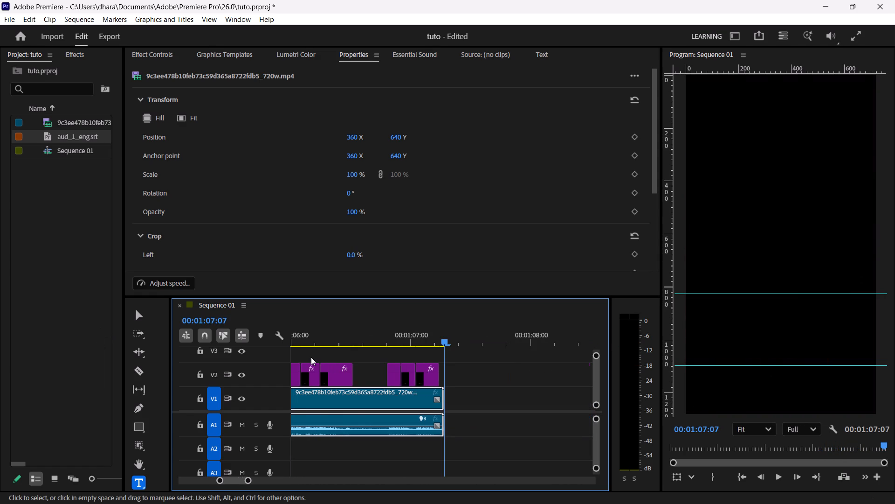
key(Up)
key(space)
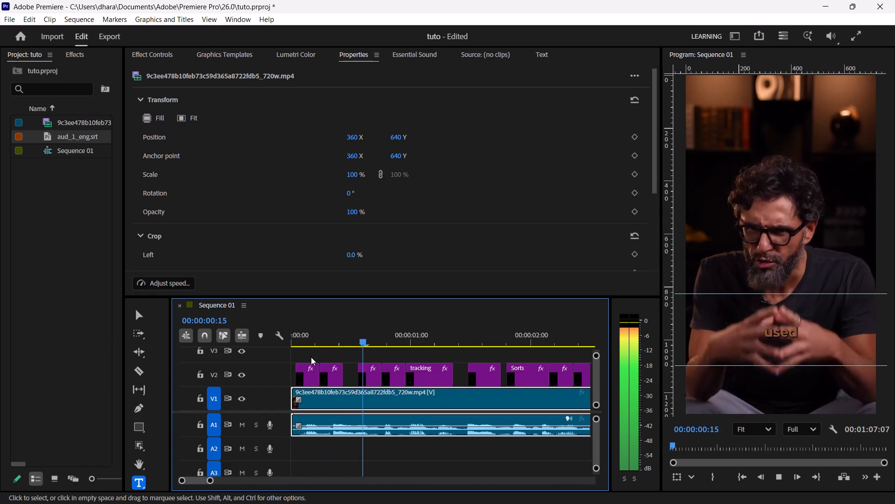
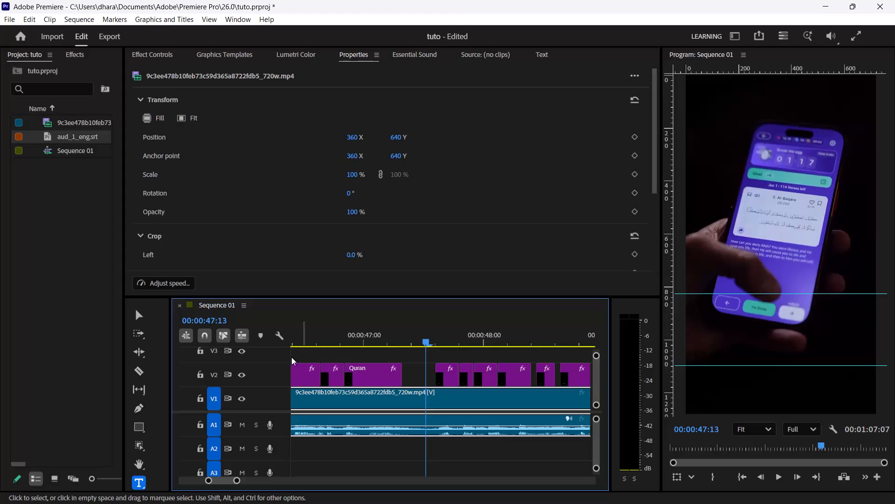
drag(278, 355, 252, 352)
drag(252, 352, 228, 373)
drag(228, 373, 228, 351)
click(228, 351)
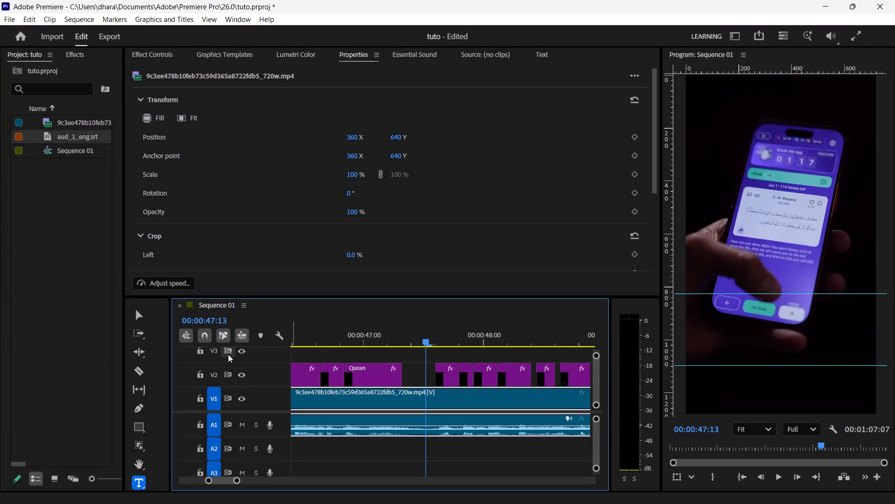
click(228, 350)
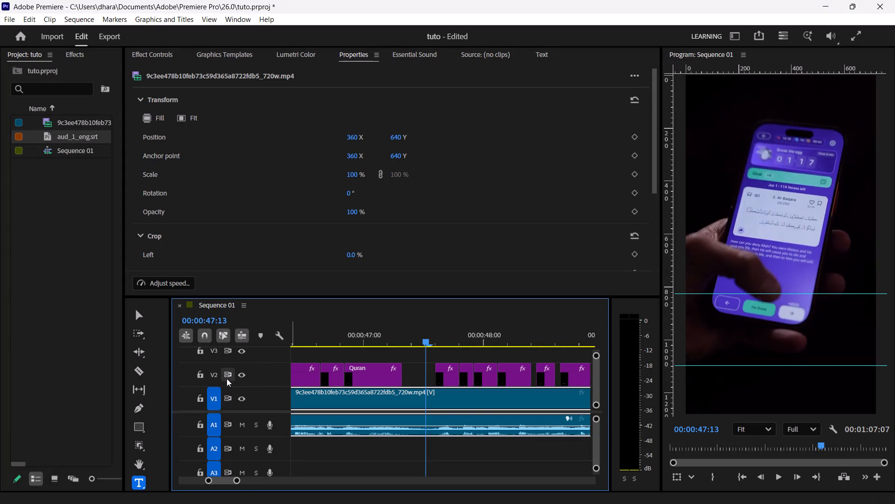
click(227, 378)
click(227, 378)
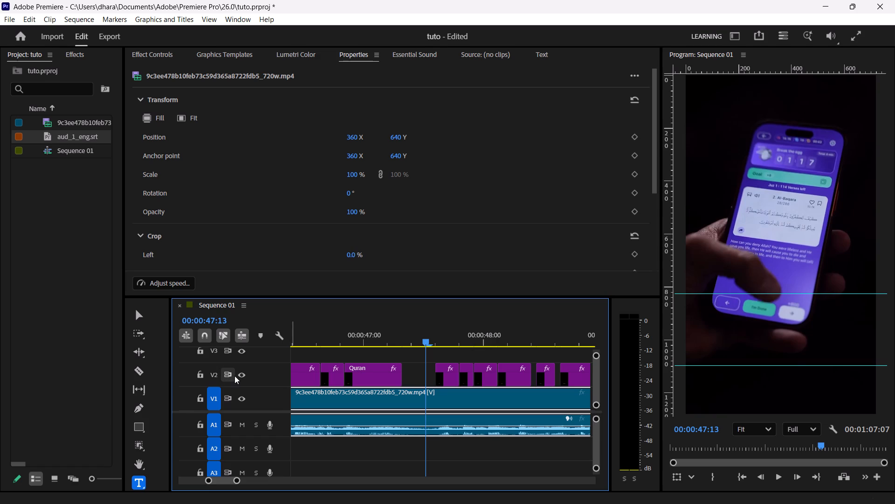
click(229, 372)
Play Sequence 01 from 00:00:47:13 to its end to check the remaining captions against the speech.
key(space)
key(space)
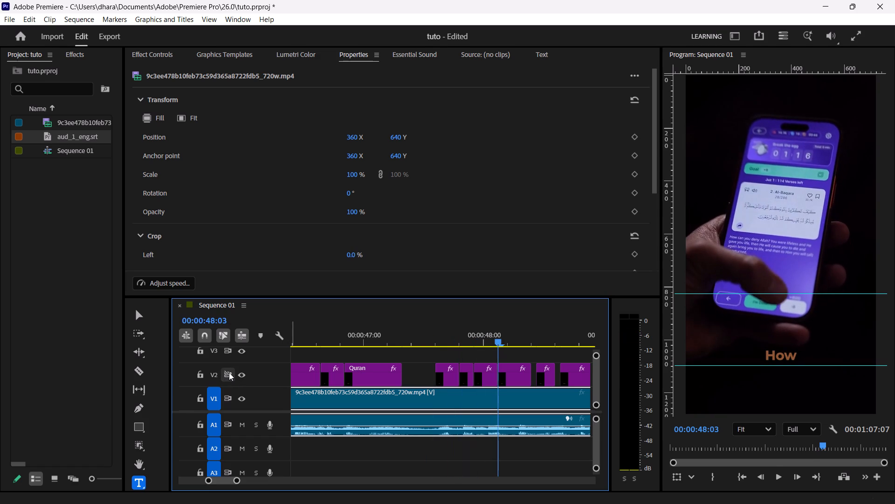
click(229, 372)
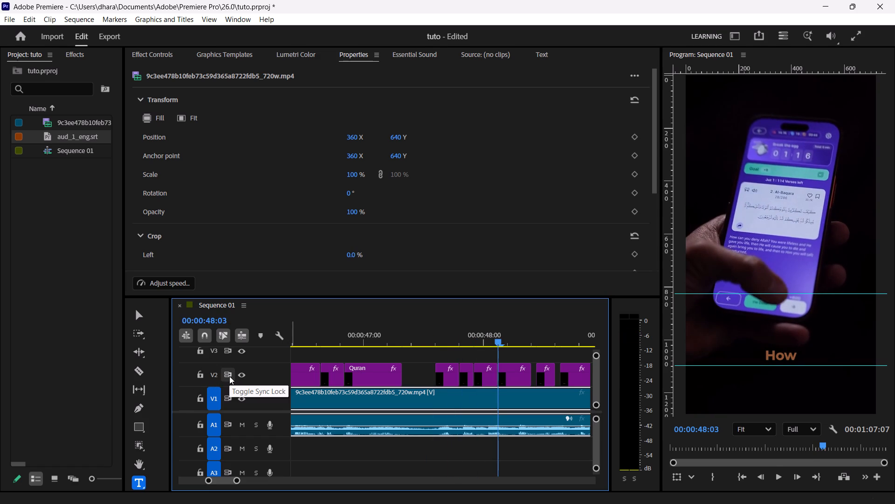
key(space)
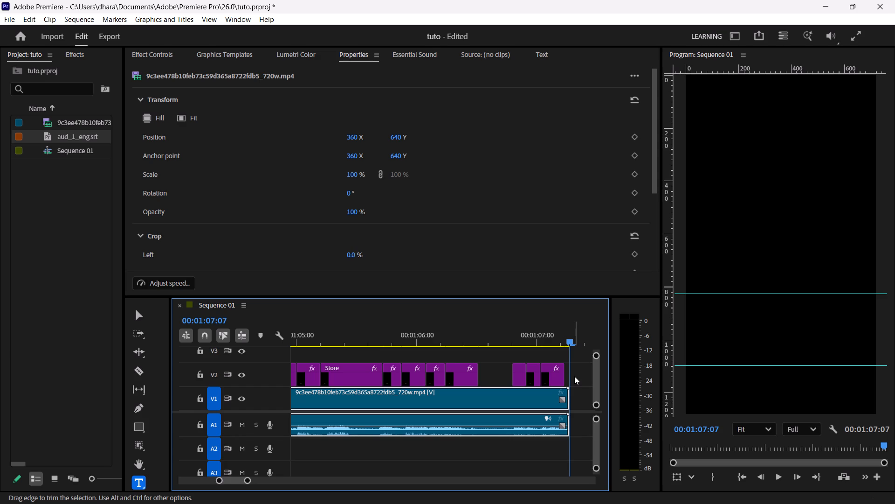
Select all the caption clips on V2 and move them up to V3, keeping their timing.
key(a)
key(shift+a)
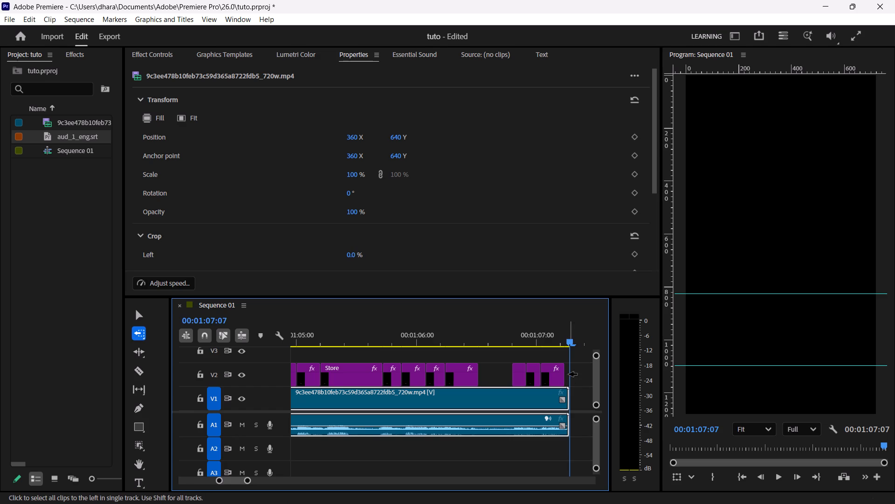
shift+click(562, 374)
shift+click(562, 374)
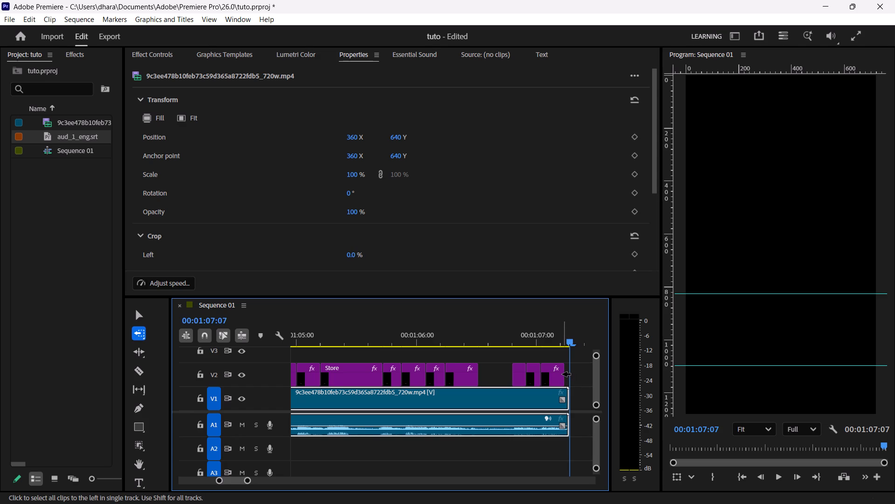
click(562, 374)
shift+click(562, 374)
shift+click(556, 380)
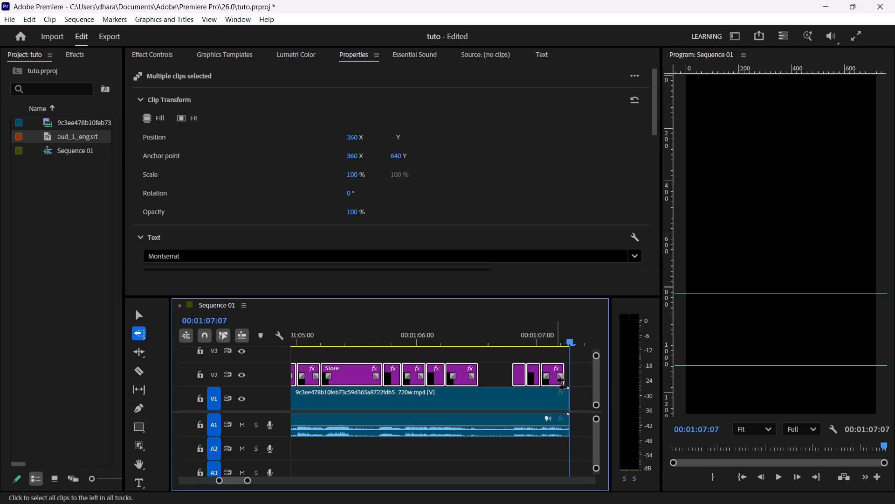
key(v)
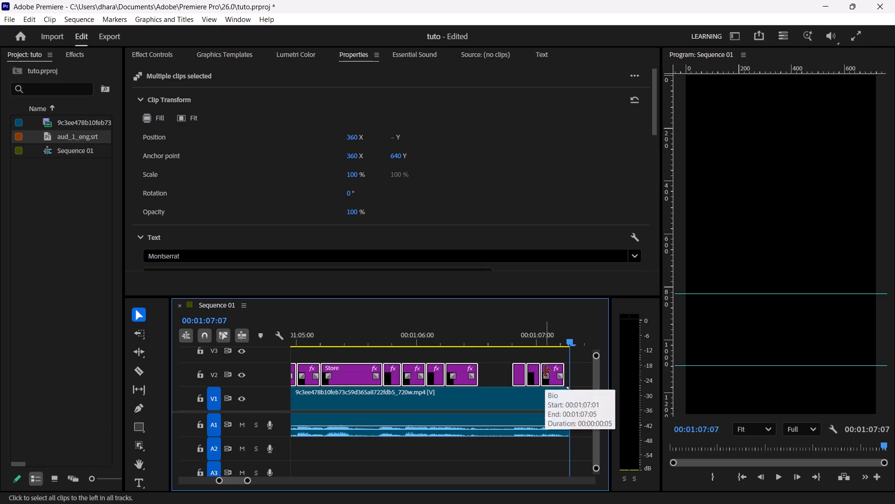
drag(553, 378, 552, 366)
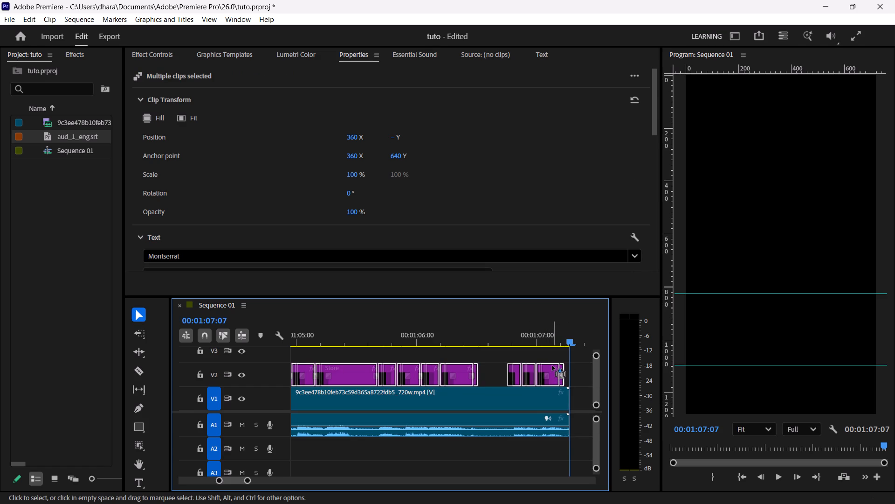
drag(552, 366, 554, 370)
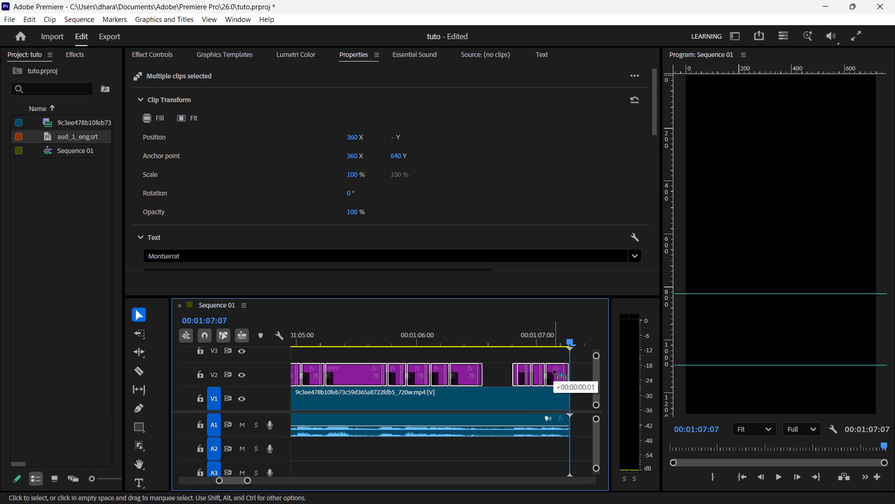
drag(554, 370, 518, 375)
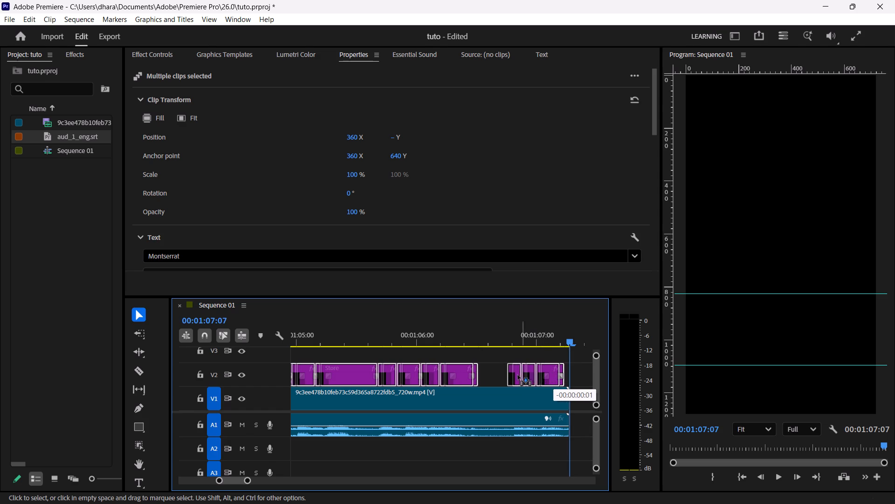
drag(518, 375, 442, 374)
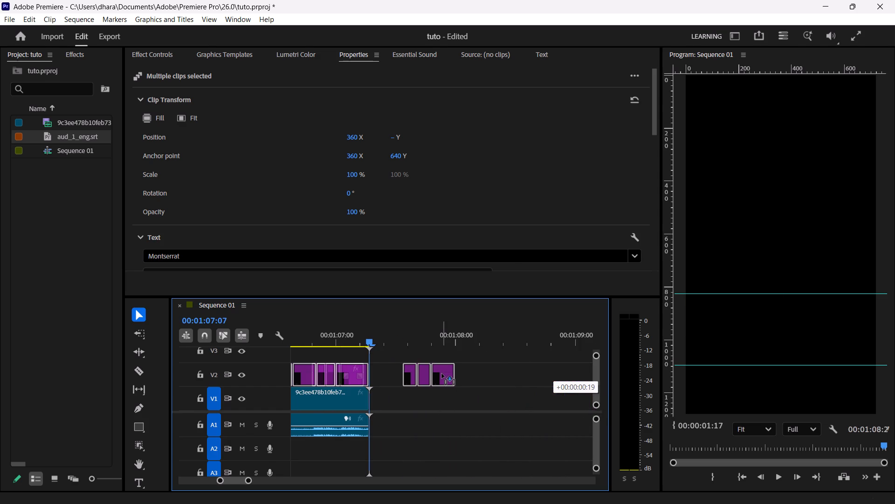
drag(442, 374, 431, 362)
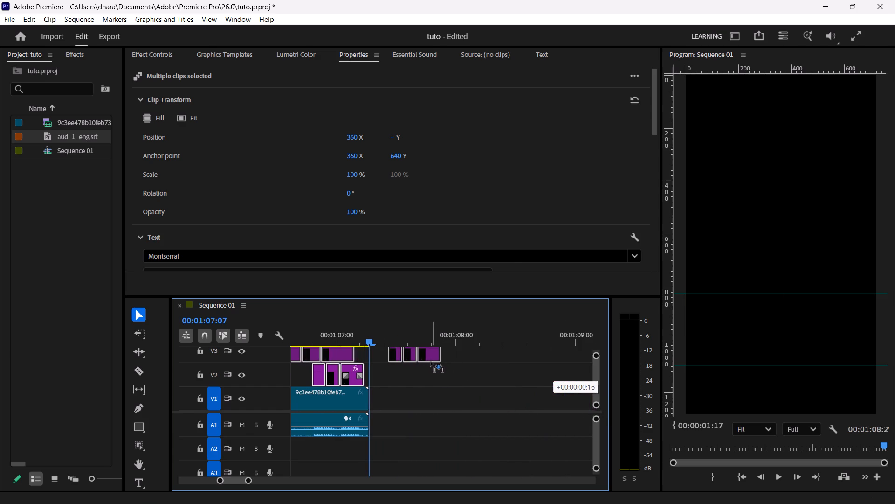
drag(431, 362, 351, 354)
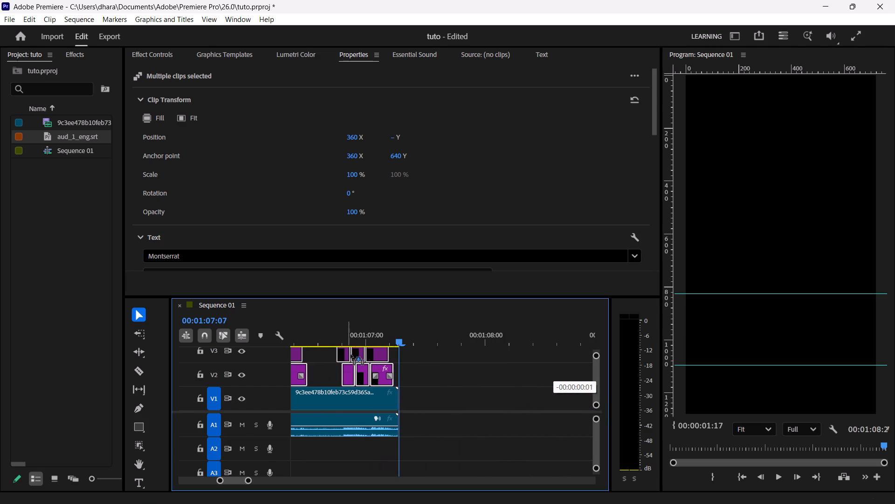
drag(351, 354, 365, 355)
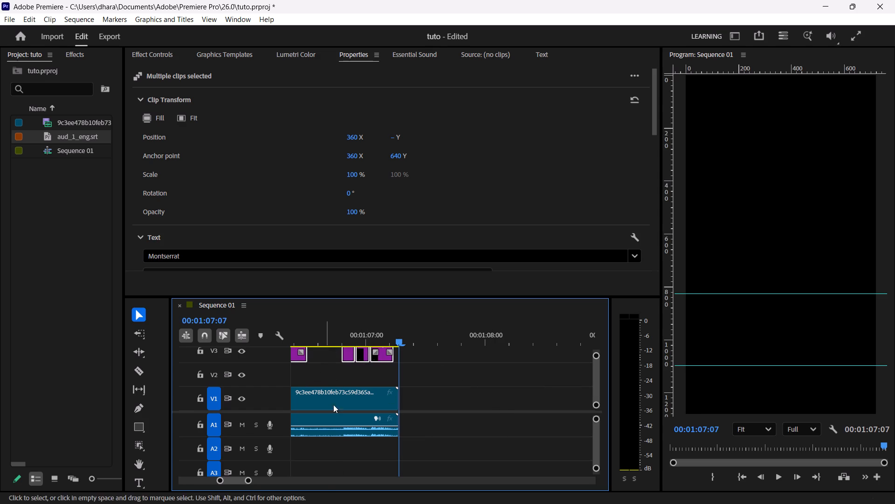
right_click(62, 250)
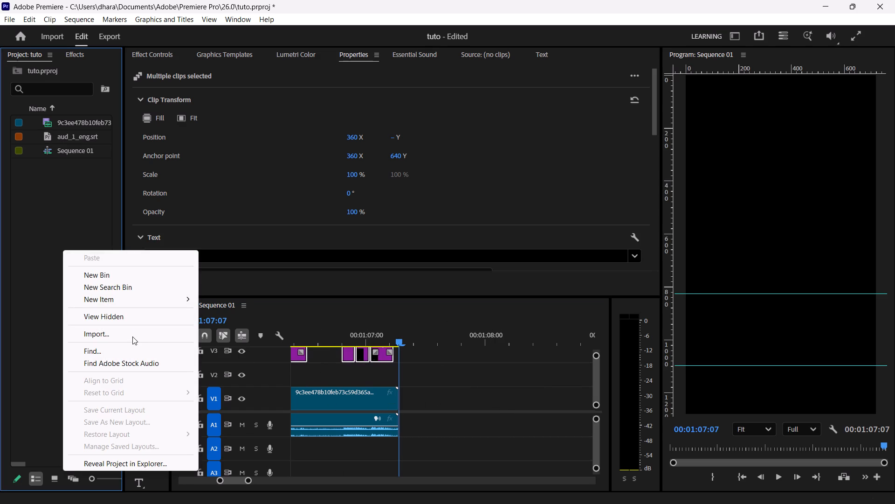
click(132, 335)
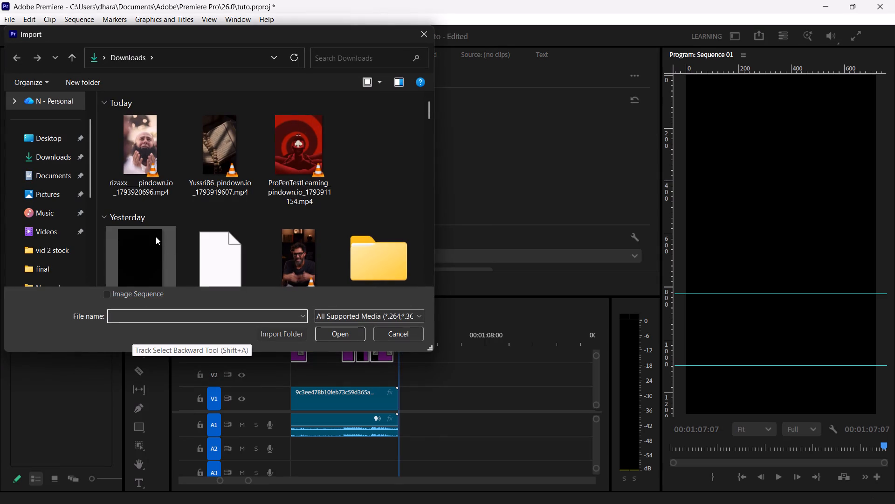
scroll(156, 237, down, 2)
click(147, 202)
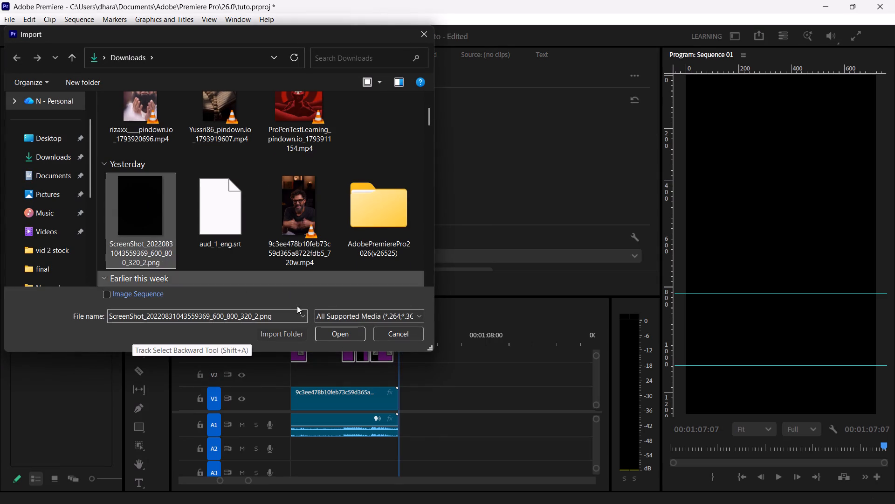
click(332, 337)
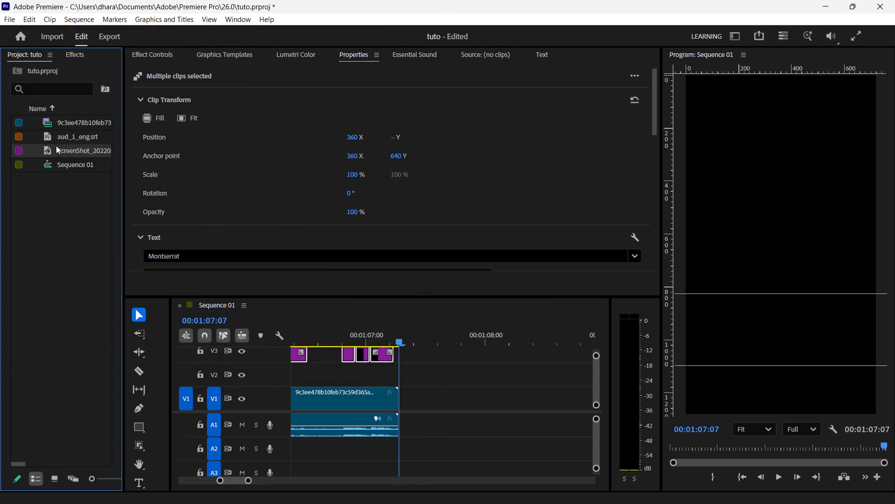
Place the imported ScreenShot image on the empty V2 track and align it with the start of the sequence.
drag(65, 149, 307, 333)
drag(307, 333, 296, 367)
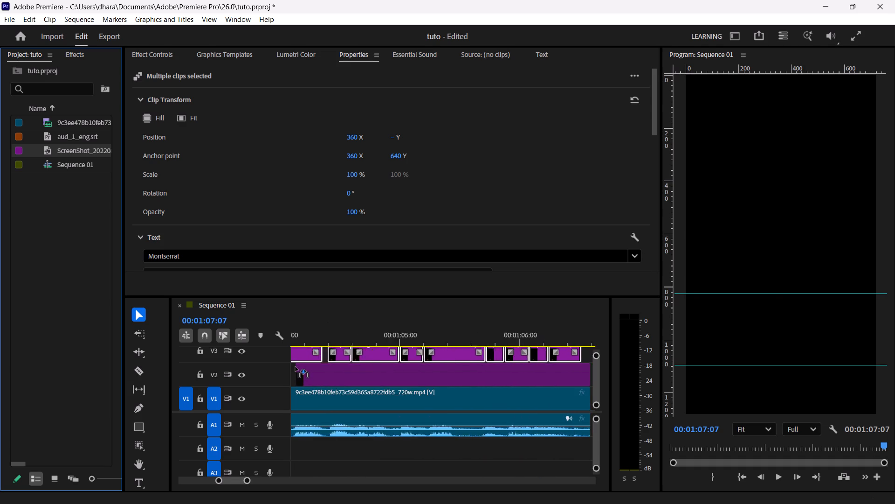
drag(296, 367, 285, 367)
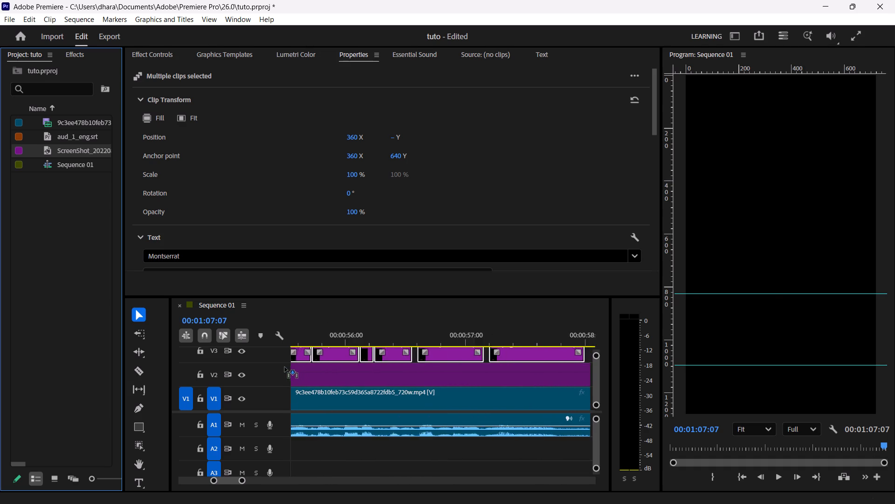
drag(285, 367, 285, 368)
drag(236, 479, 289, 469)
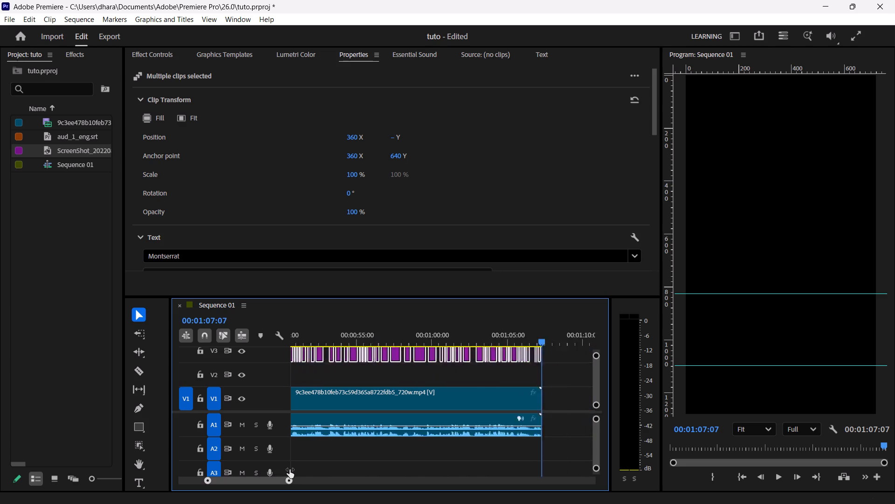
drag(289, 469, 310, 465)
drag(291, 481, 277, 463)
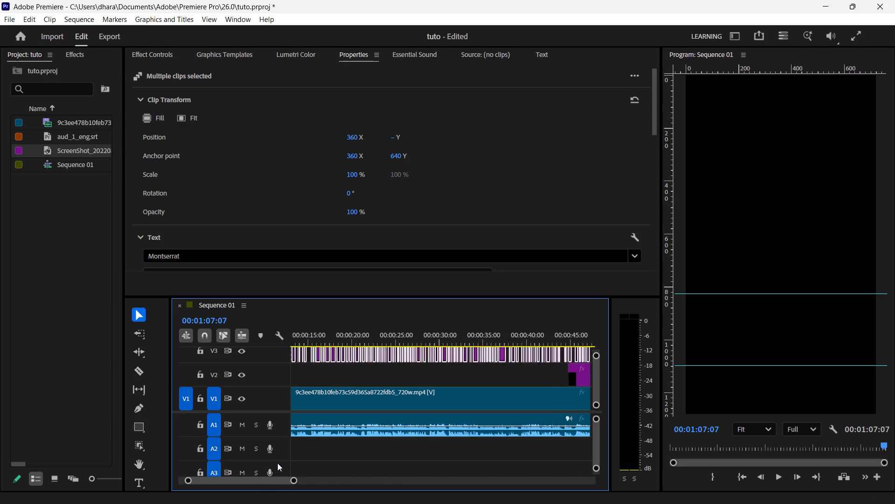
drag(277, 463, 281, 463)
drag(451, 377, 297, 379)
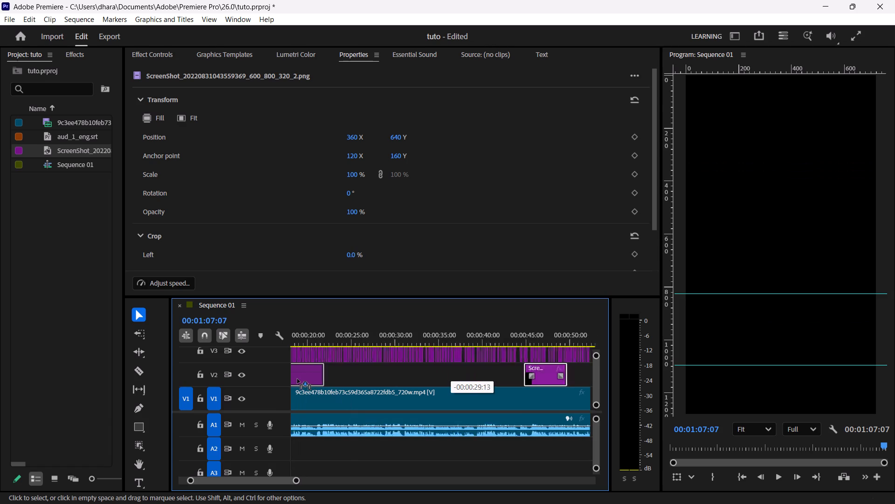
drag(297, 379, 293, 379)
Extend the ScreenShot image clip on V2 to the end of the video at 00:01:07:07.
drag(334, 375, 384, 377)
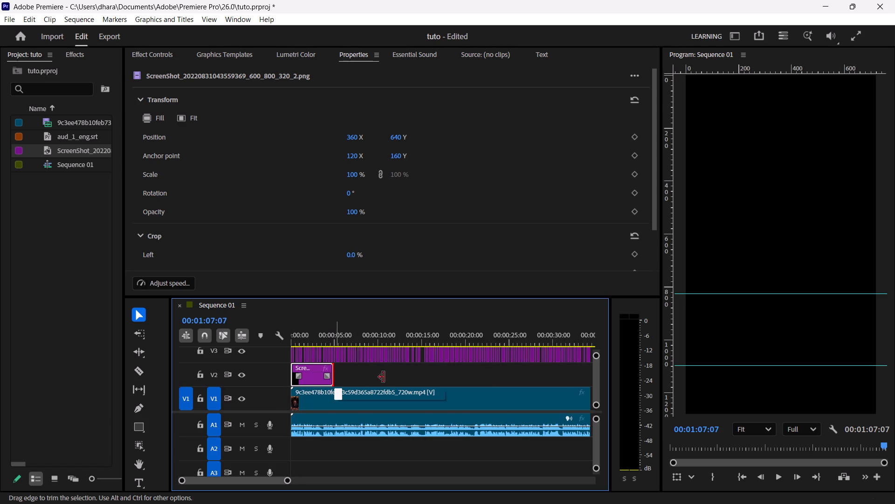
drag(384, 377, 531, 374)
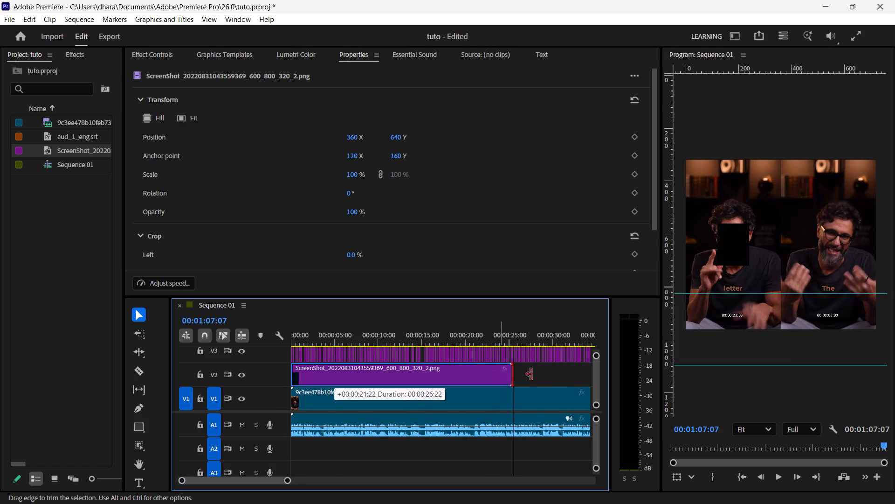
drag(531, 374, 607, 374)
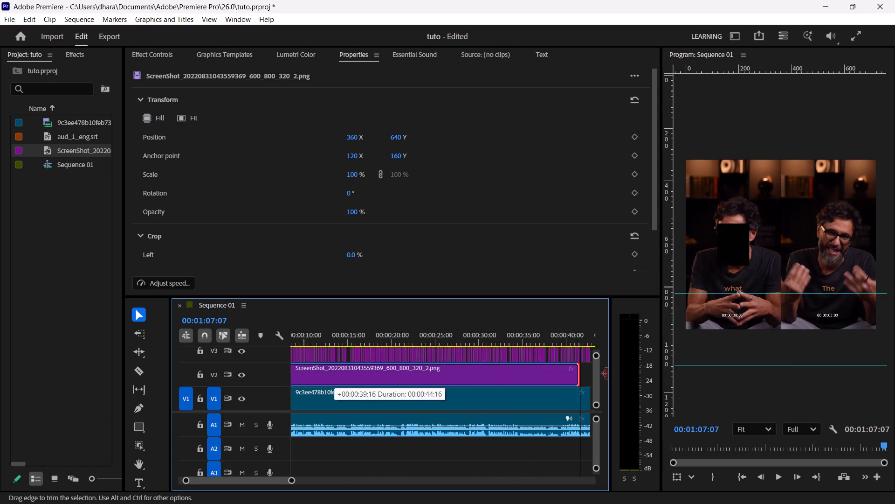
drag(607, 374, 513, 362)
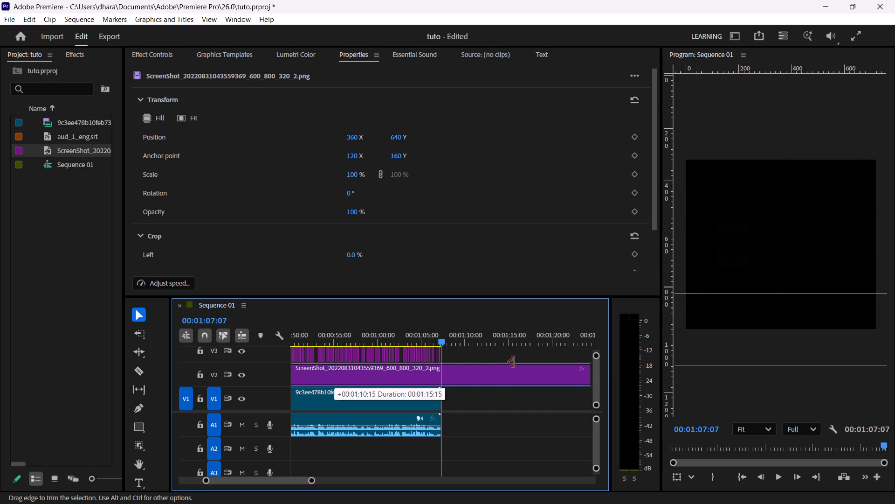
drag(513, 362, 441, 374)
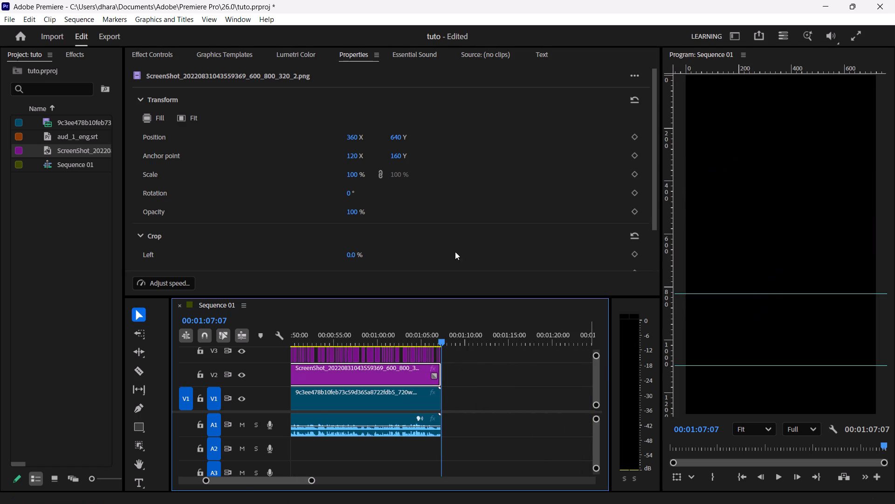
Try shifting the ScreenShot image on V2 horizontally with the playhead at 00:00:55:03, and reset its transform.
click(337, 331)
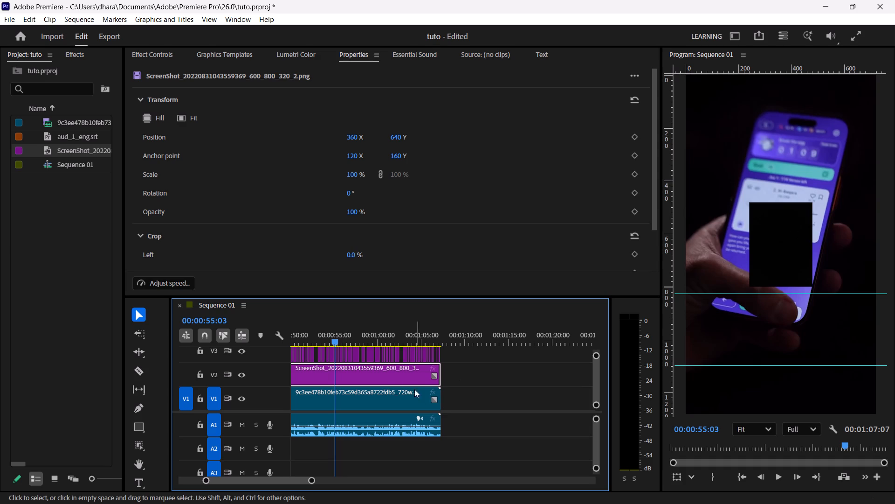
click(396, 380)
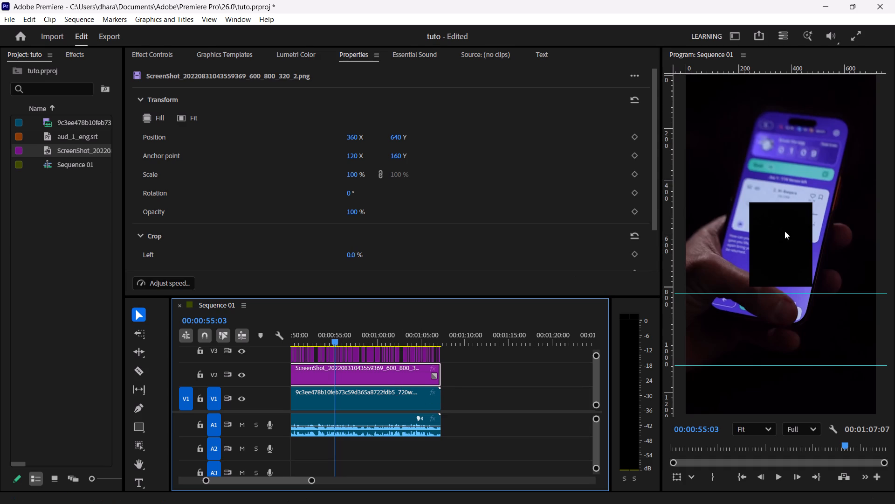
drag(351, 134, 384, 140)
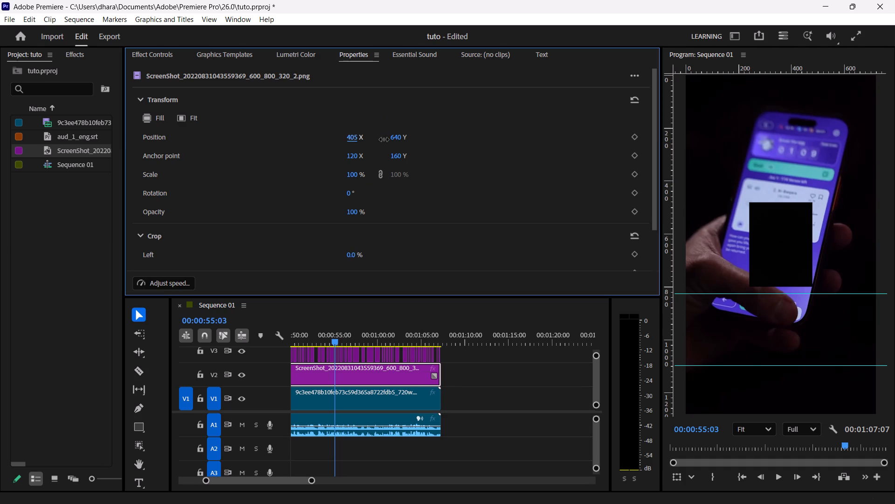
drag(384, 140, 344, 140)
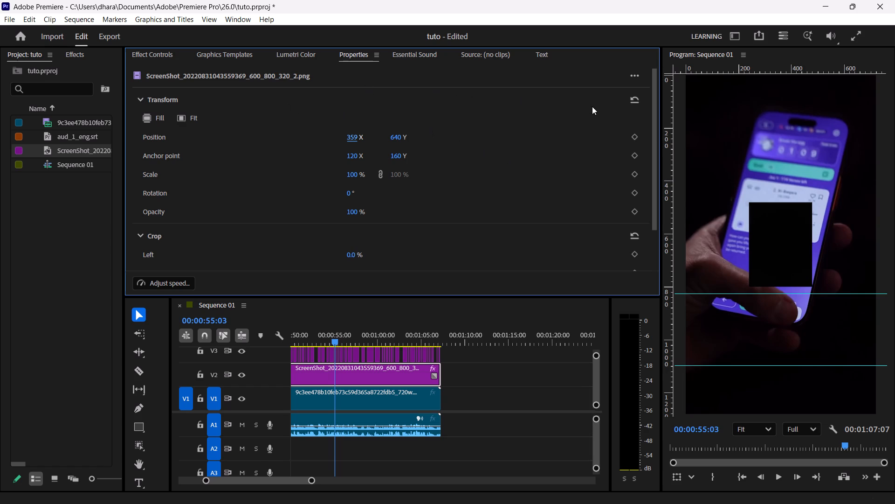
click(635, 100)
Scale the ScreenShot image on V2 to 311 so it covers the whole frame width.
click(155, 50)
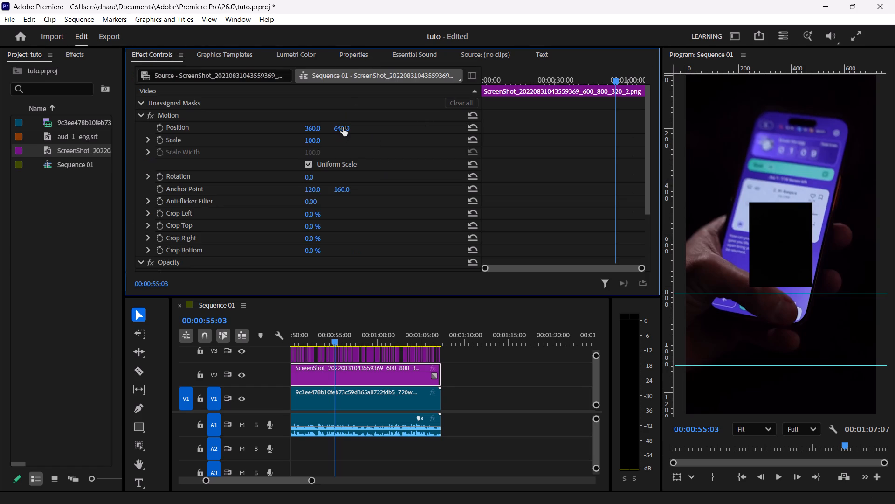
drag(310, 137, 367, 140)
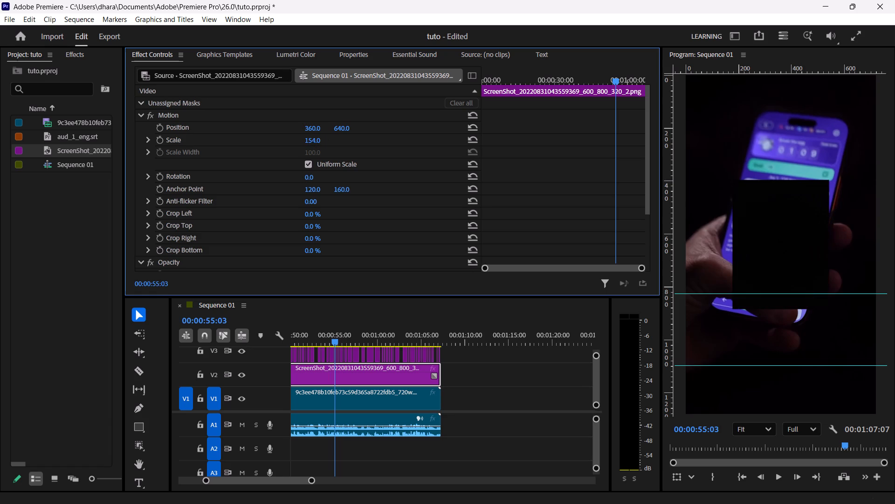
drag(367, 140, 438, 147)
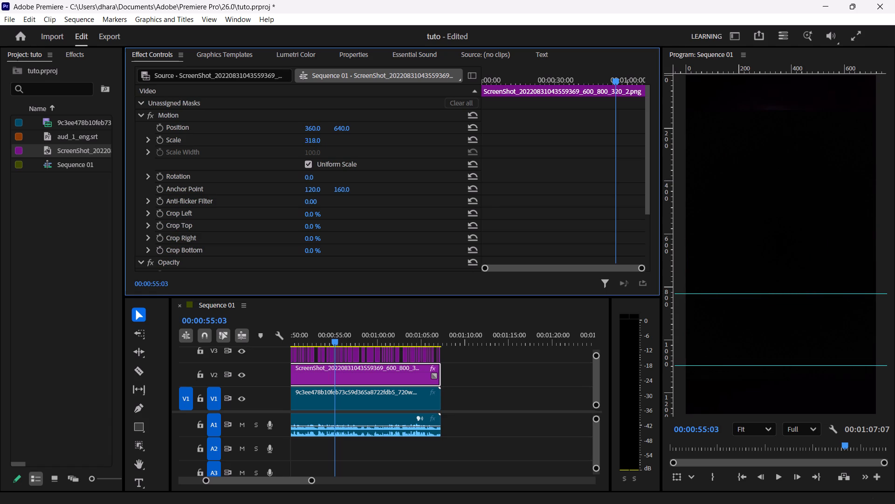
drag(438, 147, 434, 147)
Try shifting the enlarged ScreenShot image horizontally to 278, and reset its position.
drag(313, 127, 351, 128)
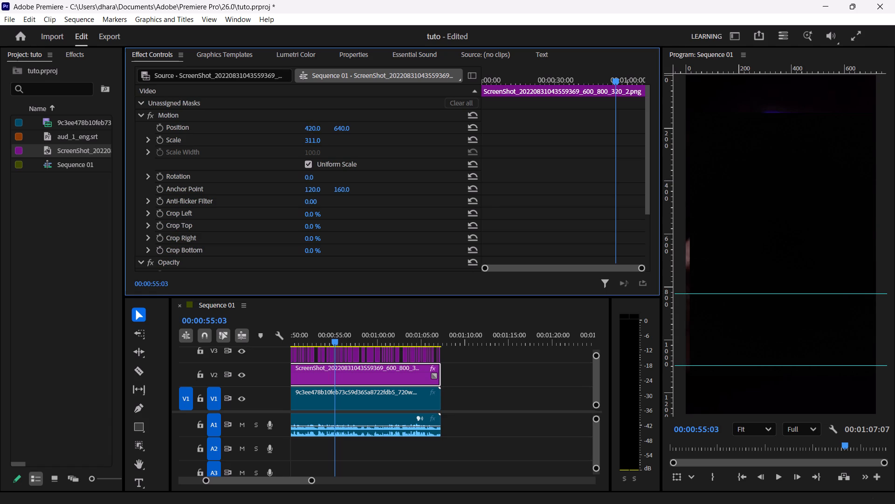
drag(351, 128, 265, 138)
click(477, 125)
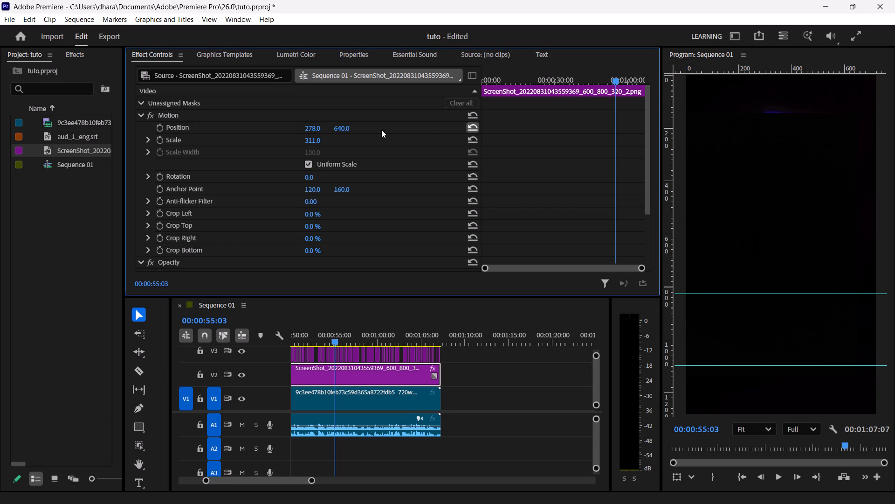
Lower the ScreenShot image to a vertical position of 1319 so its top edge meets the upper guide.
drag(345, 128, 470, 128)
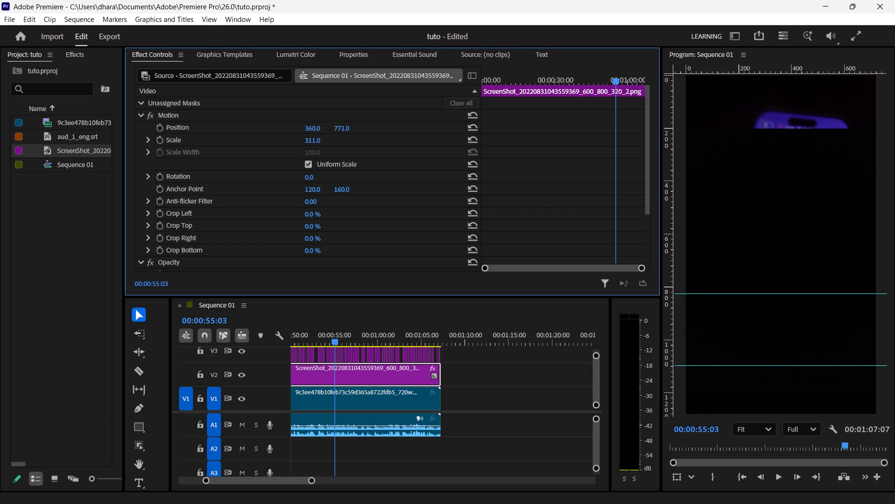
drag(470, 128, 639, 144)
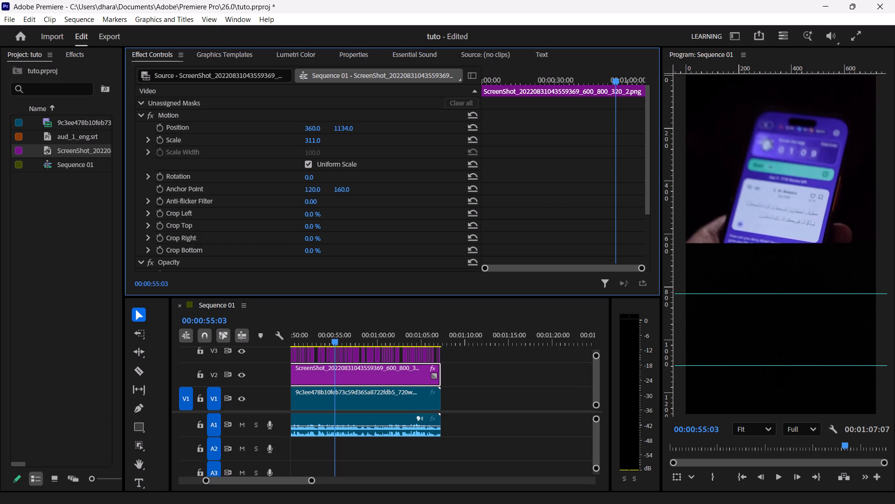
drag(639, 144, 695, 148)
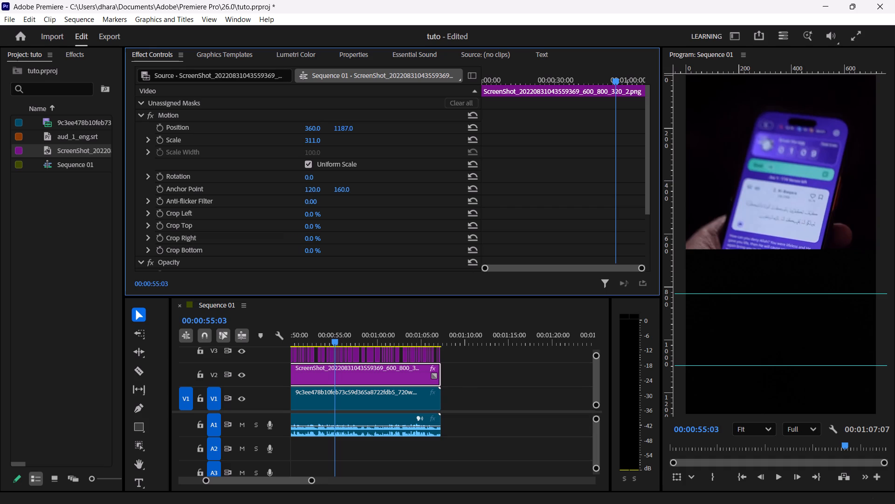
drag(695, 148, 883, 148)
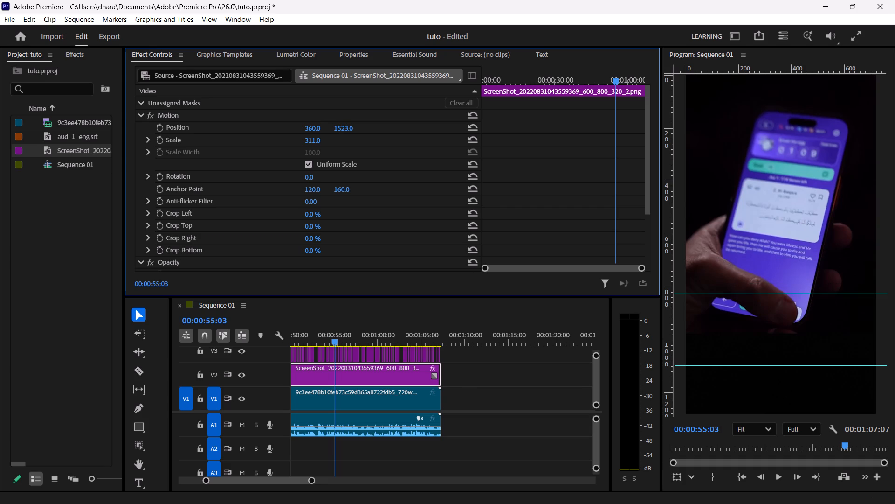
drag(883, 148, 875, 147)
drag(875, 147, 868, 147)
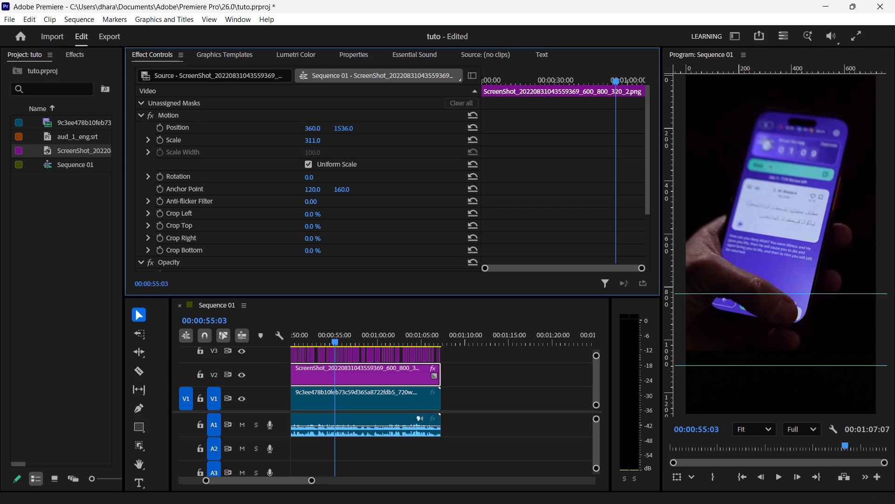
drag(868, 147, 827, 145)
drag(827, 145, 814, 143)
drag(814, 143, 812, 143)
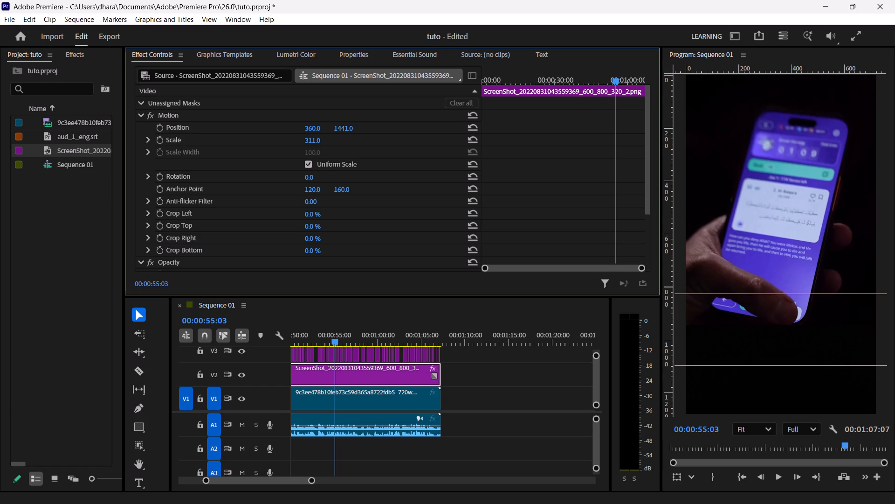
drag(812, 143, 791, 141)
drag(791, 141, 783, 140)
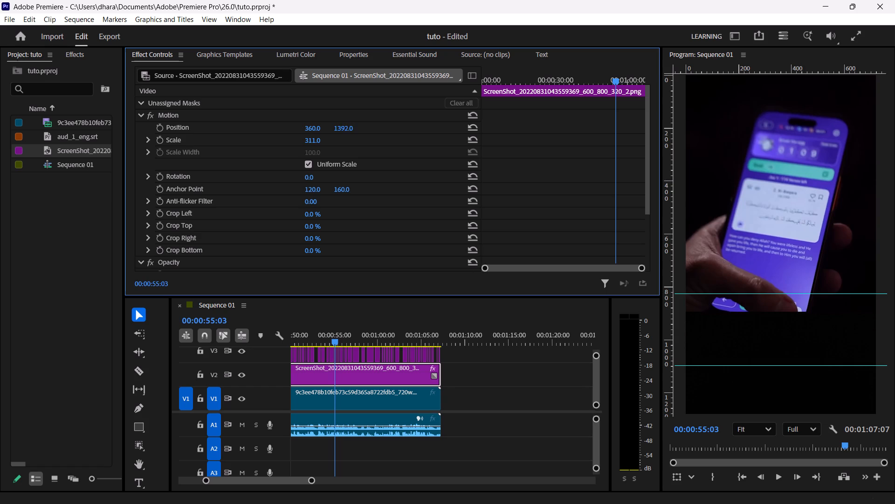
drag(783, 140, 773, 139)
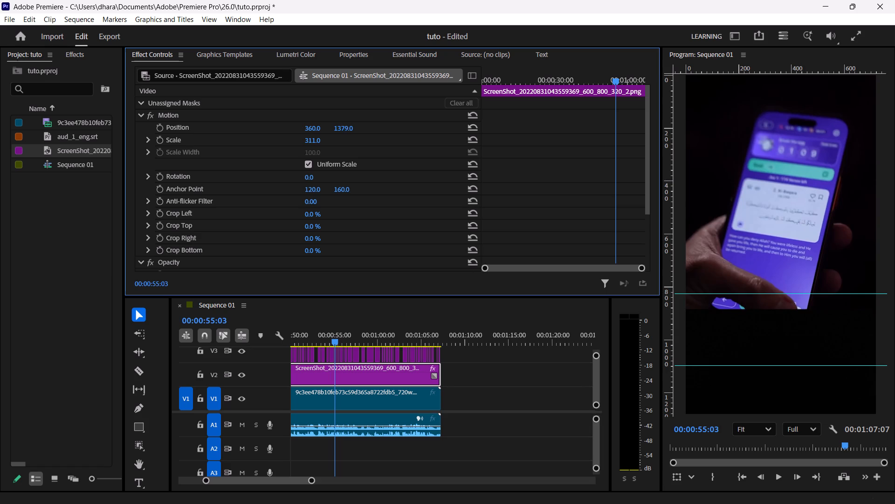
drag(773, 139, 758, 136)
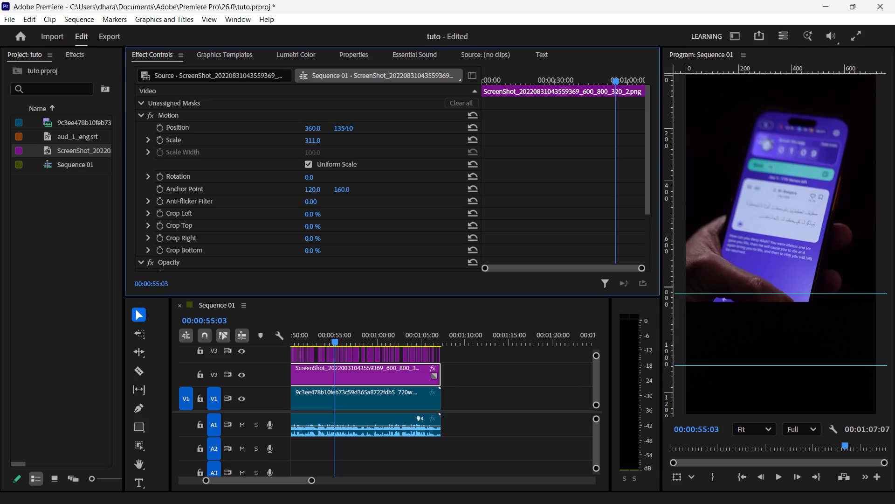
drag(758, 136, 748, 136)
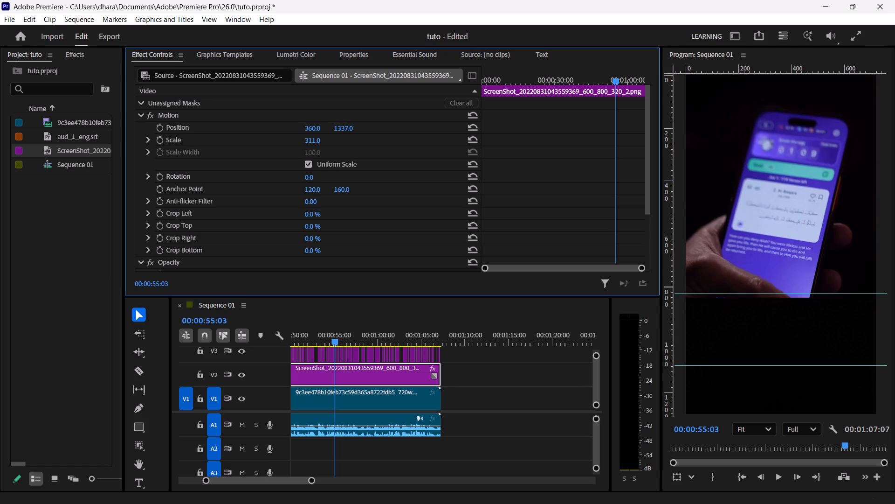
drag(748, 136, 737, 134)
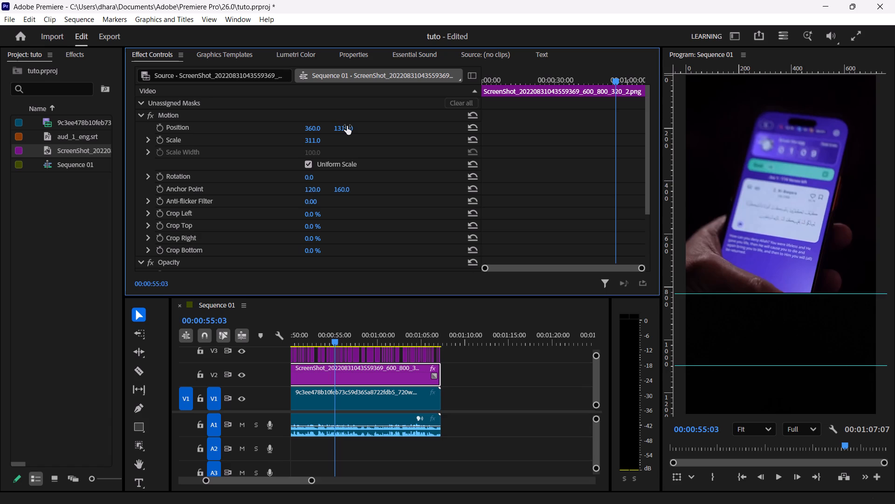
Play a short stretch from the start of the sequence to check the captions over the black area.
drag(300, 480, 262, 480)
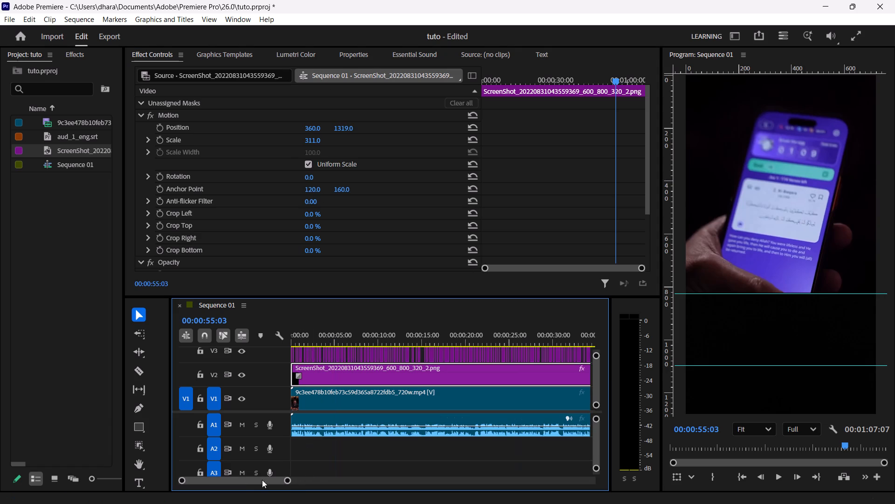
drag(262, 480, 205, 479)
click(297, 341)
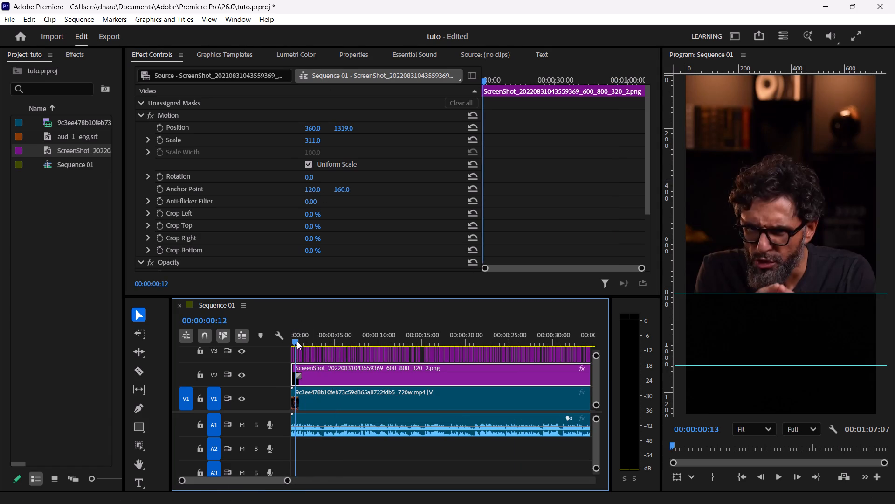
key(space)
key(space)
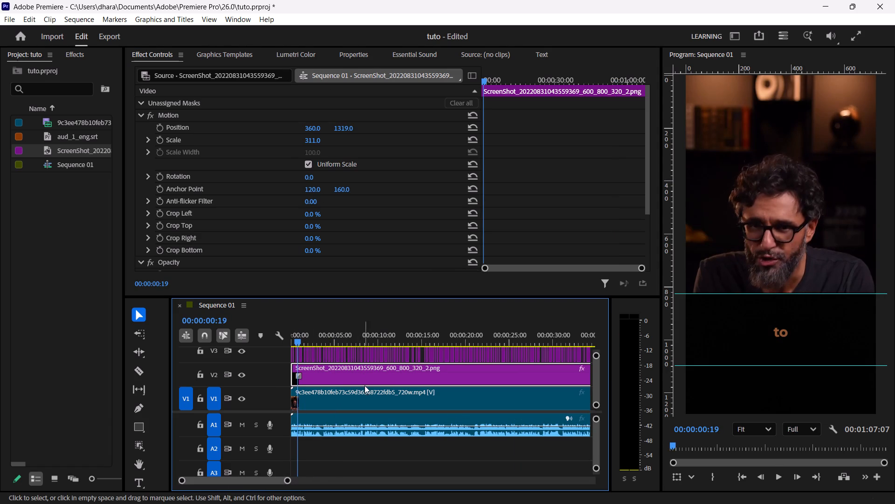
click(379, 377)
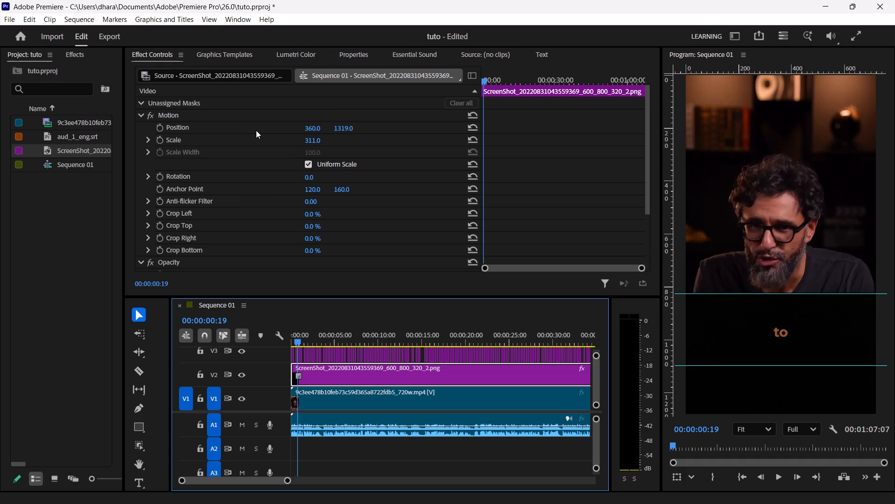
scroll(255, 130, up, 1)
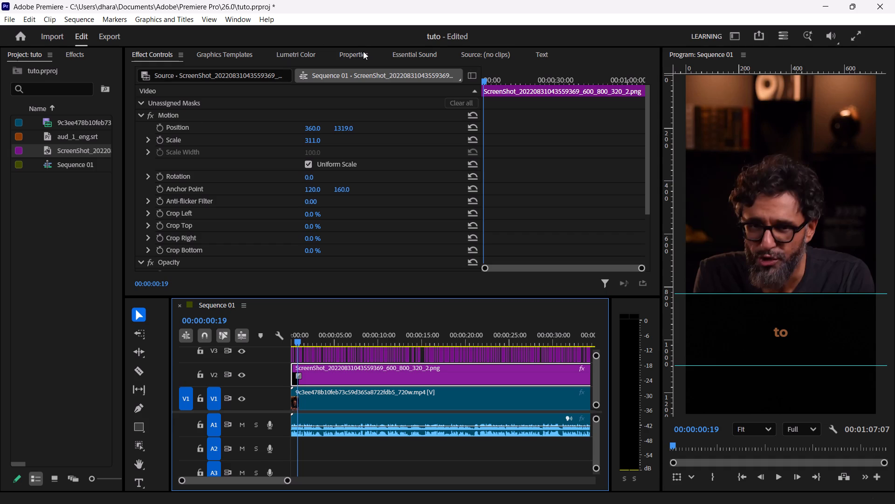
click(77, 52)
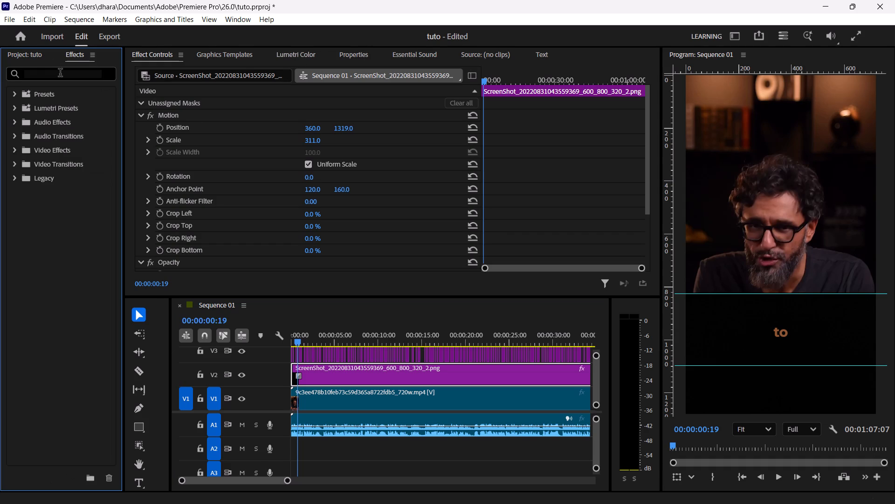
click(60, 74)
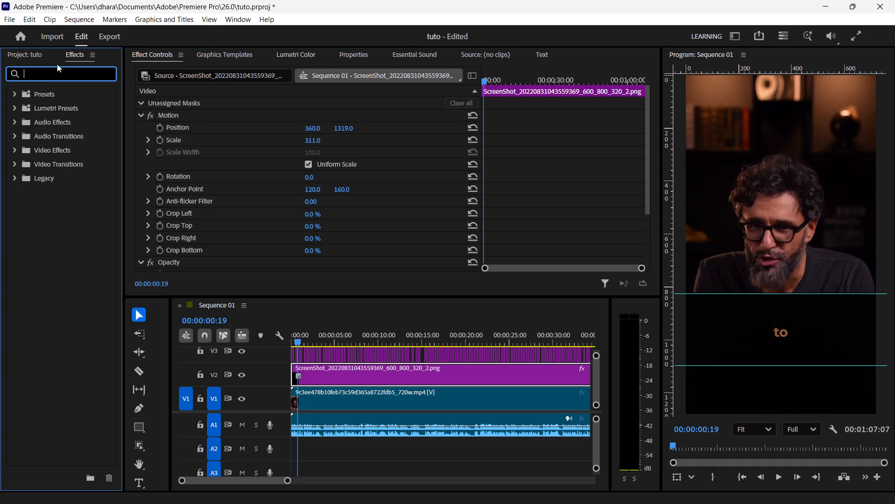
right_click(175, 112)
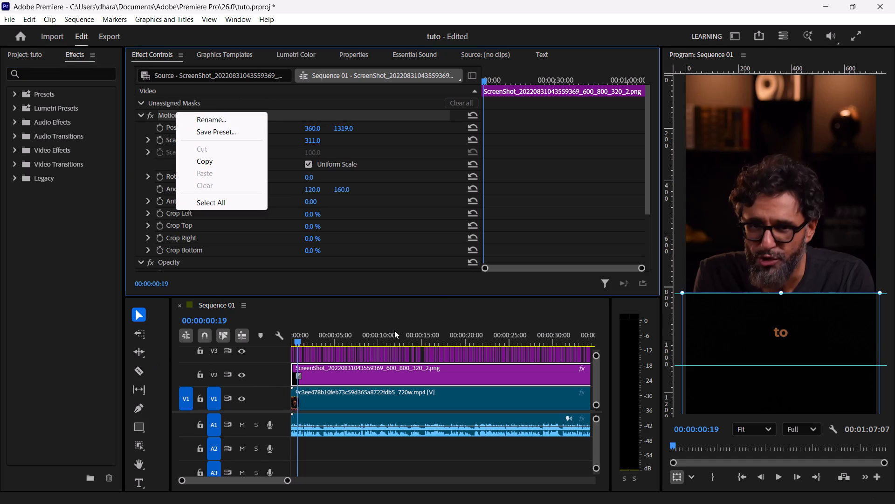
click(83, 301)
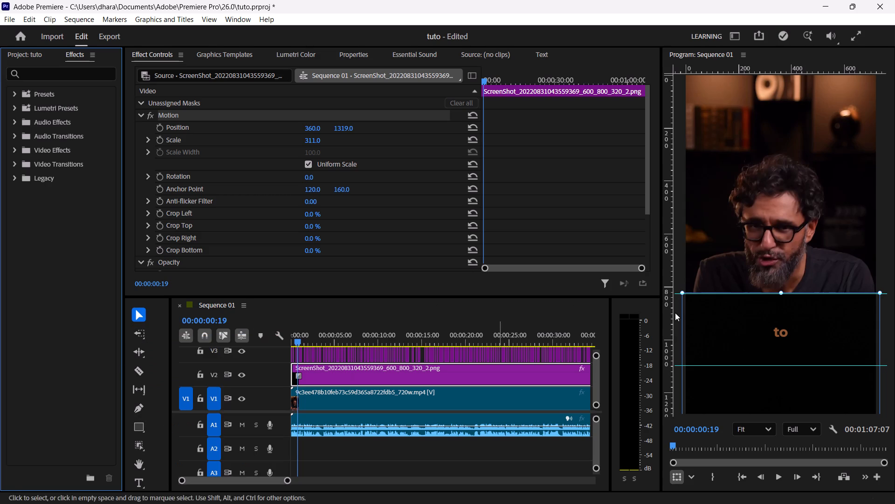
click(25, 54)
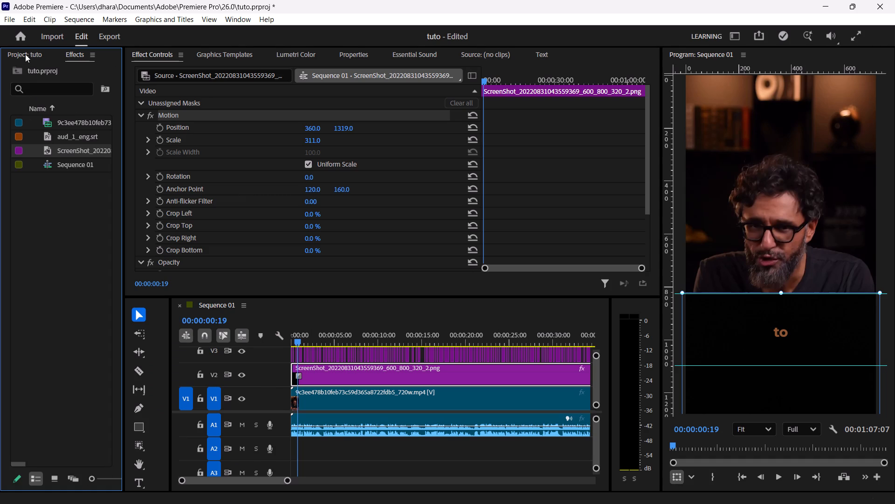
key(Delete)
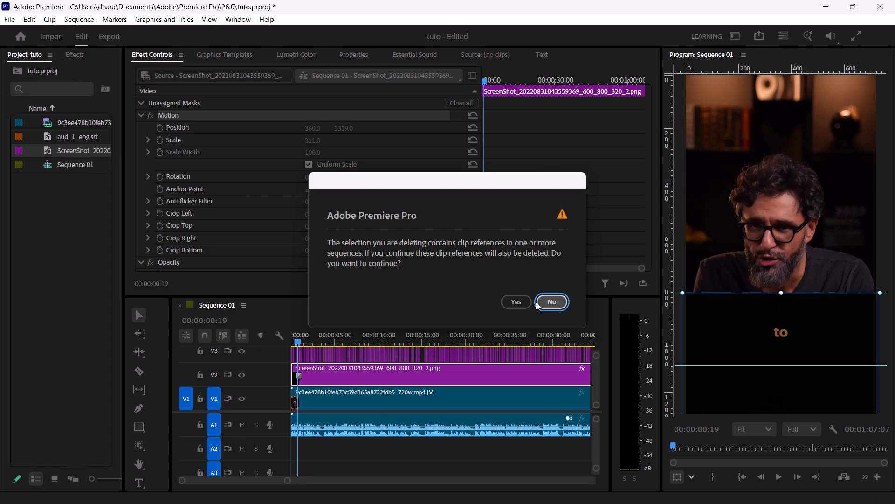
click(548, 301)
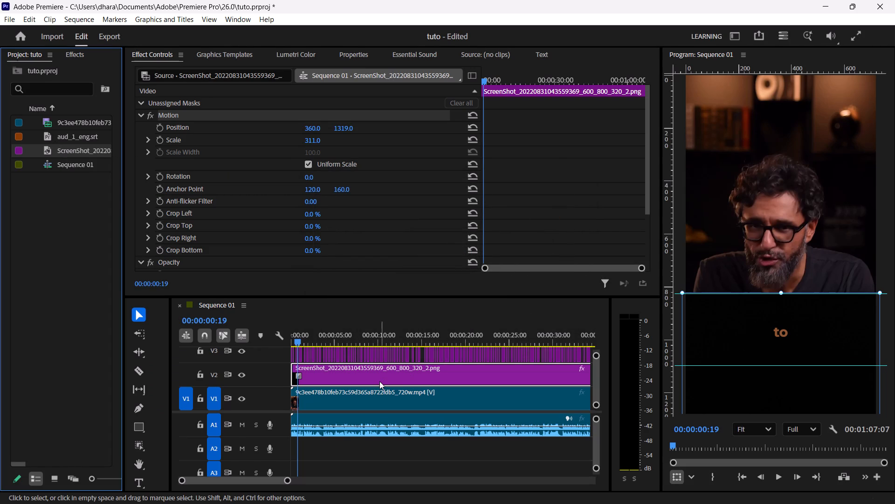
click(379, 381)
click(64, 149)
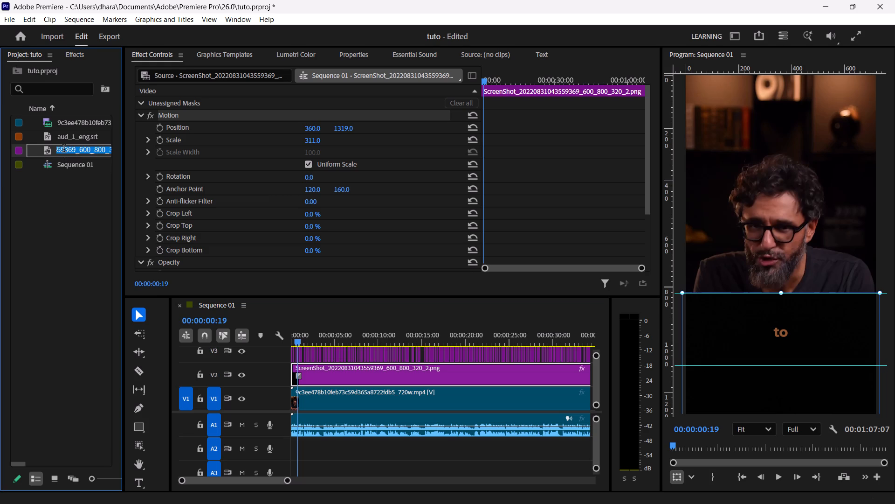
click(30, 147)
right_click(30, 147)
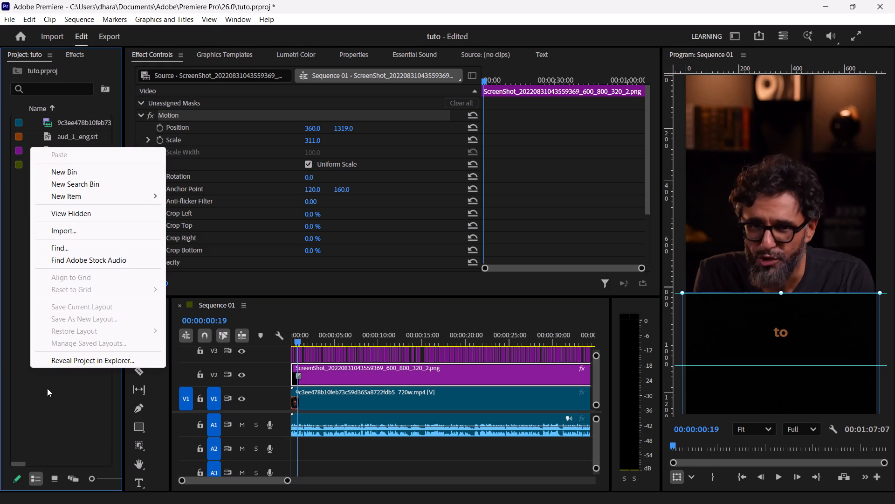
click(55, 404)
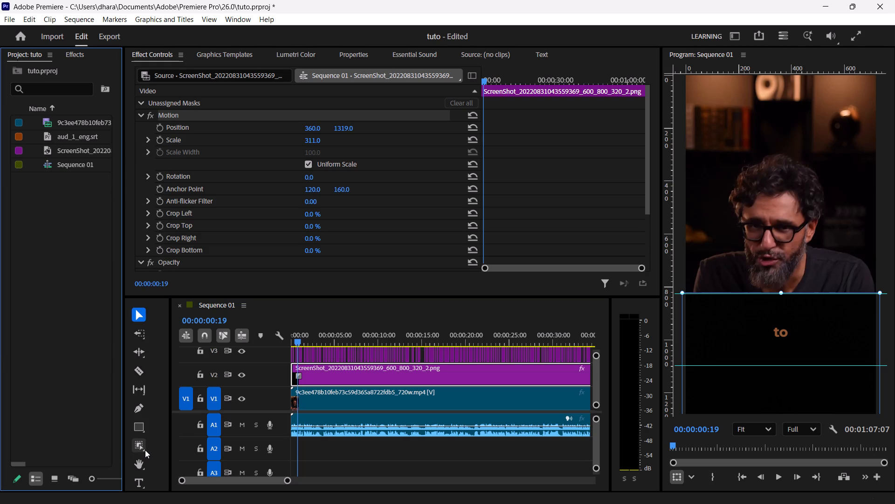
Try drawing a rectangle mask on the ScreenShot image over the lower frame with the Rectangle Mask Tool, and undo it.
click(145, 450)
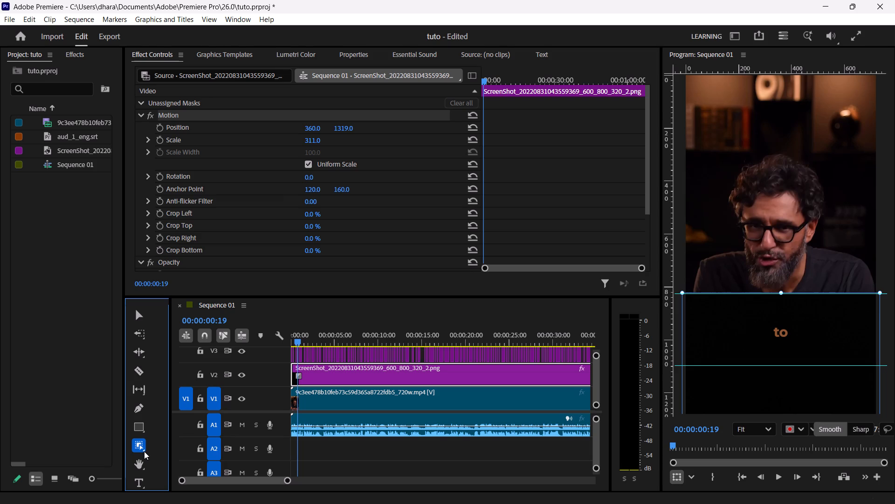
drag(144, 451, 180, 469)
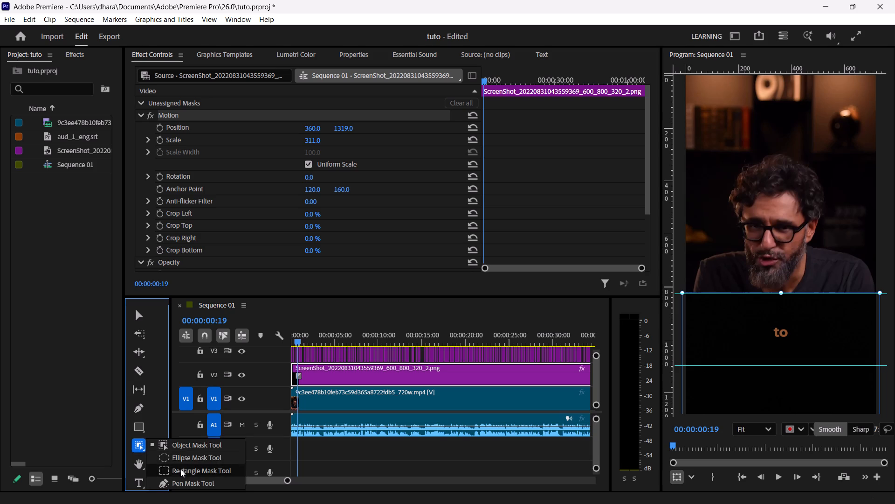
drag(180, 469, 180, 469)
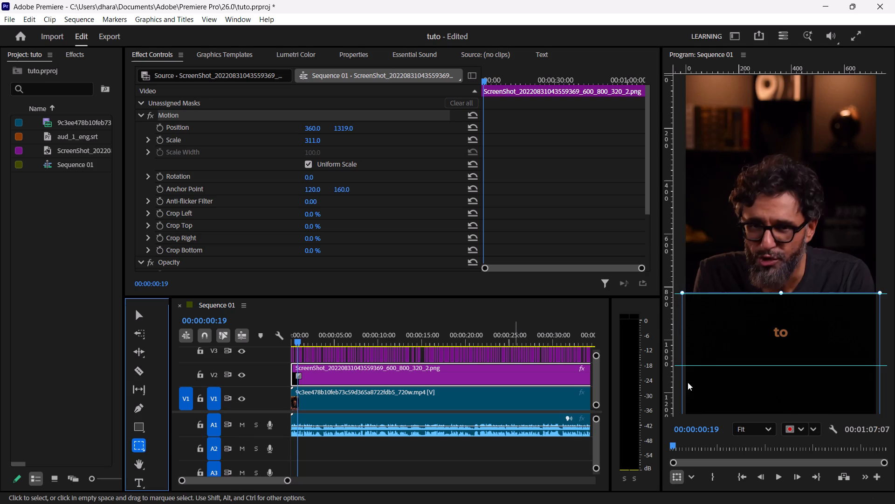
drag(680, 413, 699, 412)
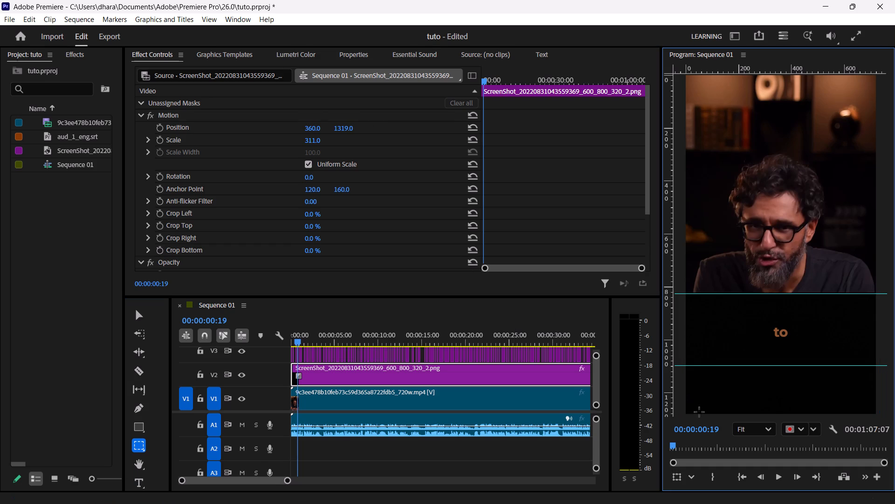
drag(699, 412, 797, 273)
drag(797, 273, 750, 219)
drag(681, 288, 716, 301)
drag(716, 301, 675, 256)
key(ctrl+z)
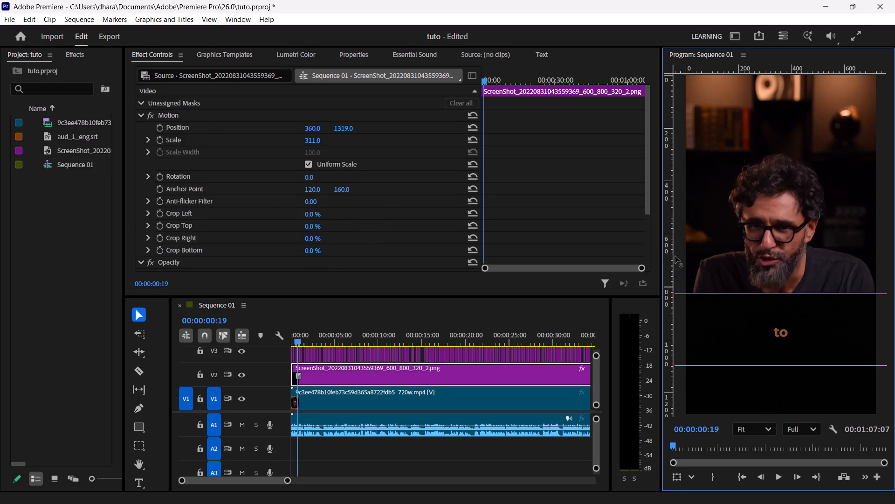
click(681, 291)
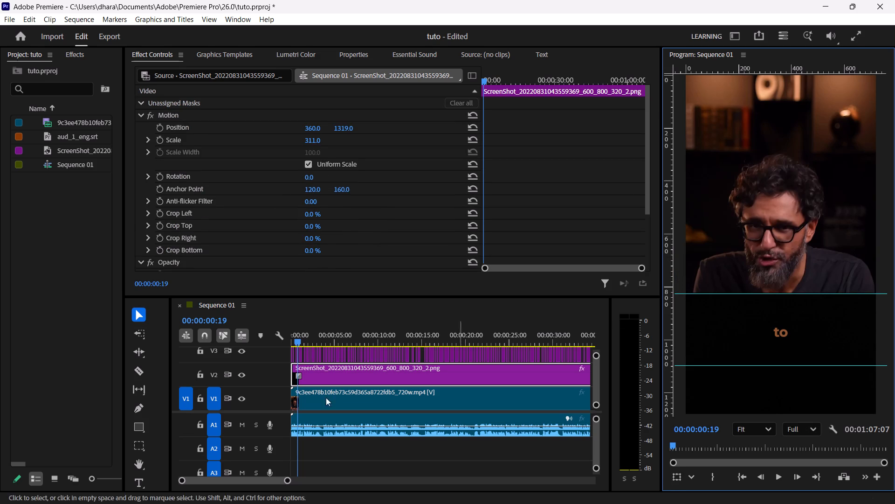
Draw a rectangle mask on the ScreenShot image from the upper guide to the frame's bottom edge, spanning the full width.
click(139, 446)
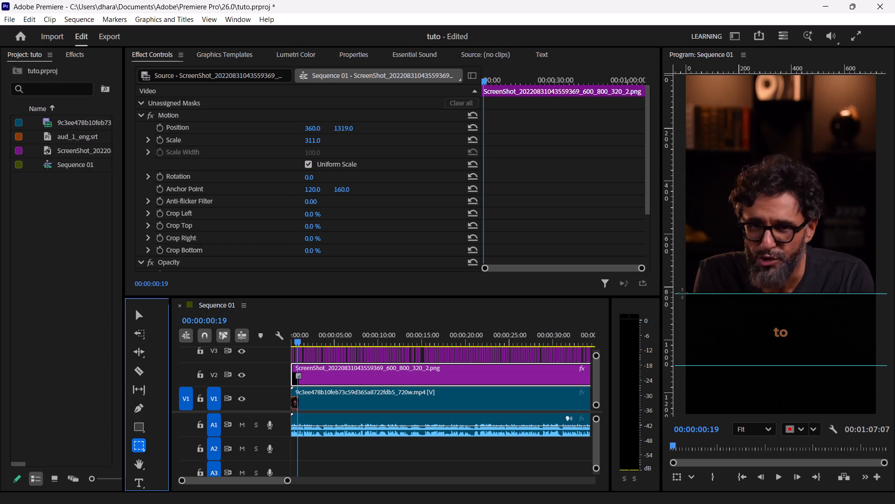
drag(682, 294, 818, 412)
scroll(766, 357, up, 1)
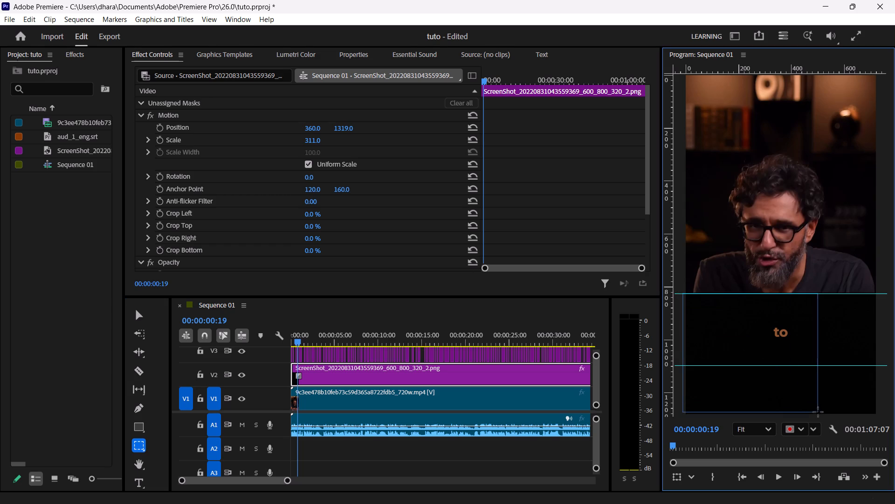
drag(818, 412, 884, 419)
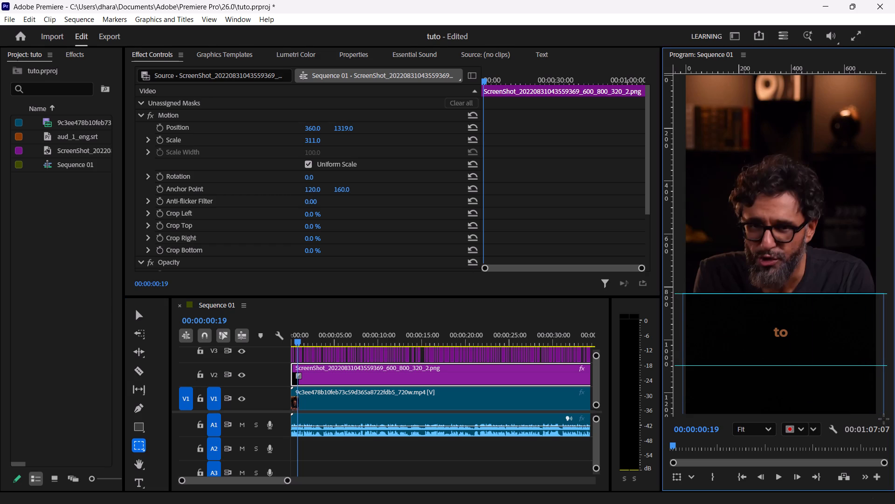
drag(884, 419, 879, 420)
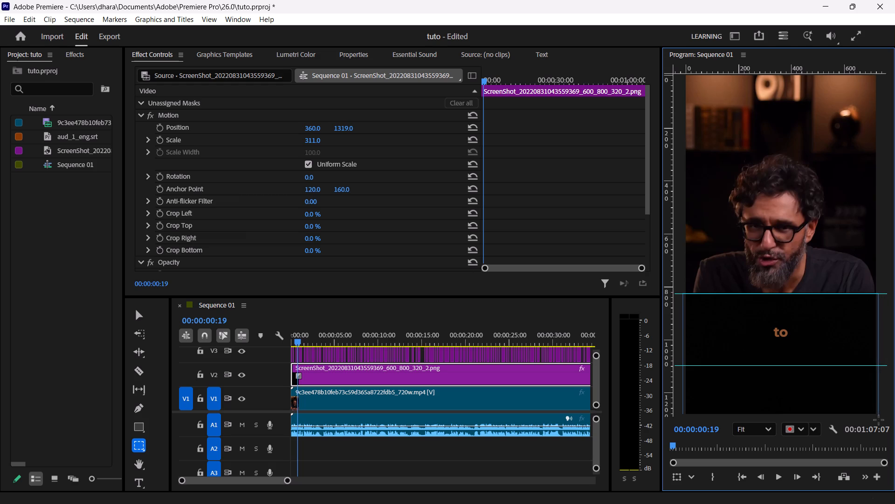
drag(879, 420, 880, 420)
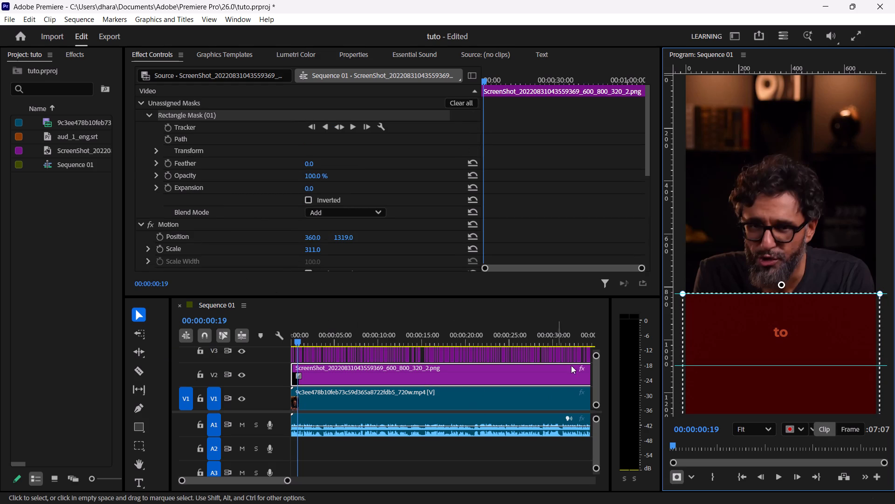
Change the ScreenShot image's unassigned rectangle mask to an opacity mask.
drag(596, 357, 597, 352)
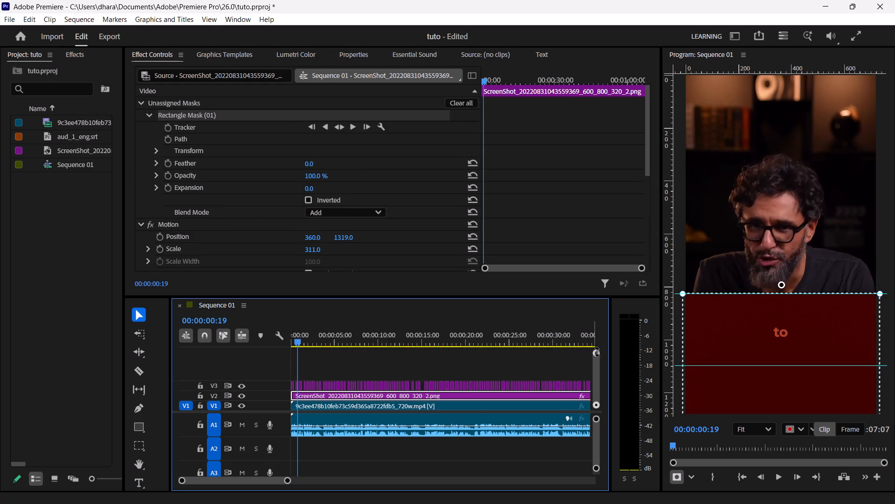
drag(597, 352, 598, 340)
right_click(189, 113)
click(250, 121)
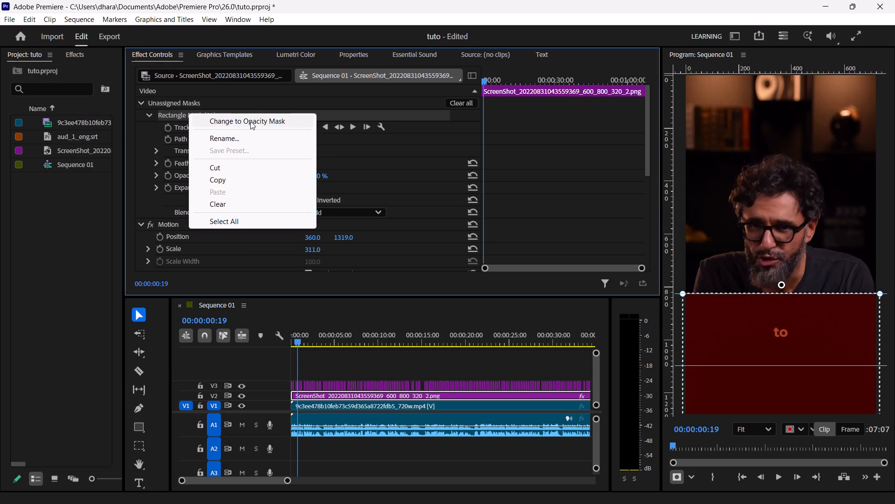
scroll(256, 205, down, 1)
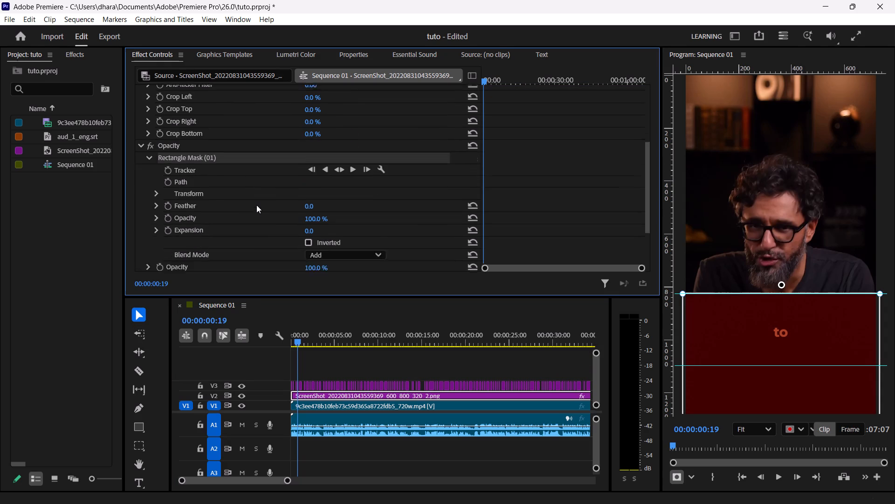
scroll(256, 205, down, 2)
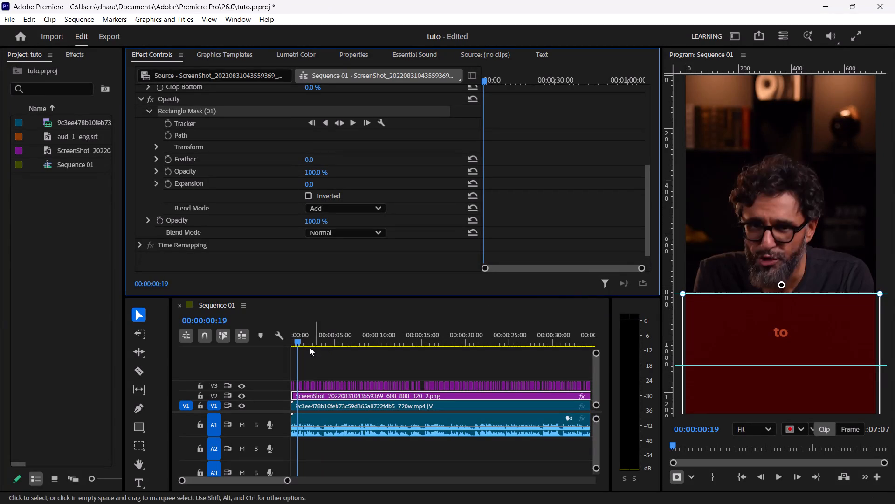
Play a short stretch from the start of the sequence to check the masked black area.
drag(298, 340, 280, 341)
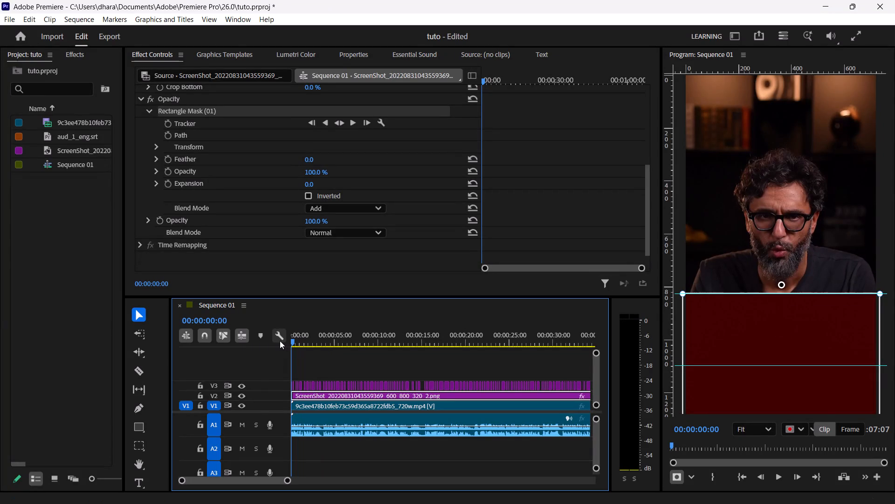
key(space)
key(space)
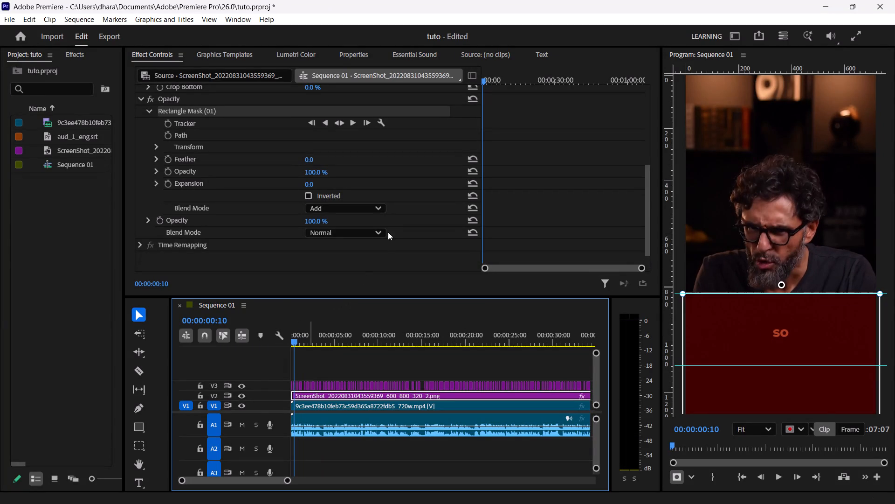
Set the feather of the ScreenShot image's rectangle opacity mask to 150 to soften its edge.
drag(308, 159, 370, 152)
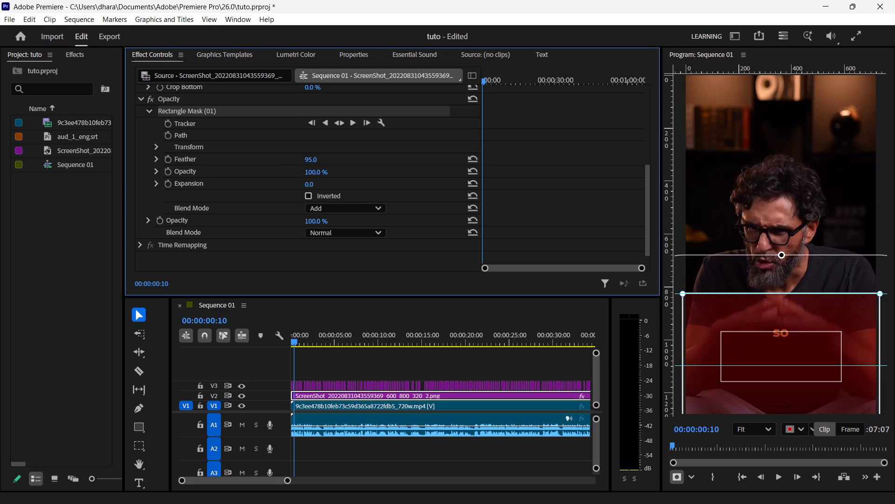
drag(370, 152, 378, 151)
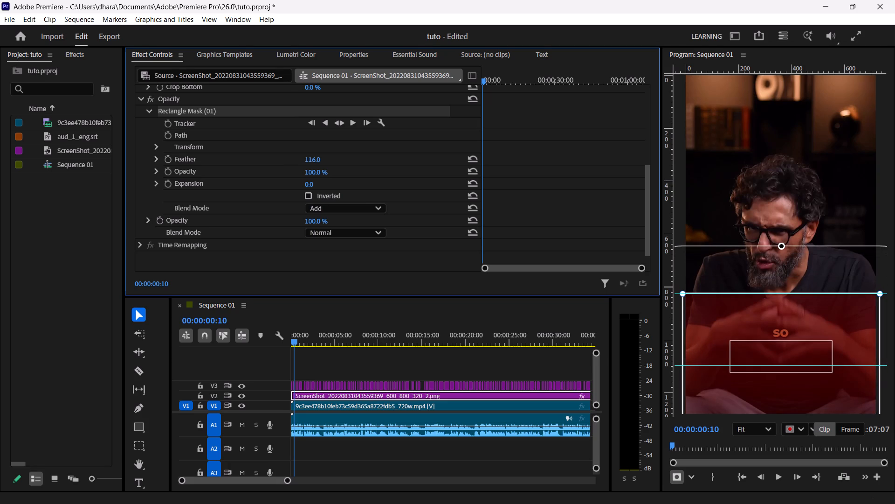
drag(378, 151, 432, 151)
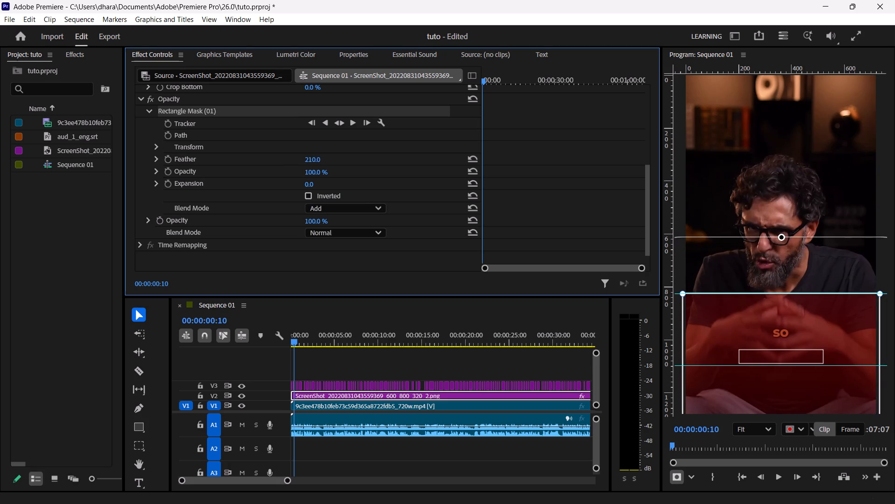
drag(432, 151, 440, 159)
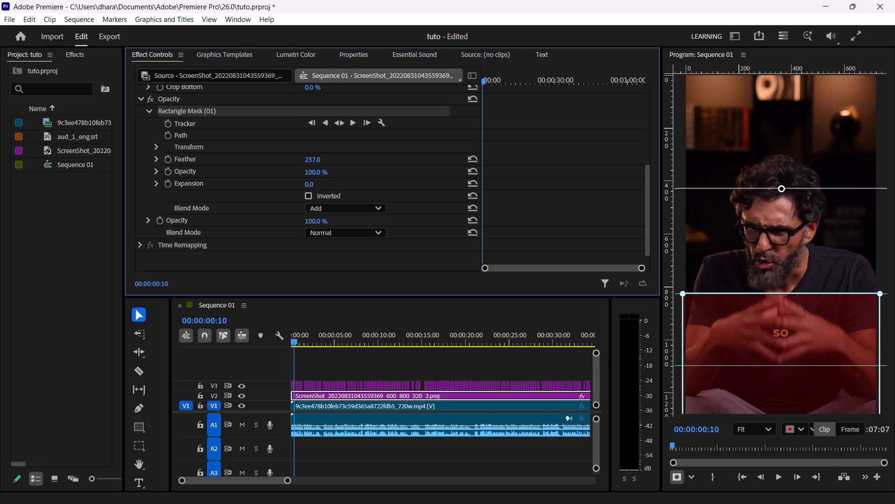
drag(440, 159, 426, 162)
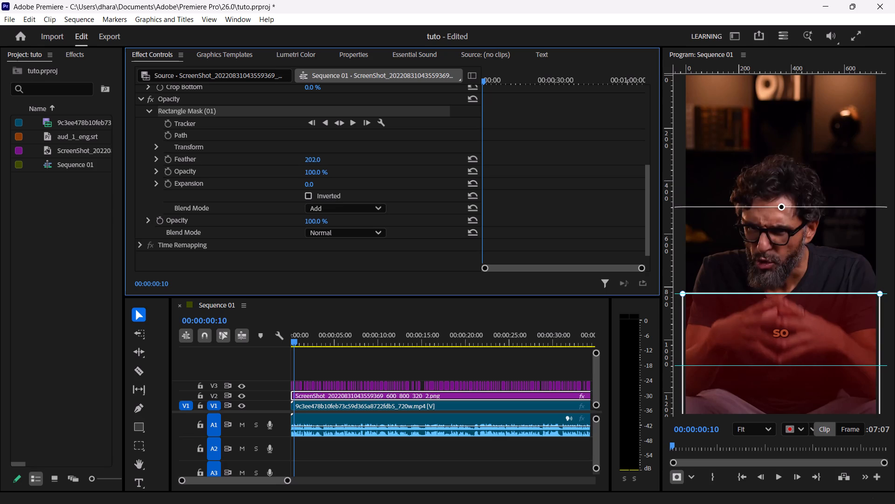
drag(426, 162, 399, 168)
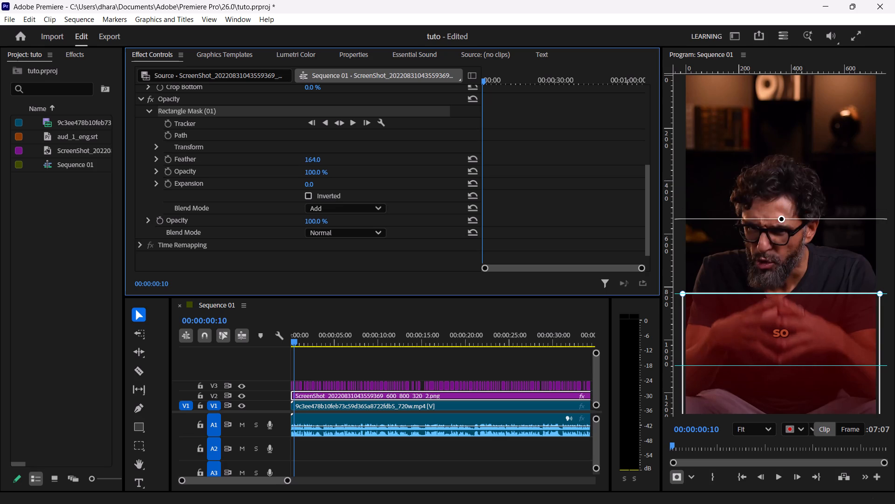
drag(399, 168, 396, 170)
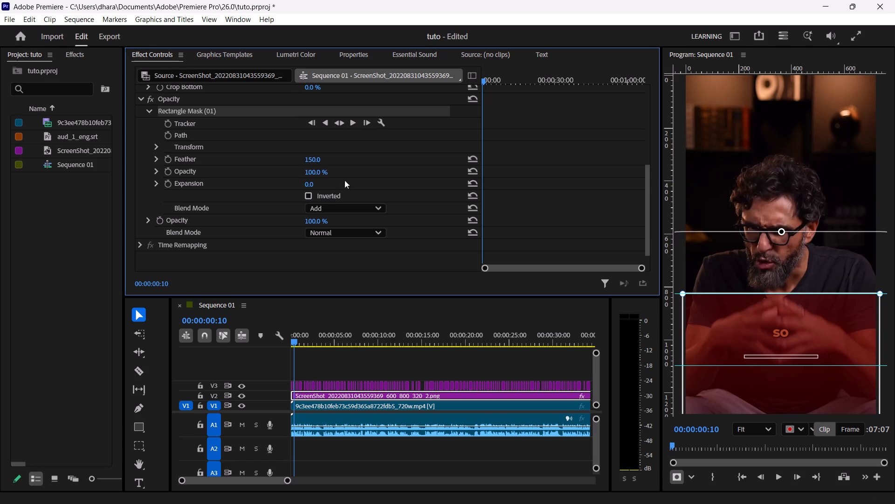
scroll(359, 133, up, 1)
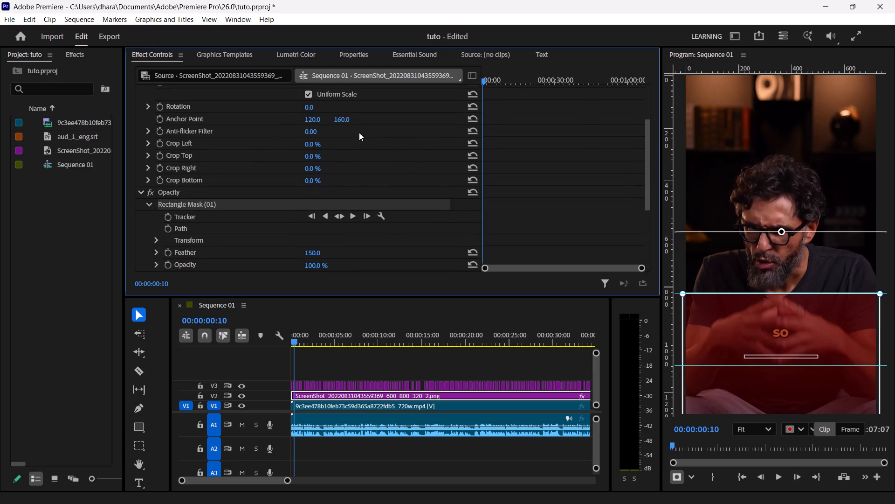
Deselect all clips with the playhead at 00:00:03:12 and hide the guides over the video frame.
click(323, 326)
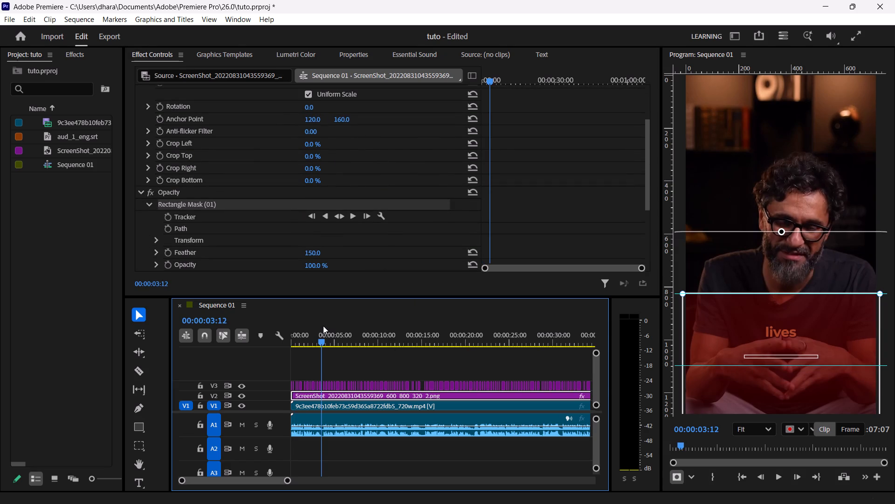
click(826, 170)
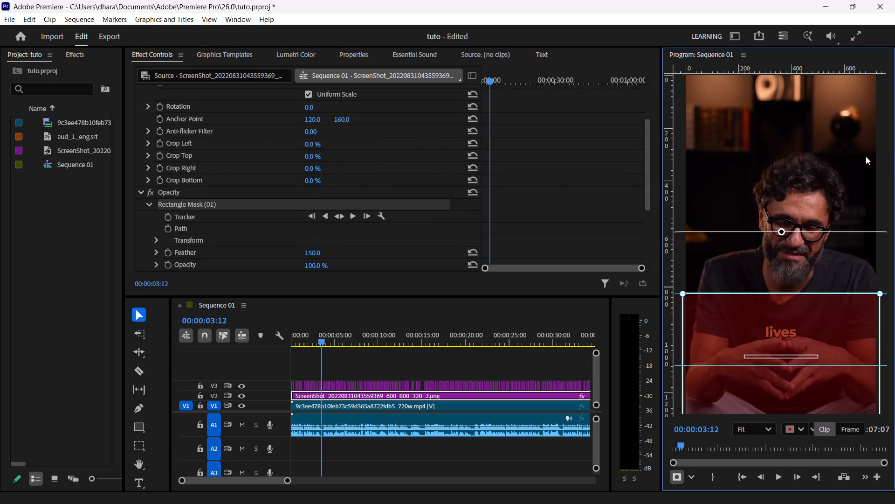
click(886, 154)
click(476, 383)
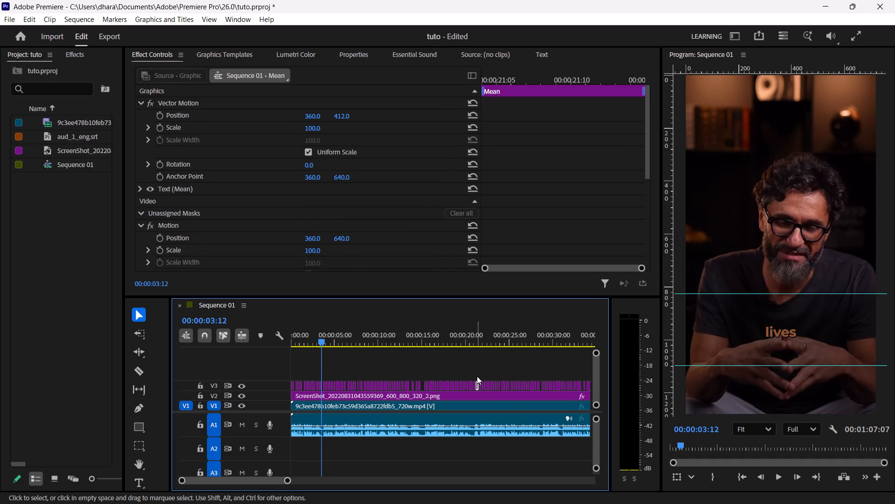
click(797, 188)
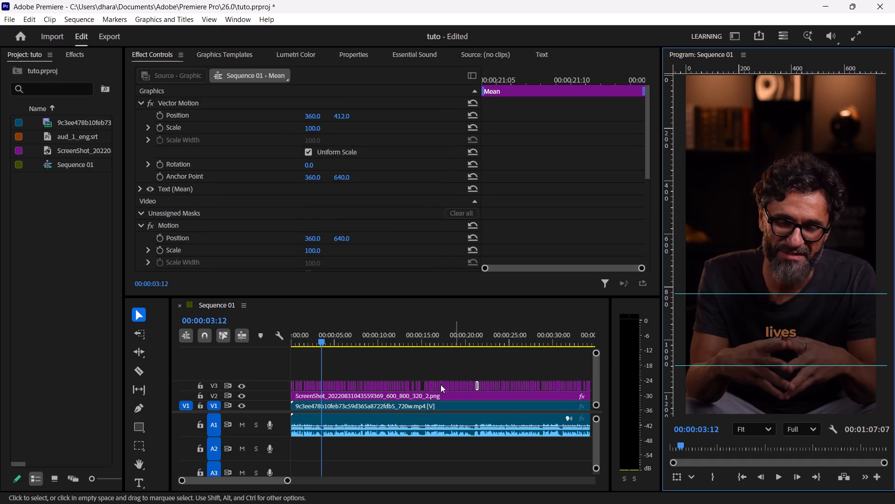
click(406, 367)
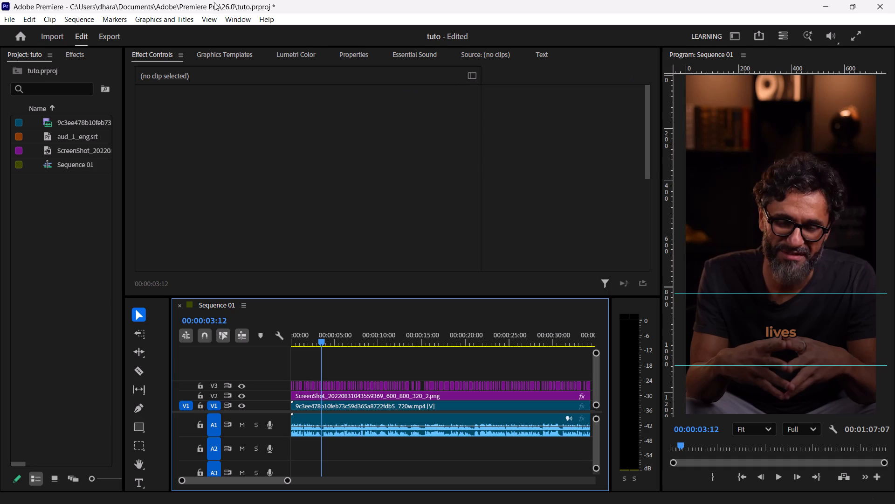
click(213, 18)
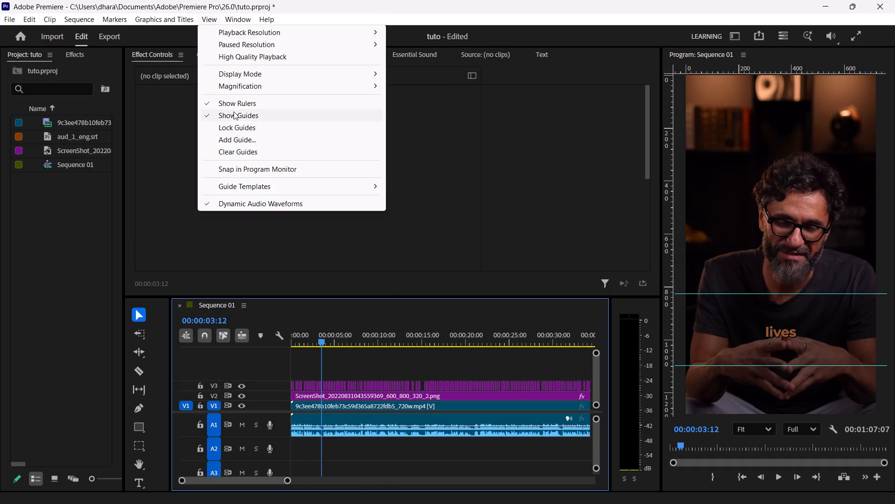
click(234, 112)
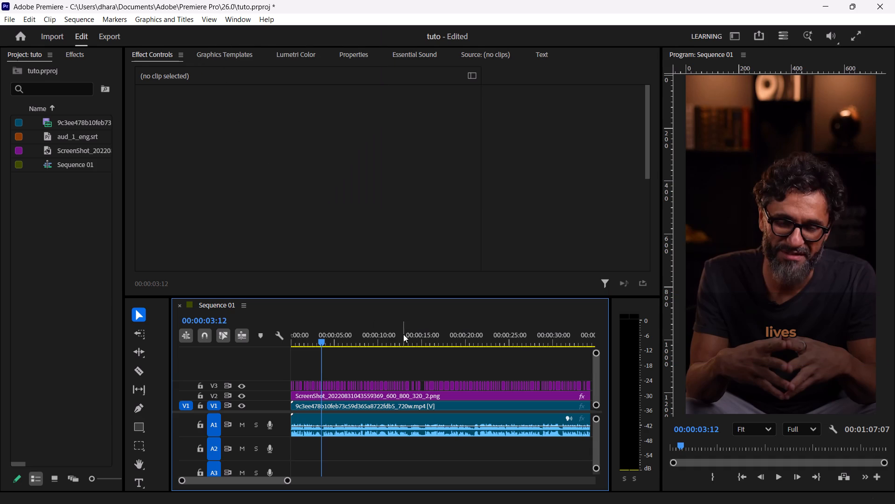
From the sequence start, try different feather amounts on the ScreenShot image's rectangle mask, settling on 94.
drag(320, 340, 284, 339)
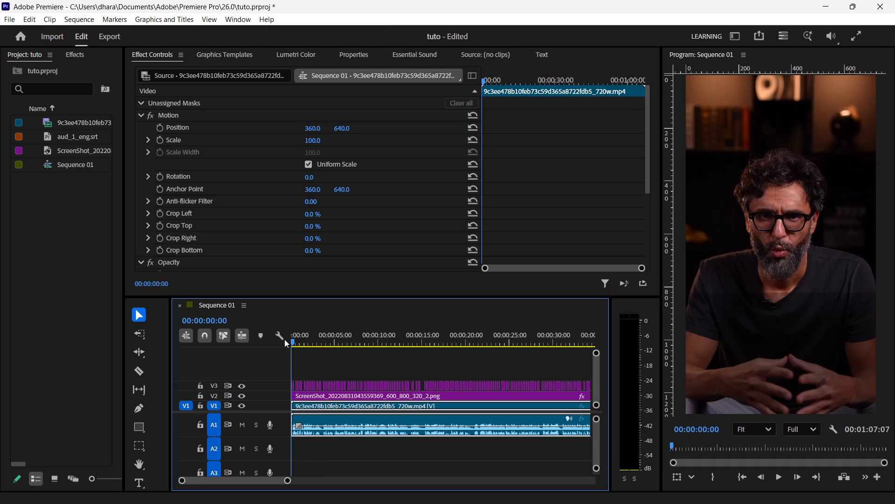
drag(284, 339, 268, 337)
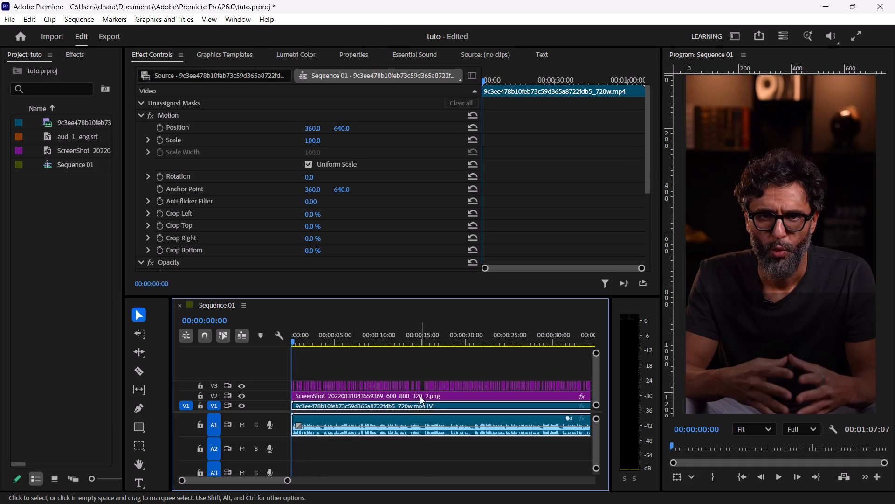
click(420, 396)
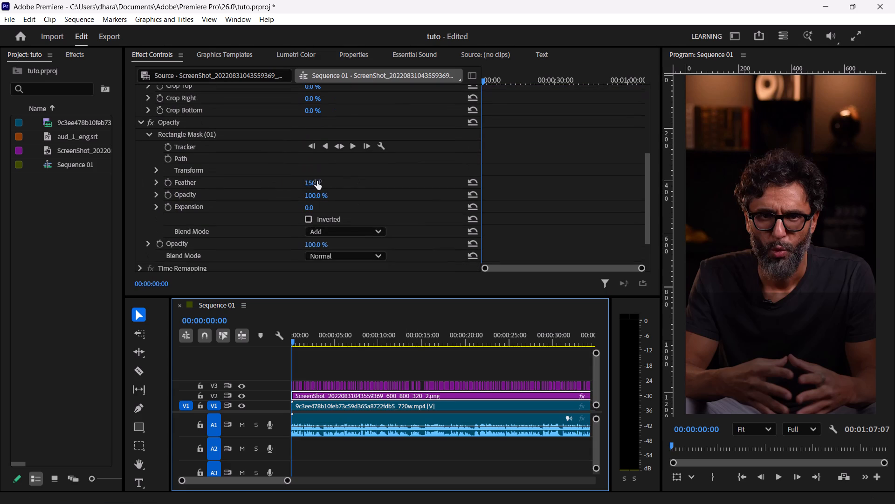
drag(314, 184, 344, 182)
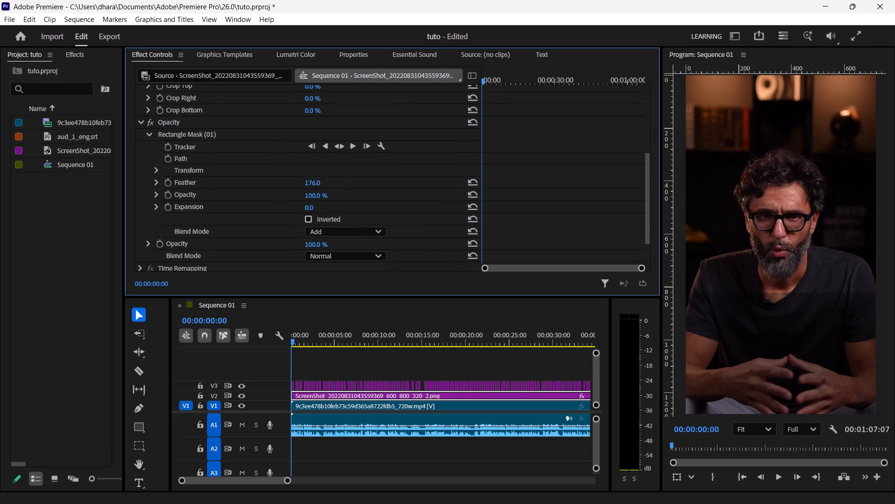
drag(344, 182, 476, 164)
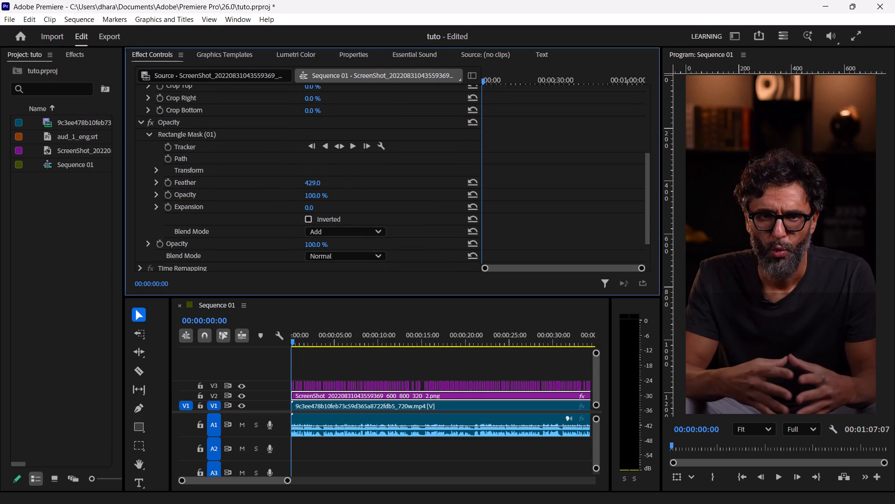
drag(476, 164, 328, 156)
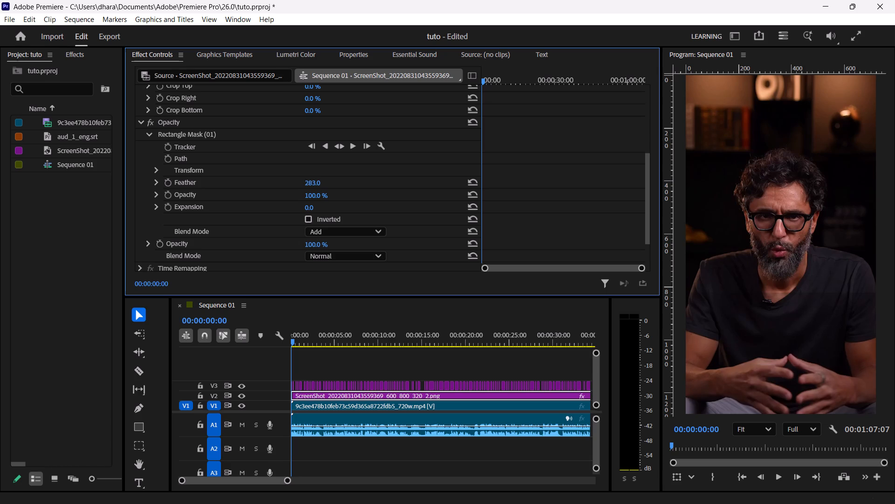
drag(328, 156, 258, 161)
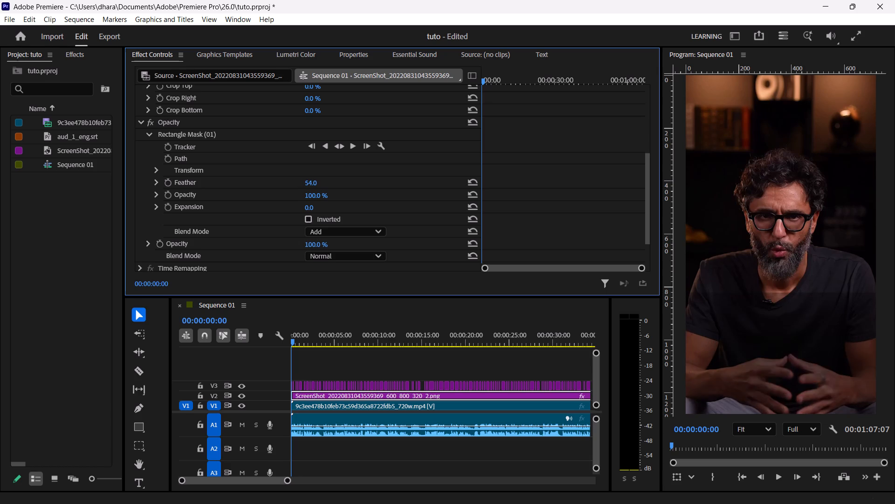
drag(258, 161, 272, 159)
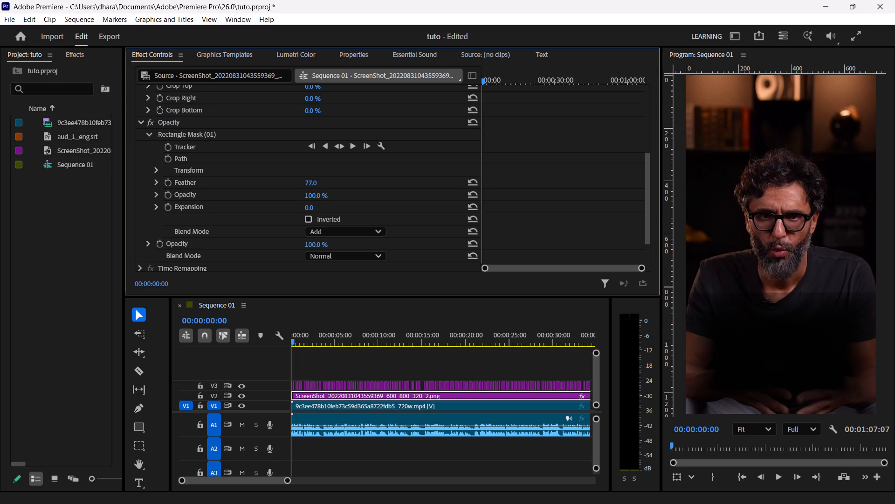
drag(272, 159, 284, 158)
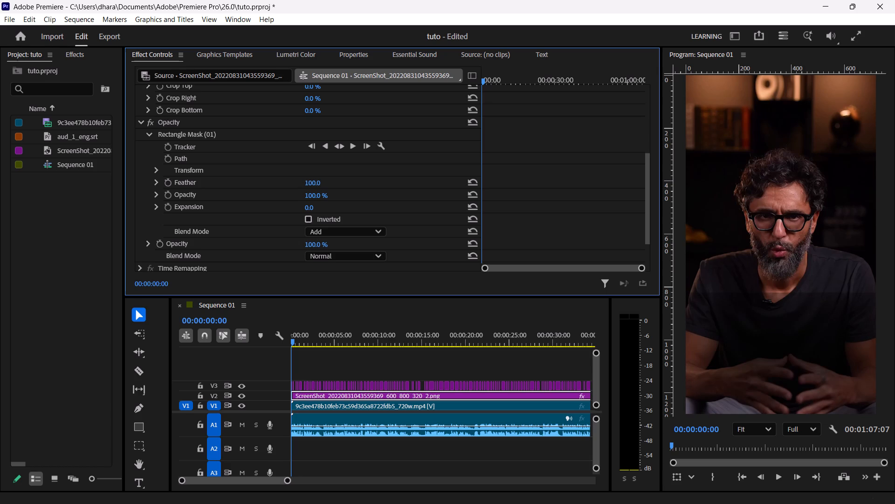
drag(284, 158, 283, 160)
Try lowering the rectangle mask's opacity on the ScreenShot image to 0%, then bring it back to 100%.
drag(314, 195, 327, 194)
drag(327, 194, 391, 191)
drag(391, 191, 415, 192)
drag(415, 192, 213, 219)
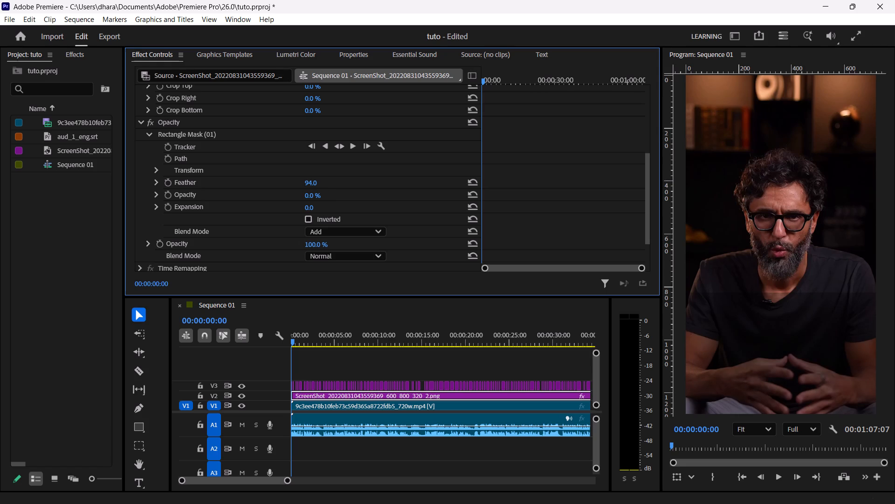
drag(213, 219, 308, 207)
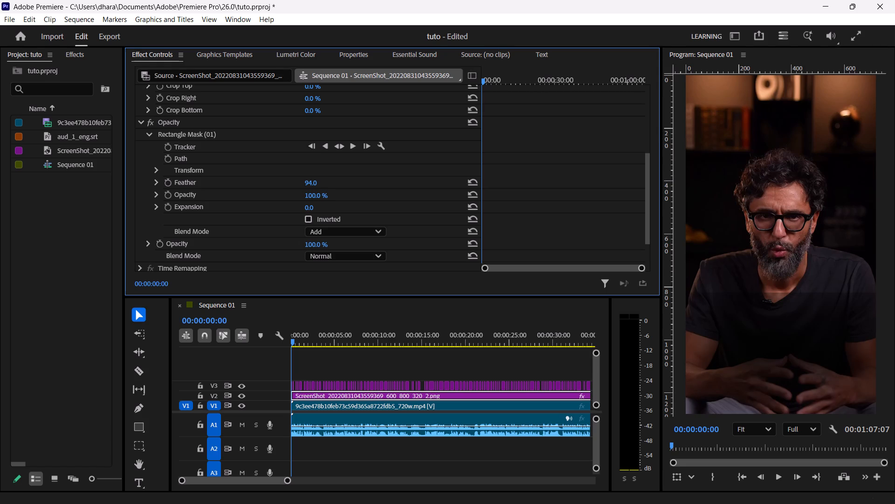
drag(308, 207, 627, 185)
Set the feather of the ScreenShot image's rectangle mask to 150.
click(310, 185)
key(End)
key(Clear)
key(Insert)
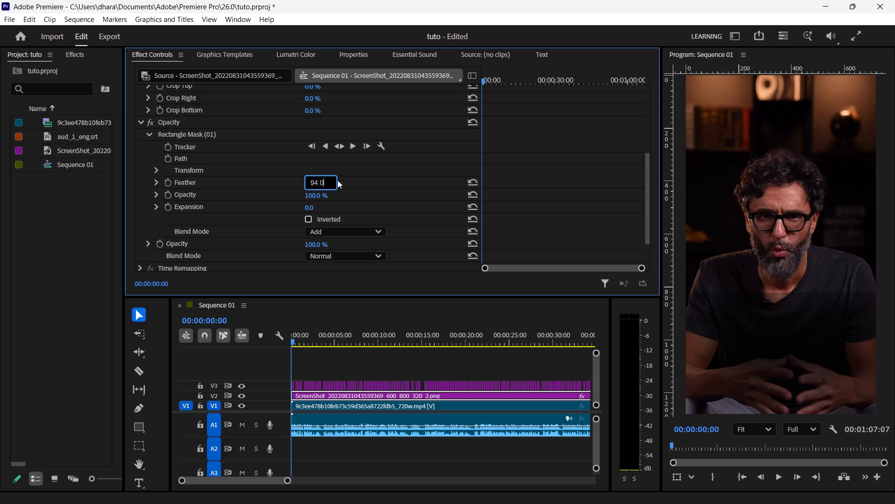
key(BackSpace)
key(BackSpace)
key(BackSpace)
key(BackSpace)
text(150)
key(Return)
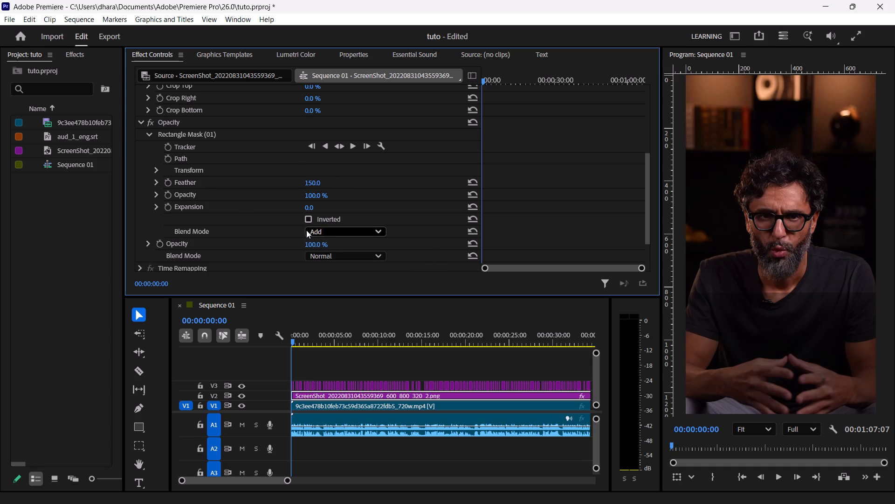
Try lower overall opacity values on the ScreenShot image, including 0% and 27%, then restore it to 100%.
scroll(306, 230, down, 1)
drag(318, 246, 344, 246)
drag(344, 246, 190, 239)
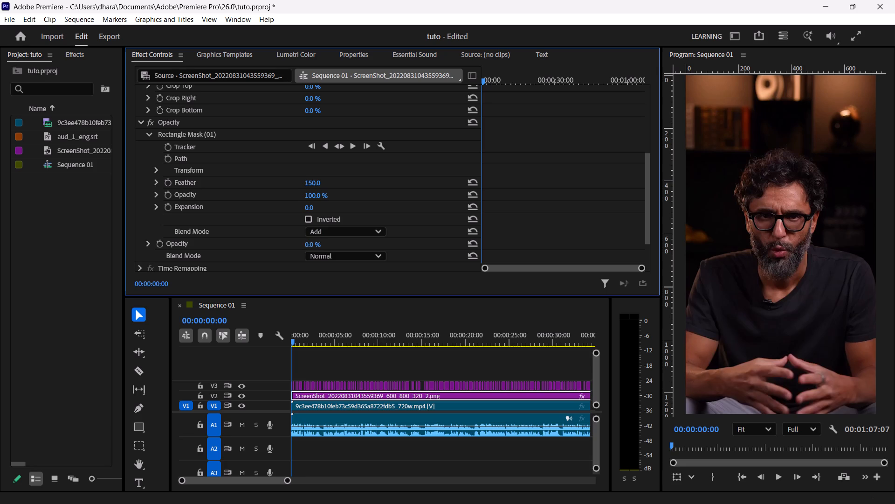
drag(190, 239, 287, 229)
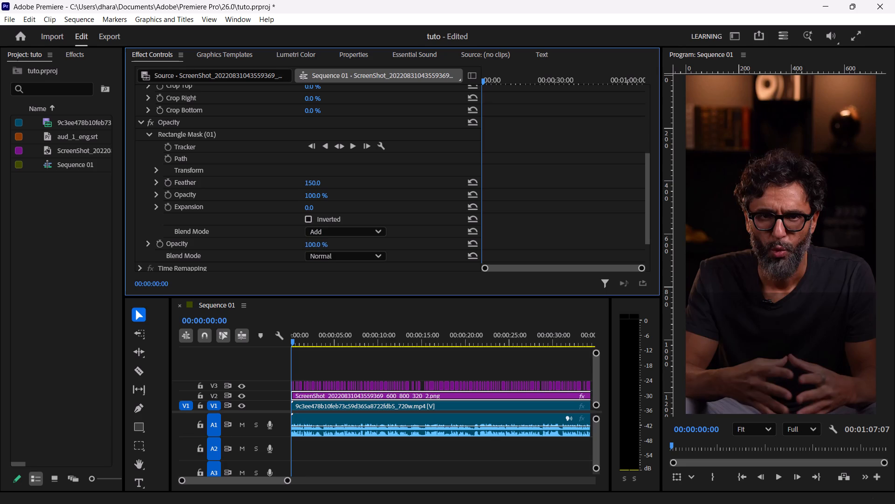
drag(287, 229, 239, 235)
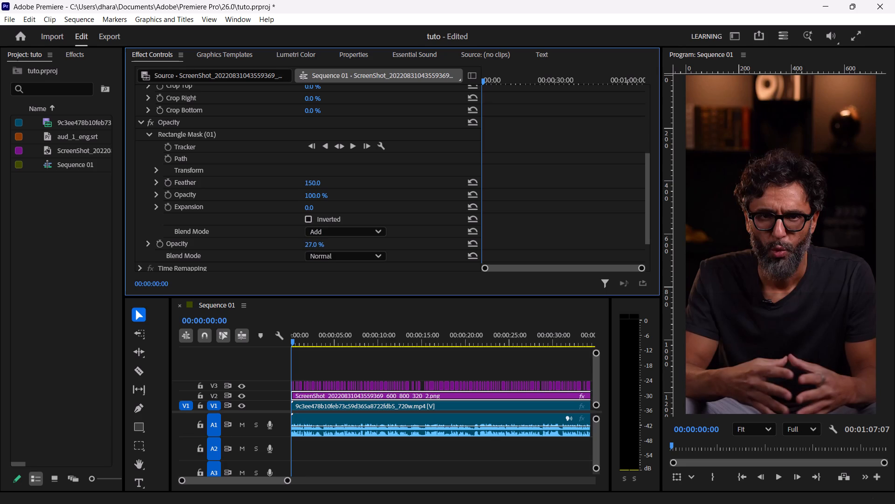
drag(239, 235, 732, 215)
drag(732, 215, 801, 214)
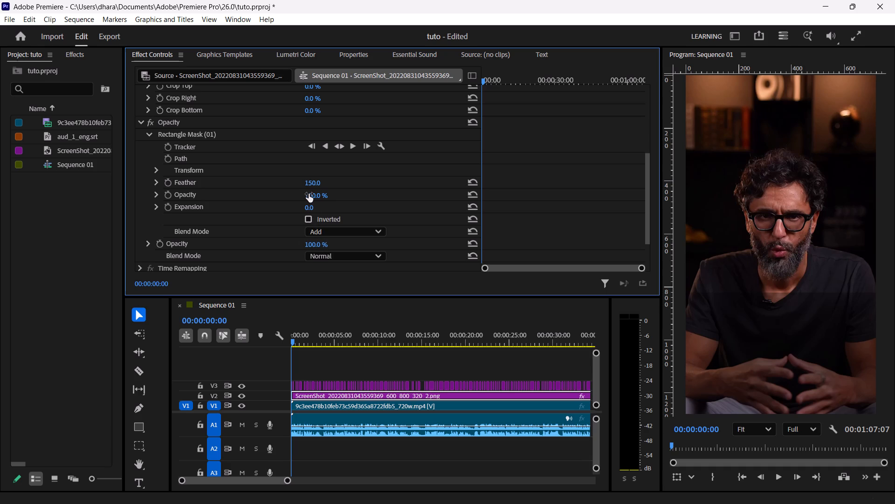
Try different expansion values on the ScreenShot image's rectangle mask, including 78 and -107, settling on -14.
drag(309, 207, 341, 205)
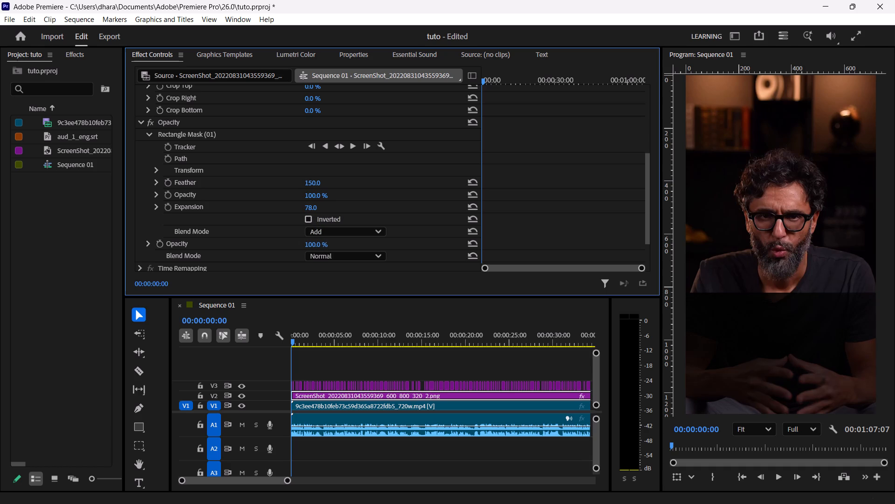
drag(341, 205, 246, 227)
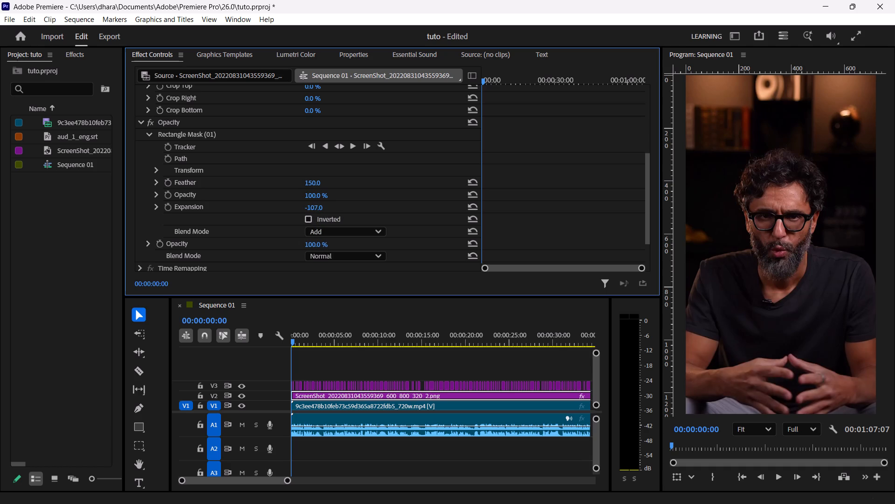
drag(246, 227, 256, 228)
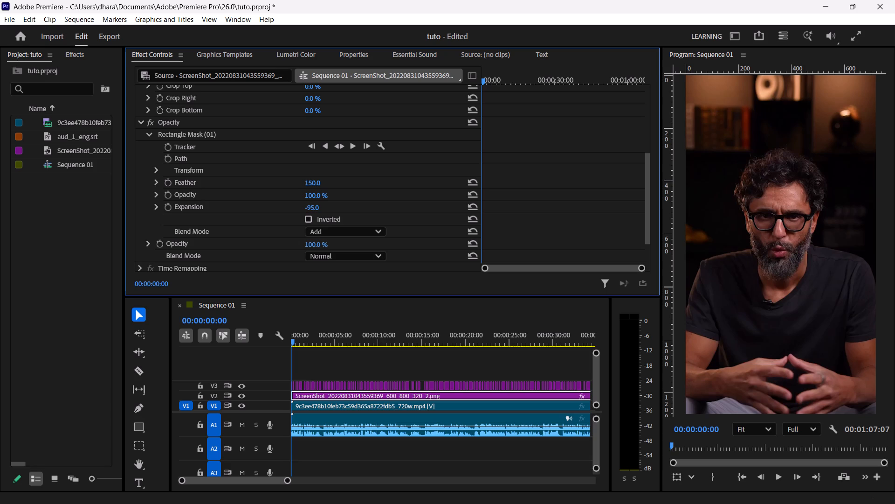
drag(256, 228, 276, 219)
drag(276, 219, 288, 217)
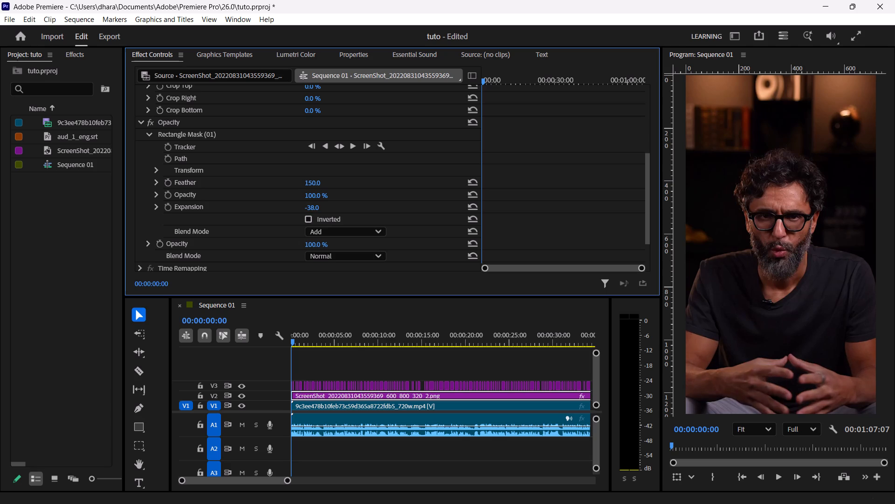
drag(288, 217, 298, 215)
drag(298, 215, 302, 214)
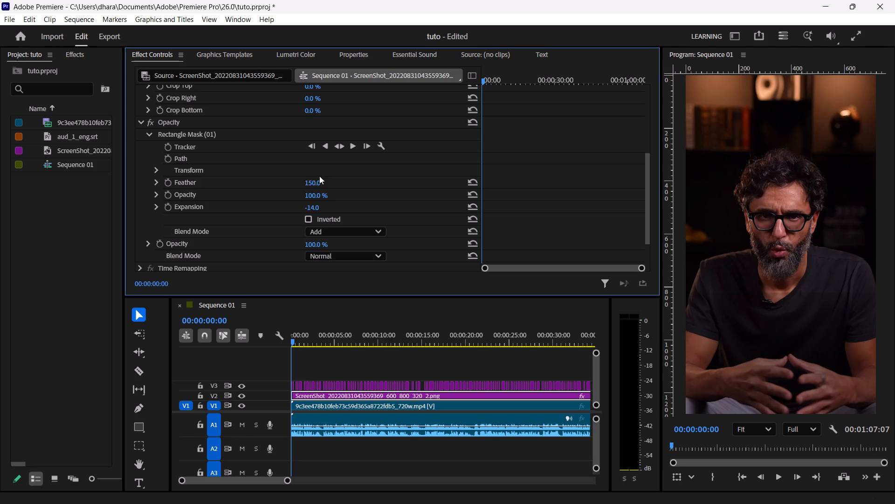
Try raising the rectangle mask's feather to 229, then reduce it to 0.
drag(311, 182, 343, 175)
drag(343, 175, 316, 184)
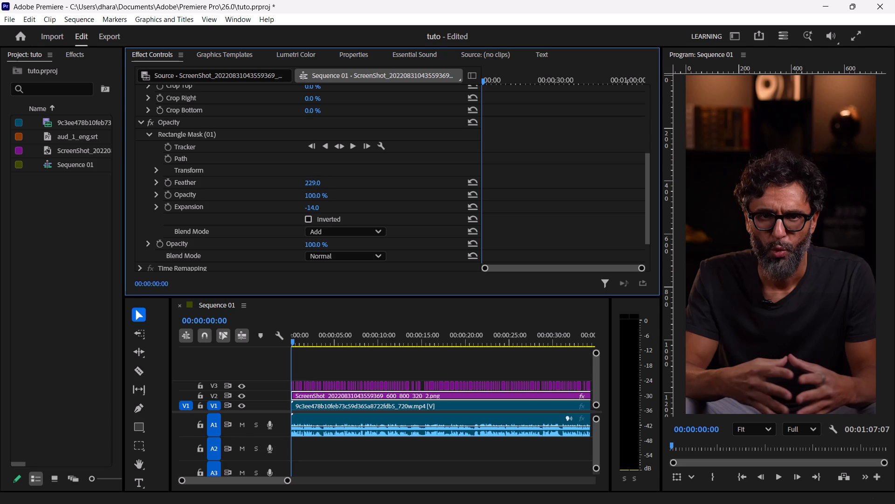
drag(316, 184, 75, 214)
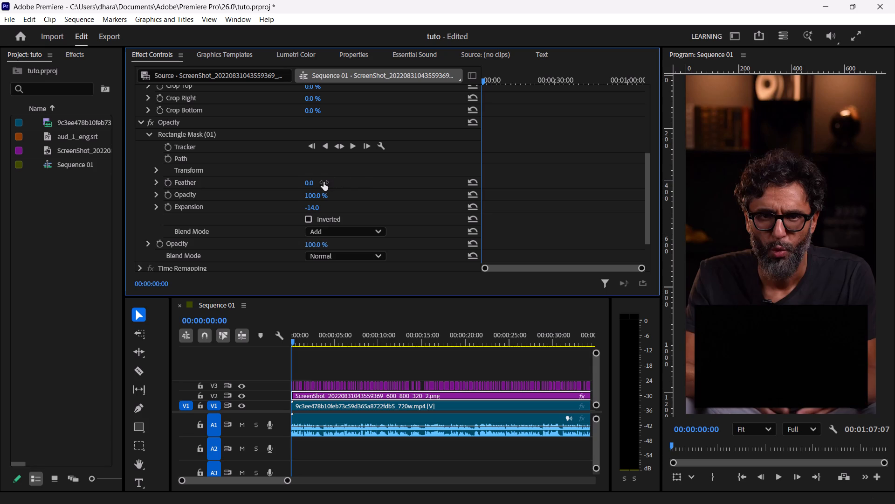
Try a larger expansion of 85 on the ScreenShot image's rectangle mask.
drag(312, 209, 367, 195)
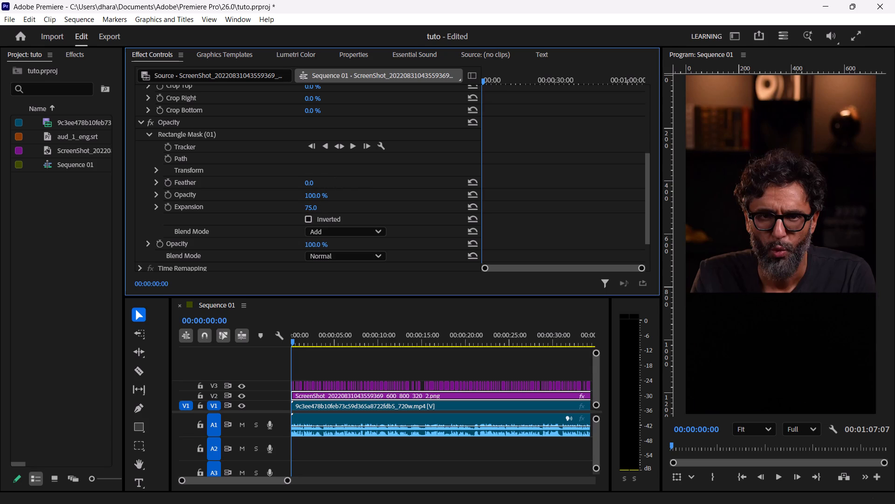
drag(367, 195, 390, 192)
Raise the feather of the ScreenShot image's rectangle mask to 289.
drag(307, 182, 310, 182)
drag(310, 182, 385, 175)
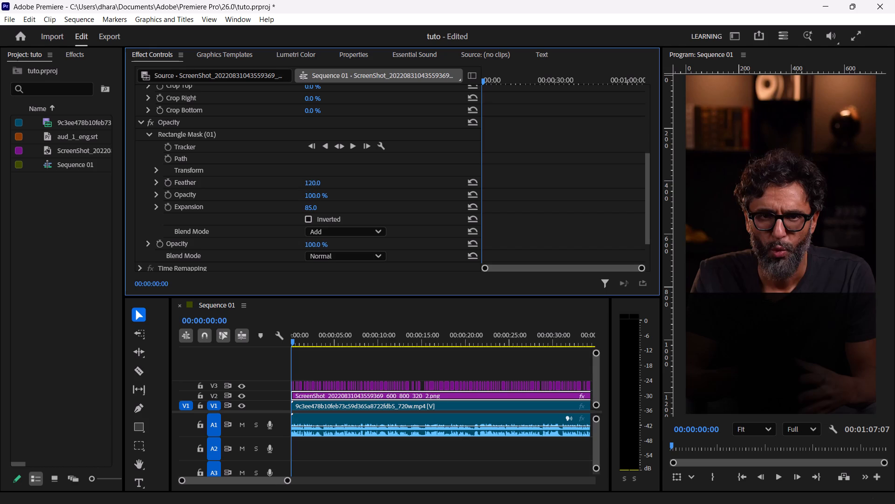
drag(385, 175, 417, 175)
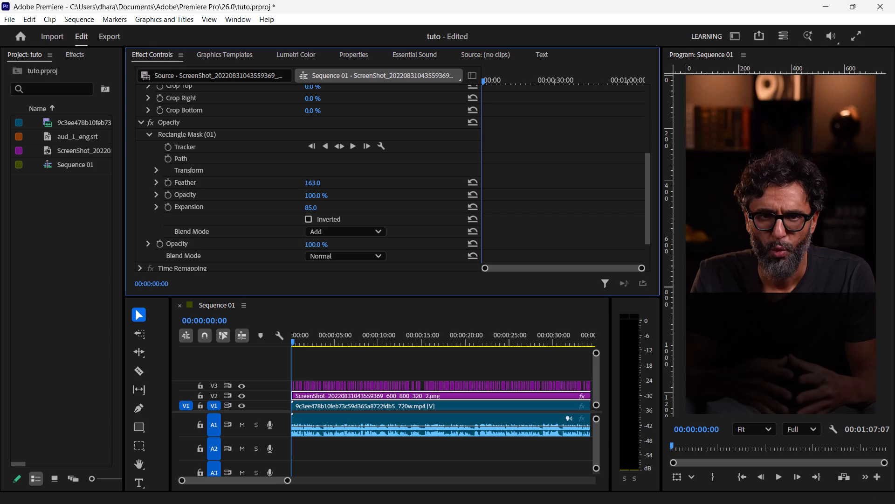
drag(417, 175, 475, 174)
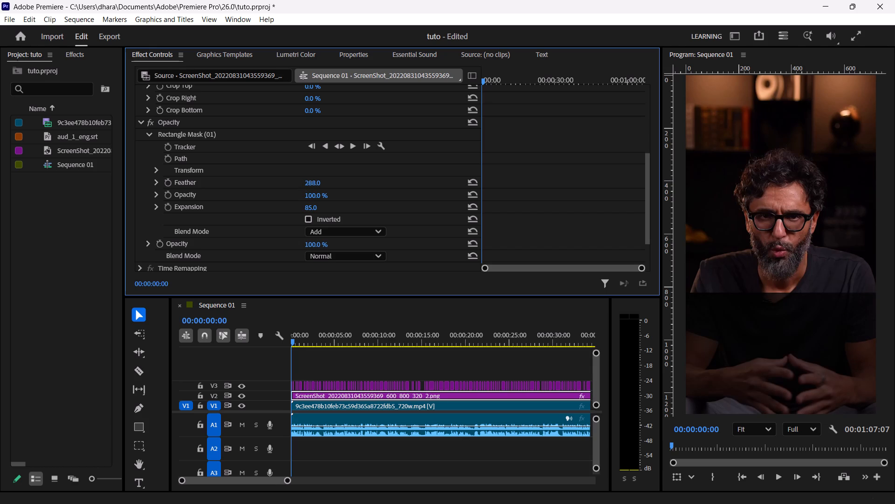
drag(475, 174, 475, 174)
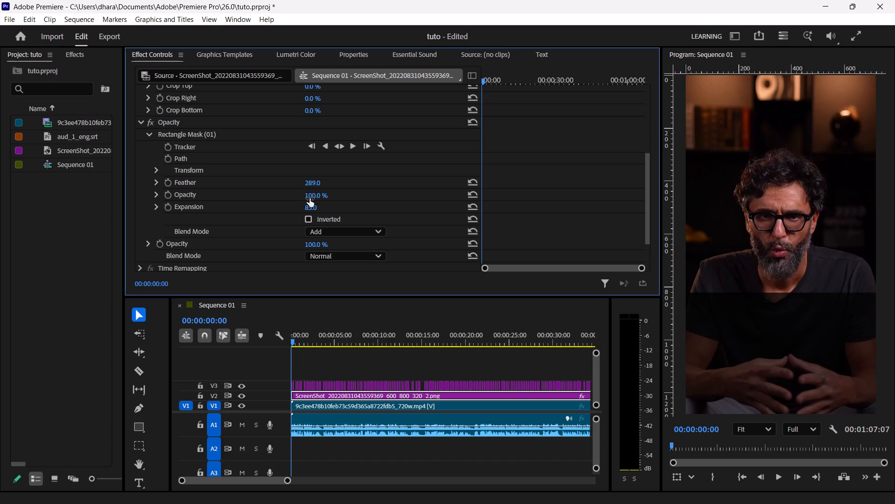
Set the expansion of the ScreenShot image's rectangle mask to 20.
click(313, 208)
text(20)
key(Return)
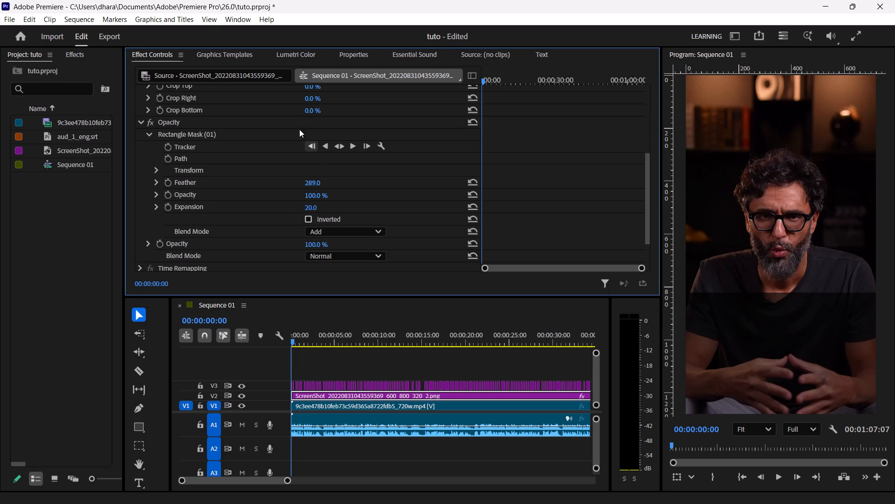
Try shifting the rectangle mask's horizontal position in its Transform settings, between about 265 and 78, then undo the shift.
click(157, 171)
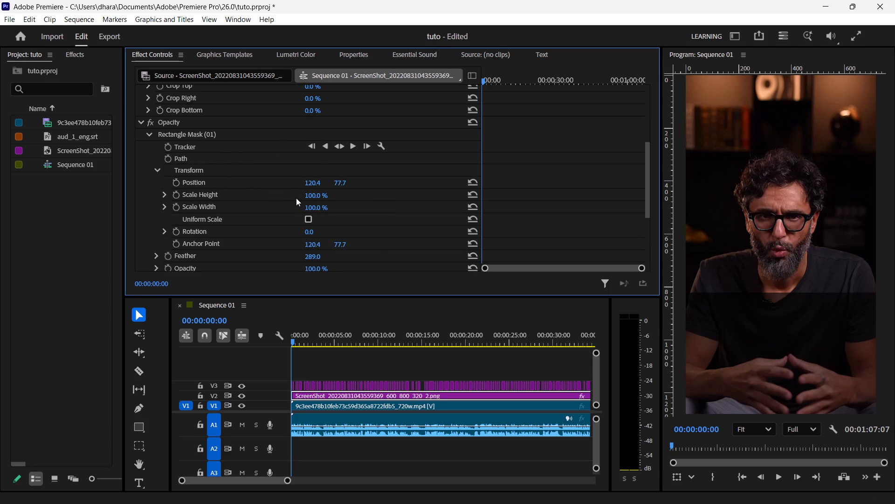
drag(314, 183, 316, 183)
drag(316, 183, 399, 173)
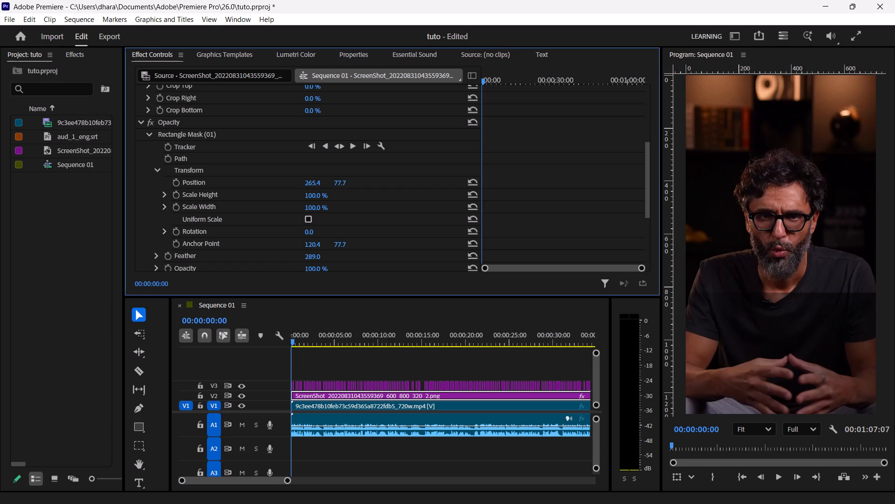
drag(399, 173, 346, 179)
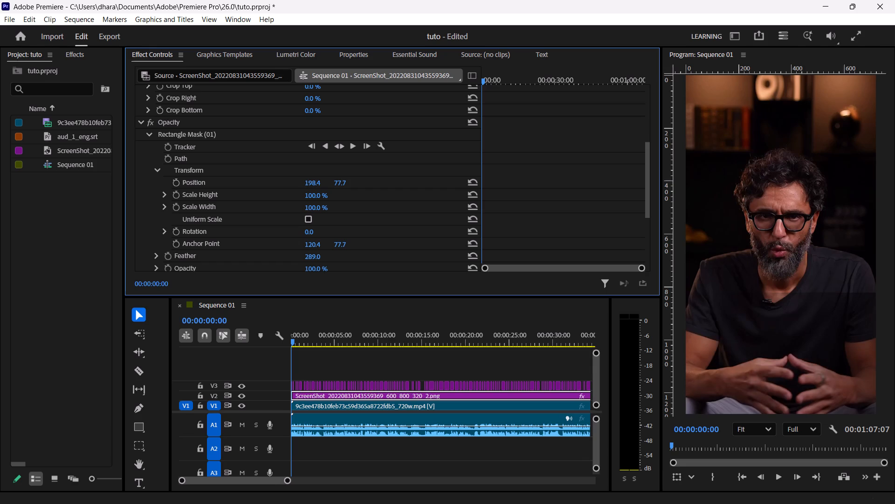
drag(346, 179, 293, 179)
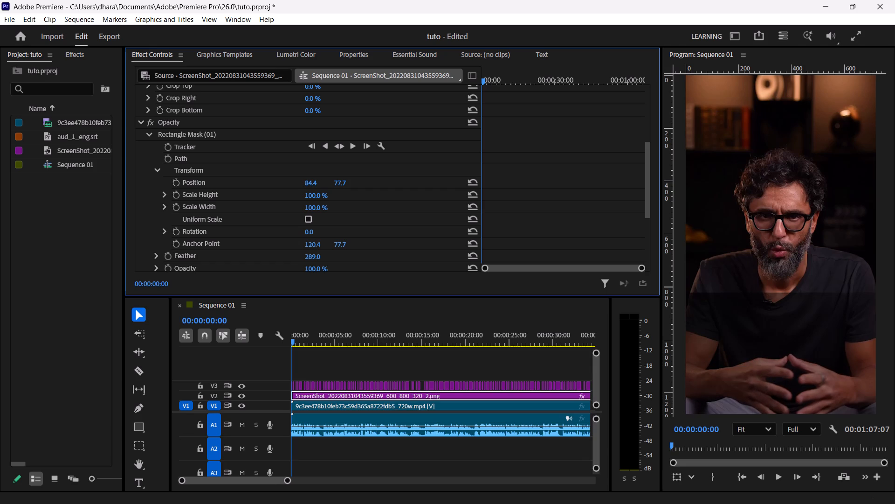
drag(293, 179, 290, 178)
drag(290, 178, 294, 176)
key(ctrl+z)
Adjust the rectangle mask's vertical position on the ScreenShot image, settling on -84.3.
drag(340, 182, 320, 183)
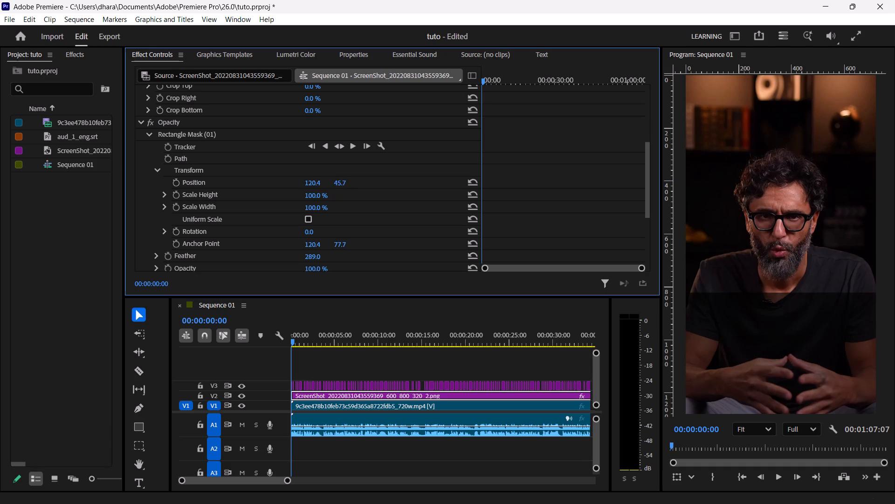
drag(320, 183, 180, 210)
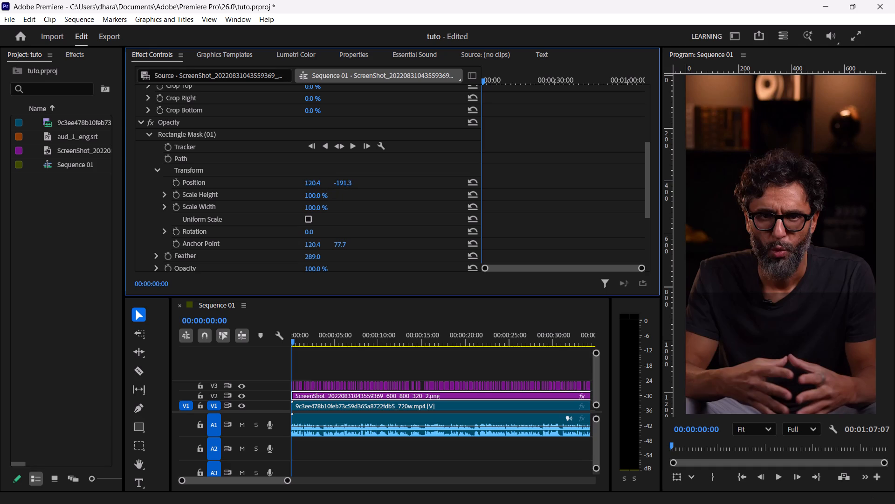
drag(180, 210, 213, 205)
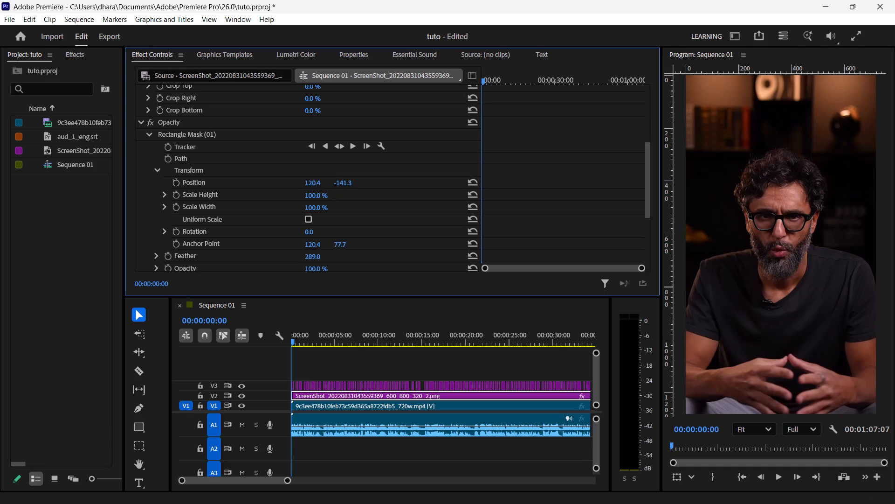
drag(213, 205, 258, 193)
drag(258, 193, 252, 204)
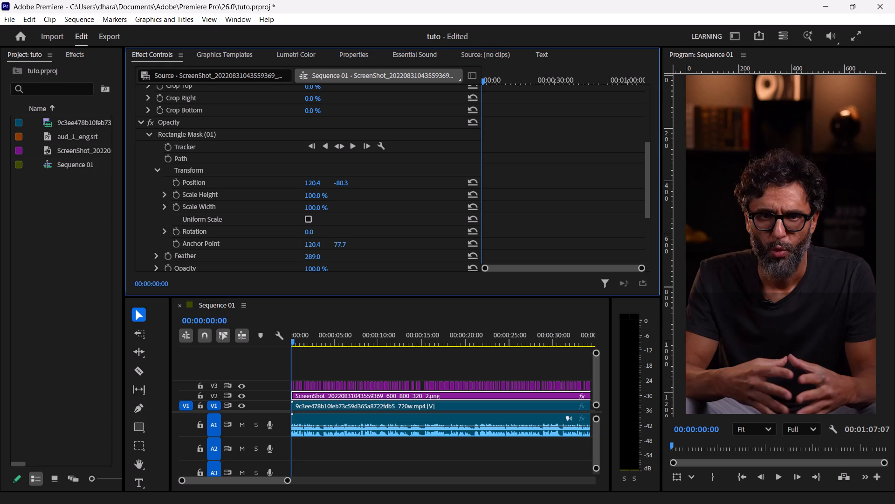
drag(252, 204, 250, 204)
Open the ScreenShot image clip from V2 in the Source monitor.
click(776, 315)
double_click(776, 315)
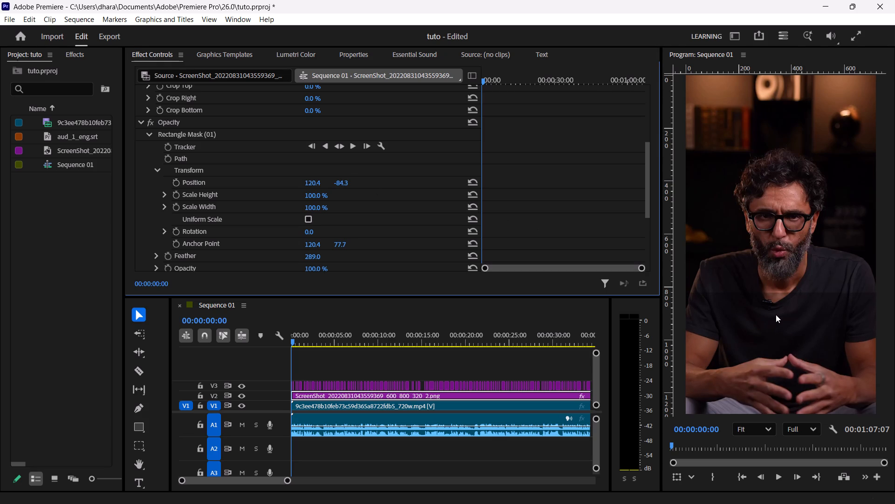
click(536, 397)
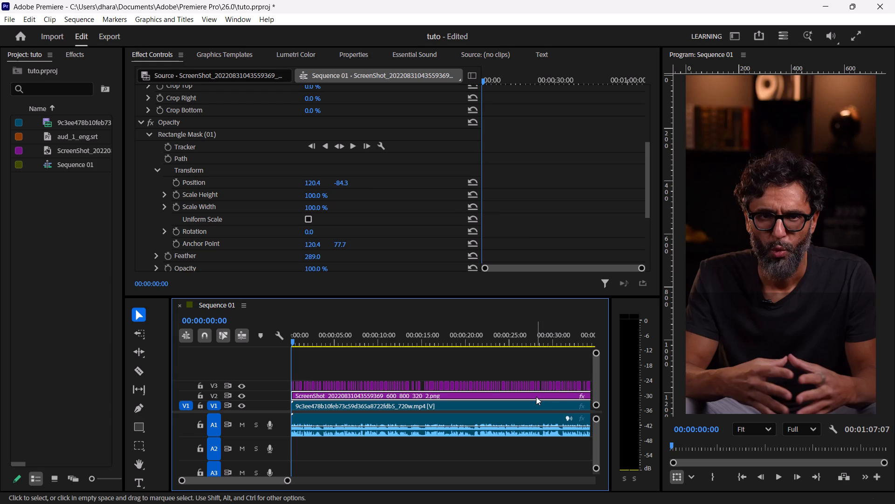
double_click(536, 397)
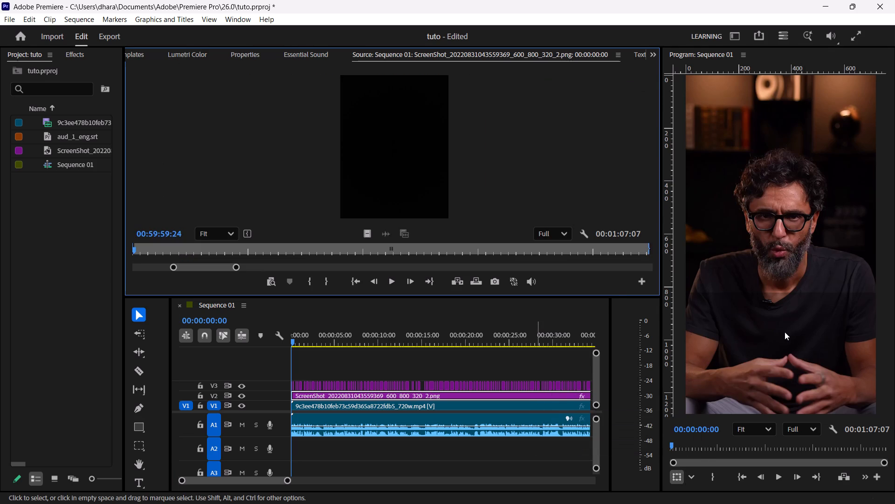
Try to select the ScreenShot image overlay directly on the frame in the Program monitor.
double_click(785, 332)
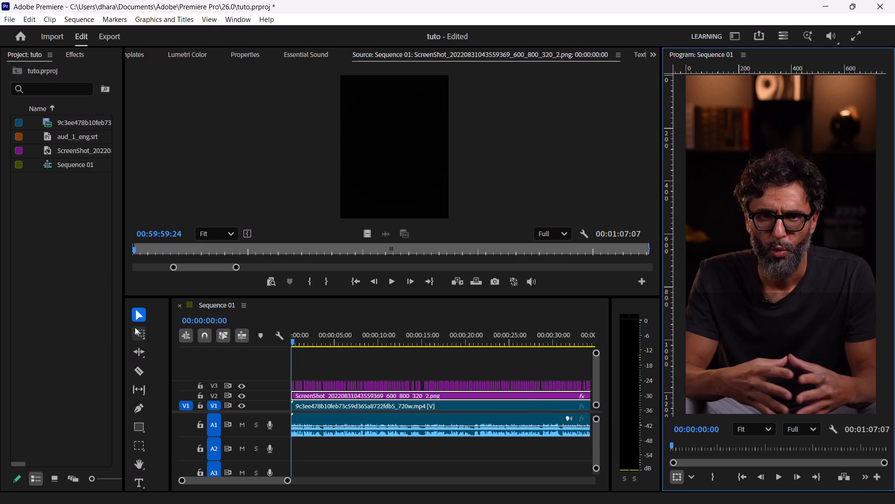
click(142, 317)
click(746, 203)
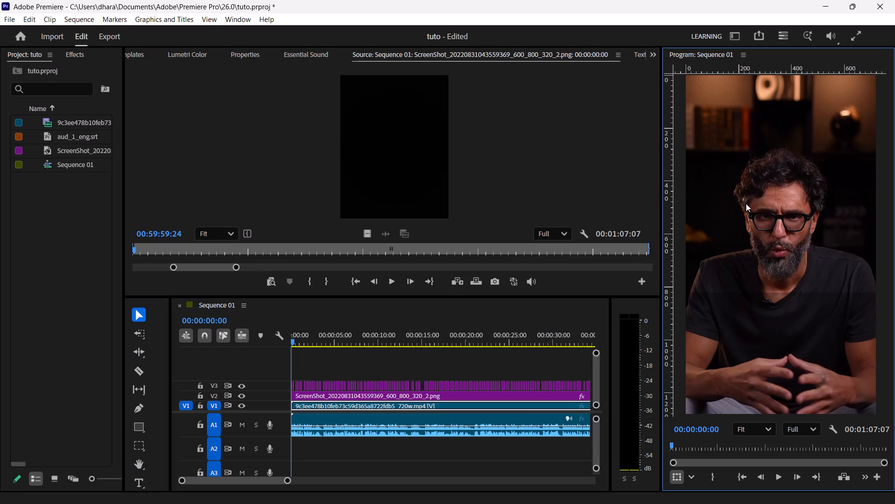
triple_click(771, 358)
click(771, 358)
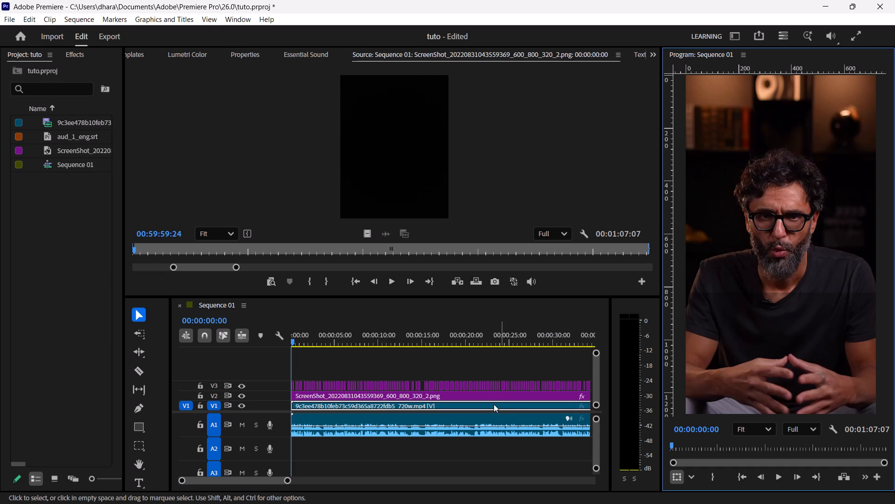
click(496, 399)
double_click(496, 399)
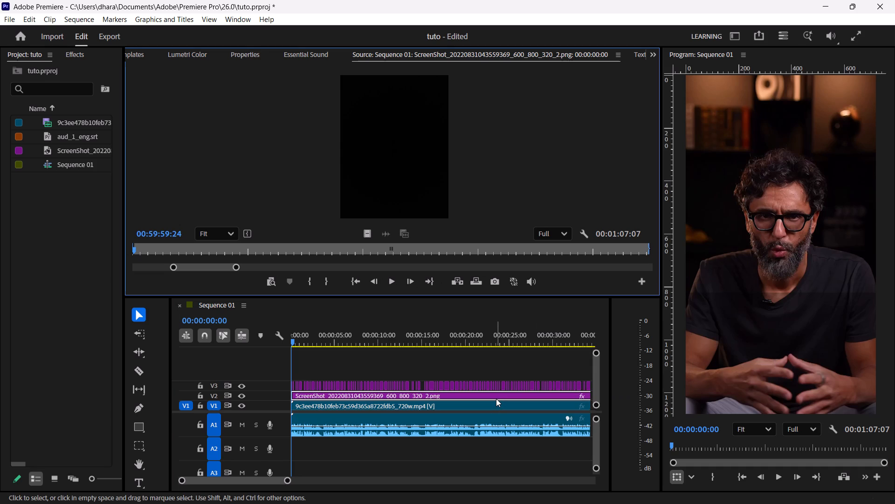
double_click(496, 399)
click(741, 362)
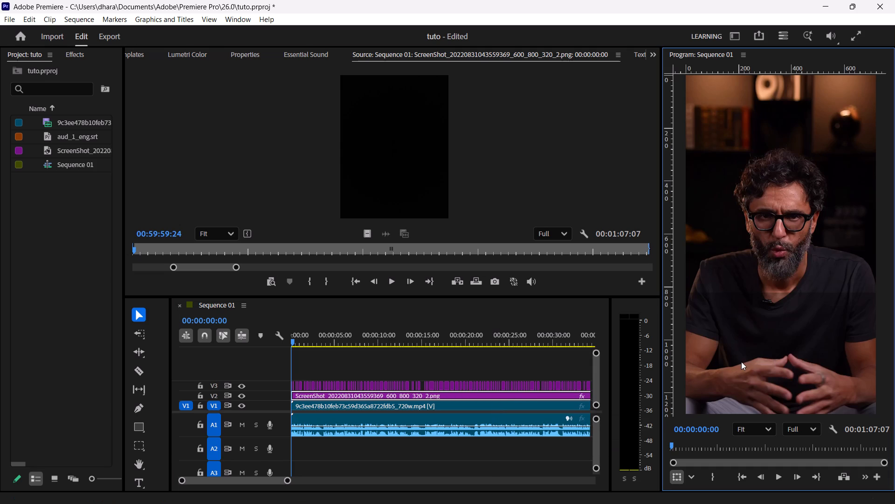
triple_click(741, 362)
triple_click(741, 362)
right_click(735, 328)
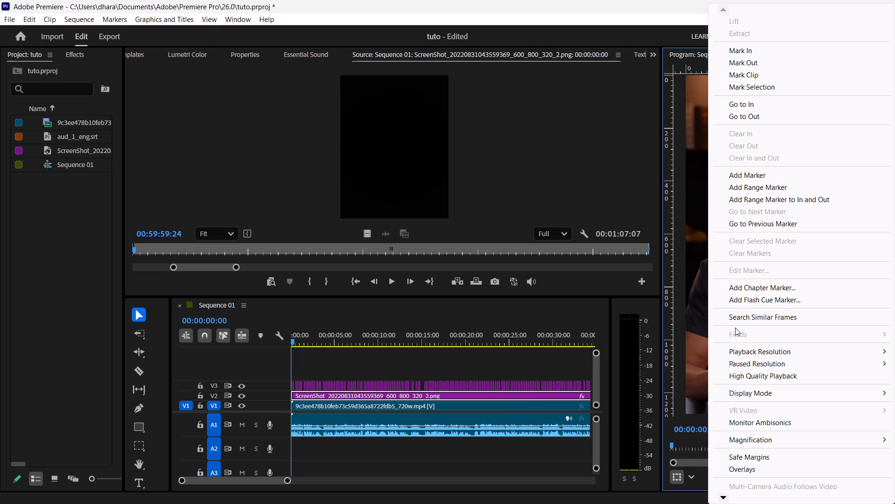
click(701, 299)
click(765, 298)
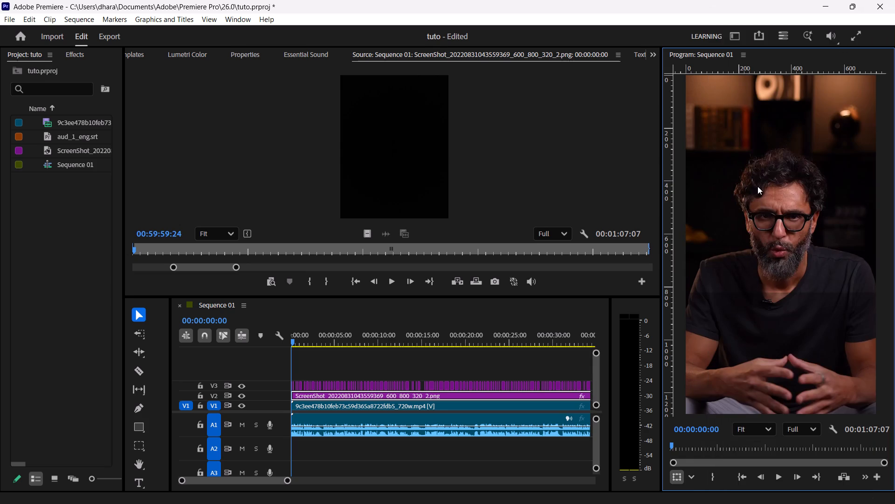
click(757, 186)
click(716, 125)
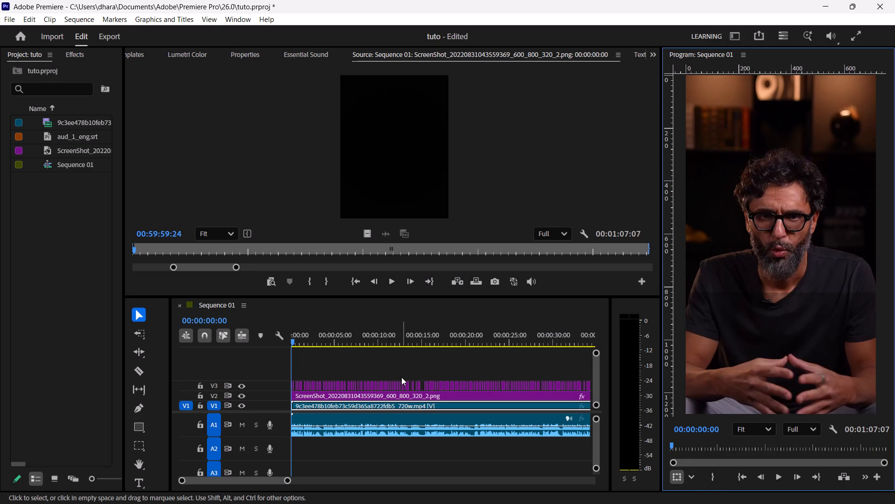
Select the ScreenShot image clip on V2 and bring up its rectangle mask settings.
click(399, 382)
click(412, 399)
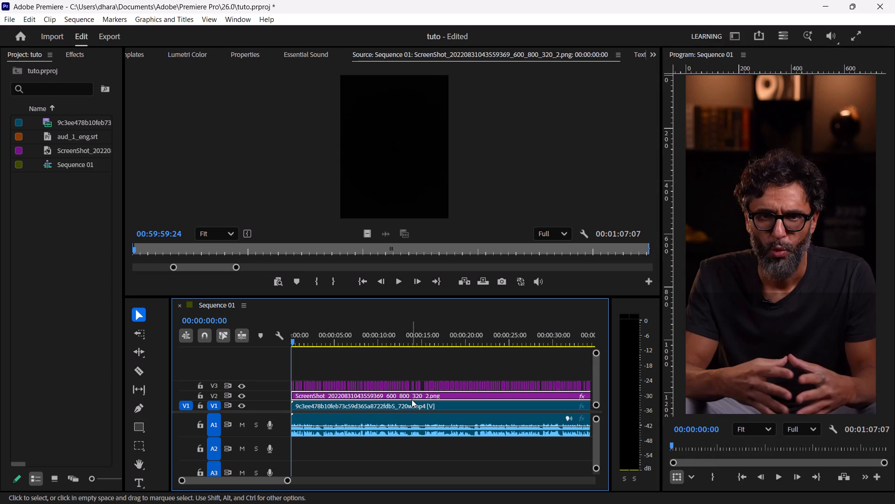
click(412, 399)
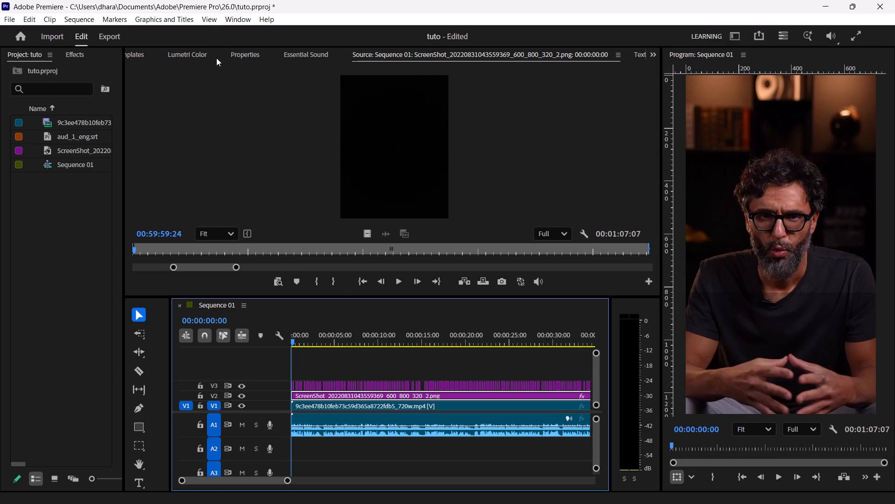
click(200, 55)
click(140, 54)
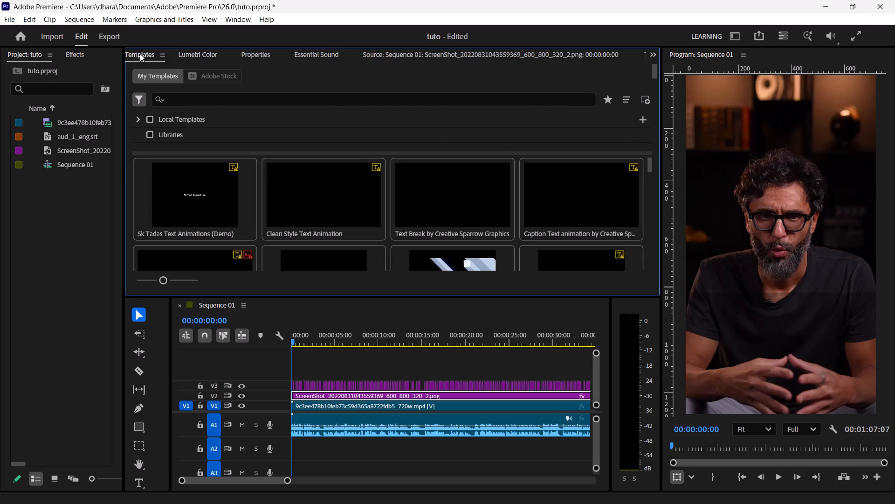
click(132, 54)
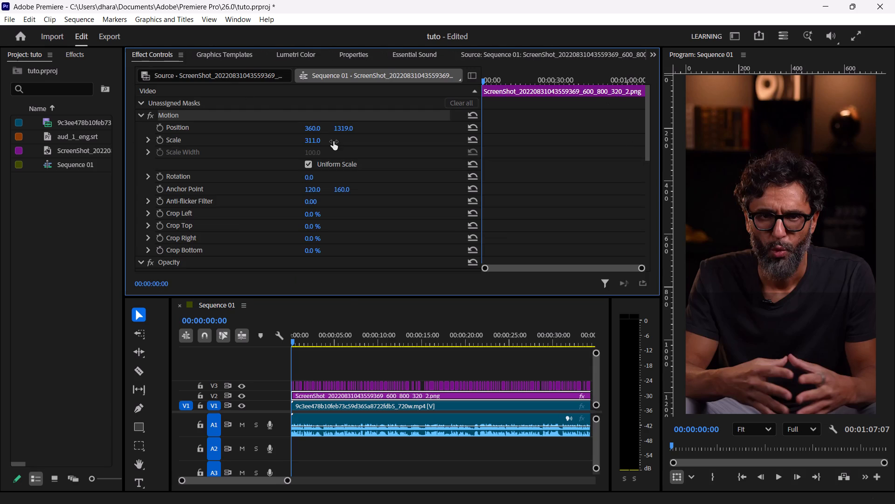
scroll(267, 227, down, 1)
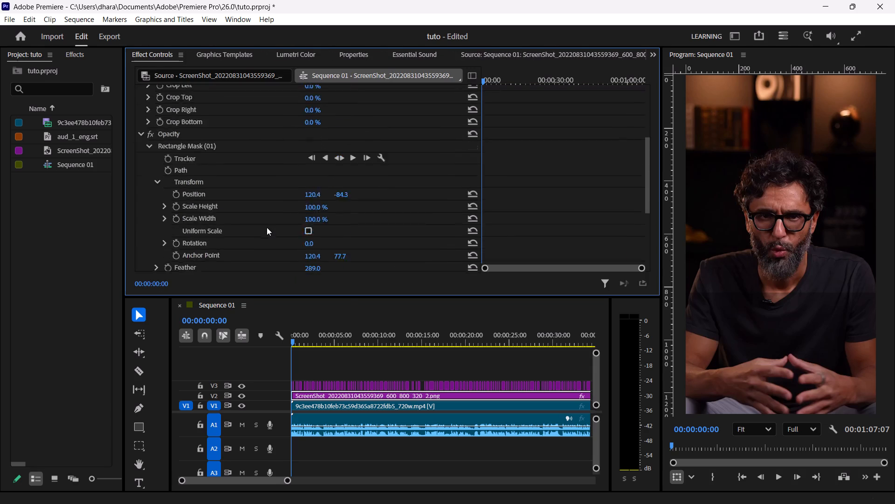
scroll(267, 227, down, 2)
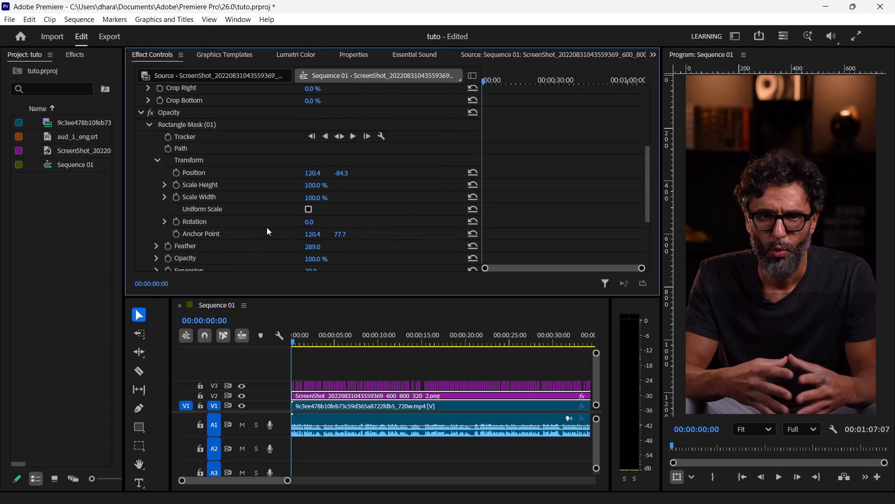
scroll(267, 227, down, 1)
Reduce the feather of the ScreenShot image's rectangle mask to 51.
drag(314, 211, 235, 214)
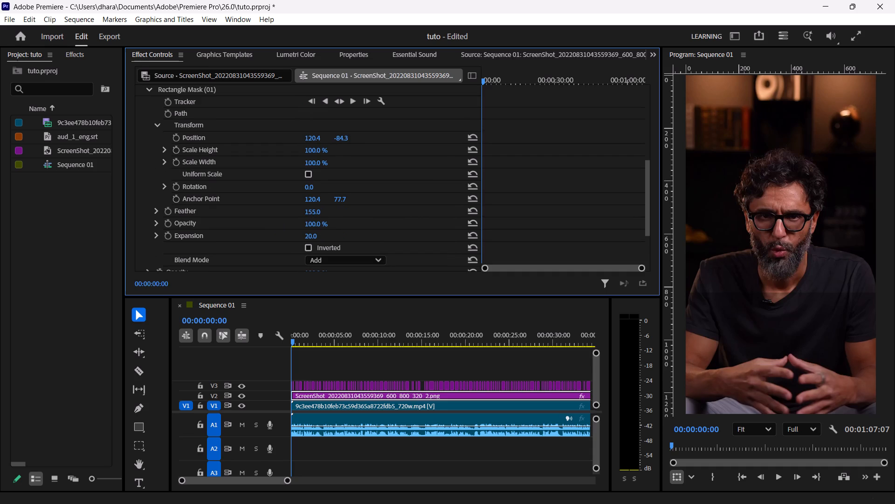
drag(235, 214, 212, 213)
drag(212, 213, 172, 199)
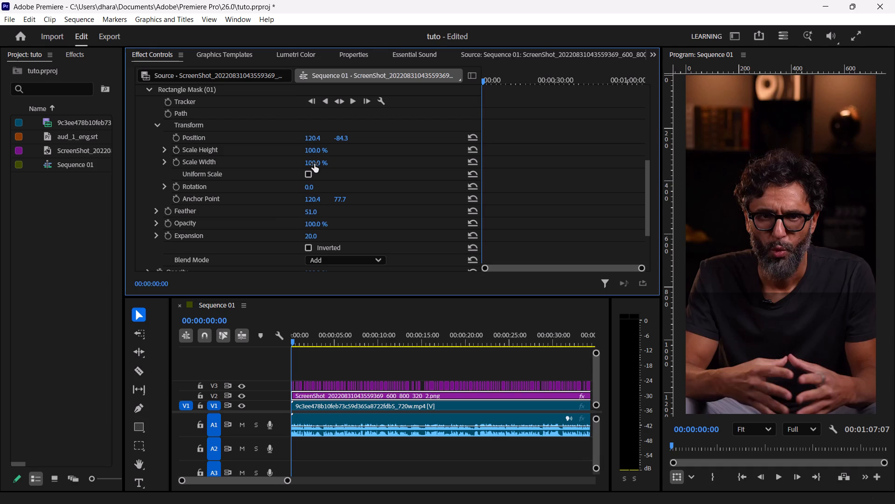
Reduce the rectangle mask's scale height to 38%.
drag(320, 148, 284, 149)
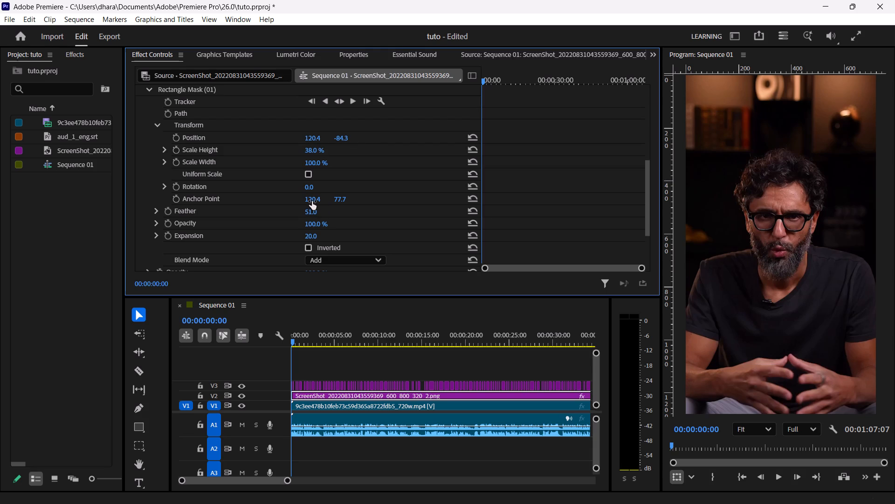
Shift the rectangle mask's horizontal anchor point to 215.4.
drag(312, 201, 327, 200)
drag(327, 200, 367, 199)
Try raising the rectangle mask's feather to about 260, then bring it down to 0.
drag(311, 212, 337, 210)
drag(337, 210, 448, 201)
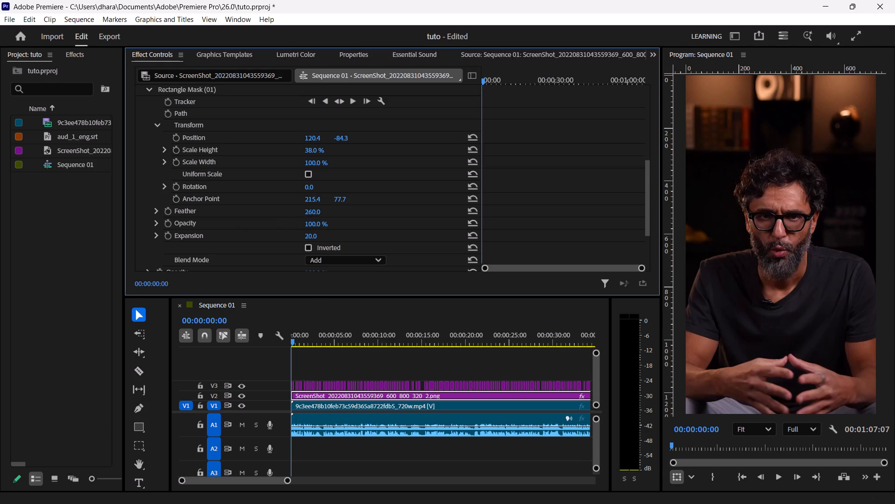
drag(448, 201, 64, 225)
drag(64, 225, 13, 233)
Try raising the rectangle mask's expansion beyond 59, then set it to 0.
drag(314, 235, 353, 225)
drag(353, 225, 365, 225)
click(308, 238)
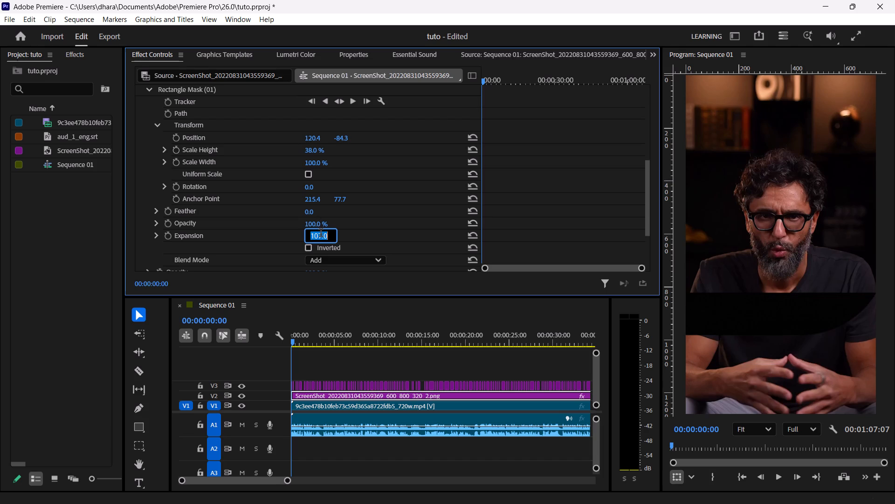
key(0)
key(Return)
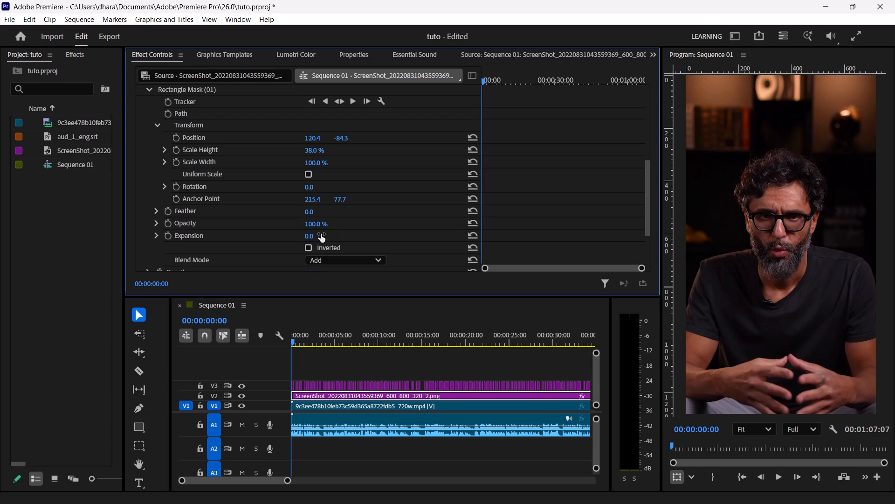
Increase the rectangle mask's expansion to 247 so the black image covers the lower frame.
drag(306, 236, 380, 236)
drag(380, 236, 450, 237)
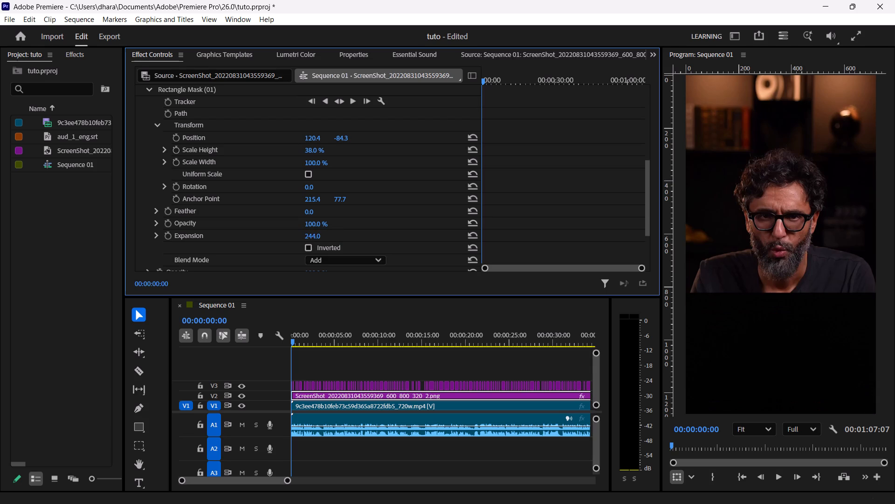
drag(450, 237, 451, 237)
Raise the rectangle mask's feather to soften the black layer, trying up to about 683 and settling on 588.
drag(310, 211, 399, 204)
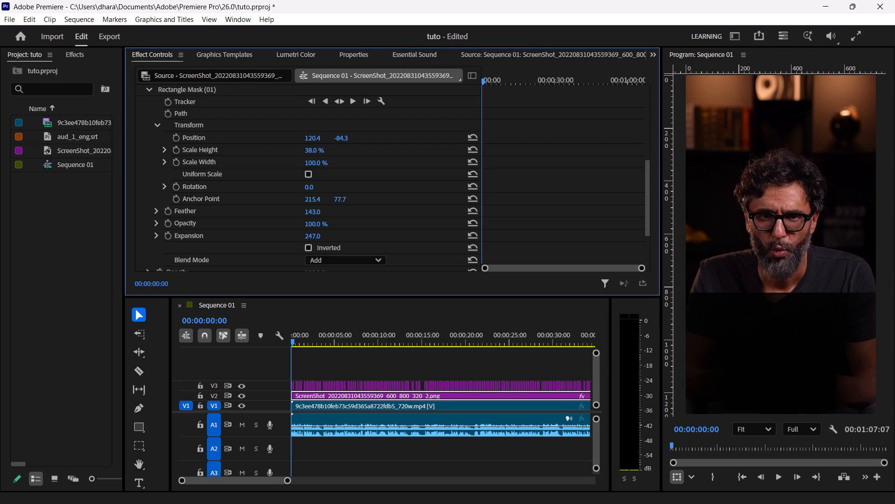
drag(399, 204, 482, 211)
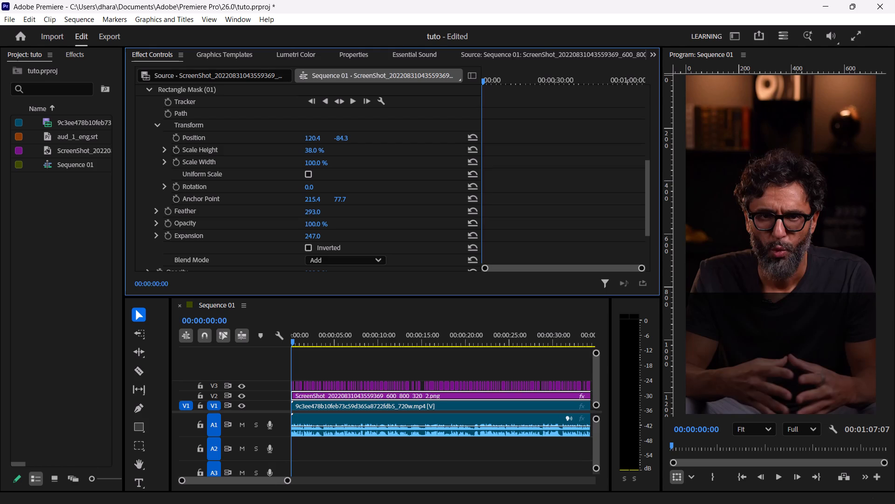
drag(482, 211, 540, 181)
drag(540, 181, 709, 138)
drag(709, 138, 654, 156)
Reset the rectangle mask's anchor point, scale height and width, position, feather, opacity and expansion to their defaults.
click(475, 199)
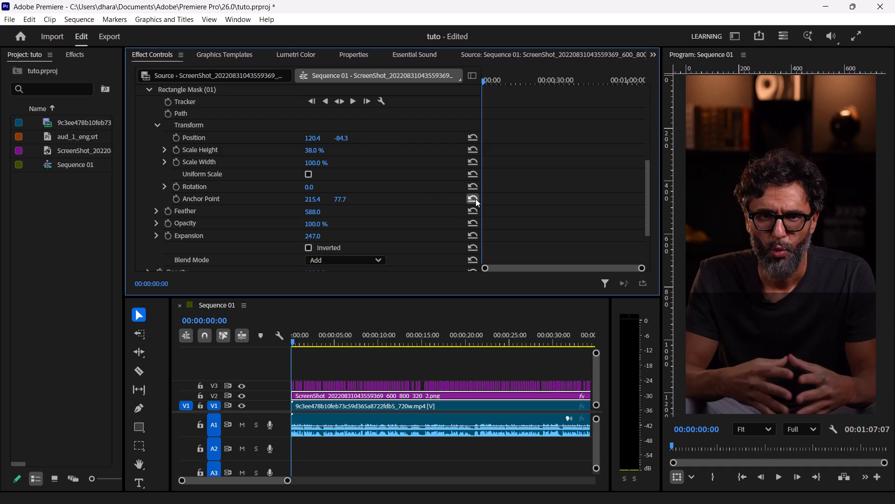
click(473, 152)
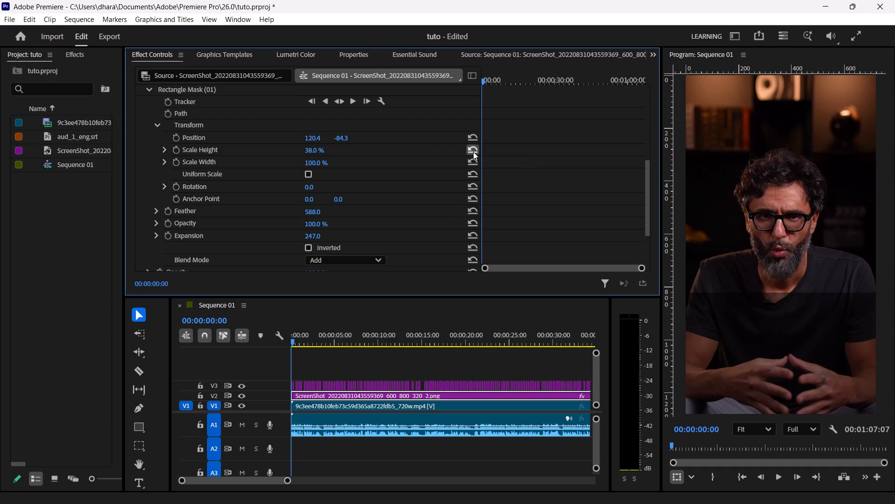
click(473, 160)
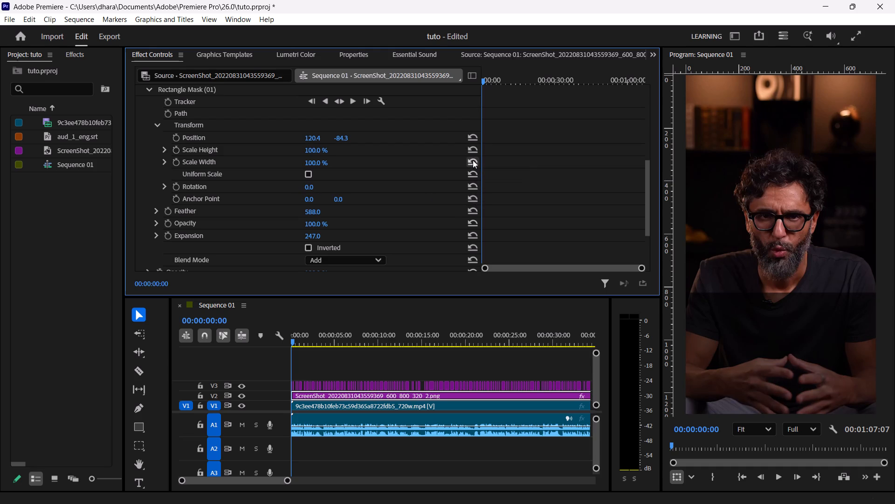
click(474, 142)
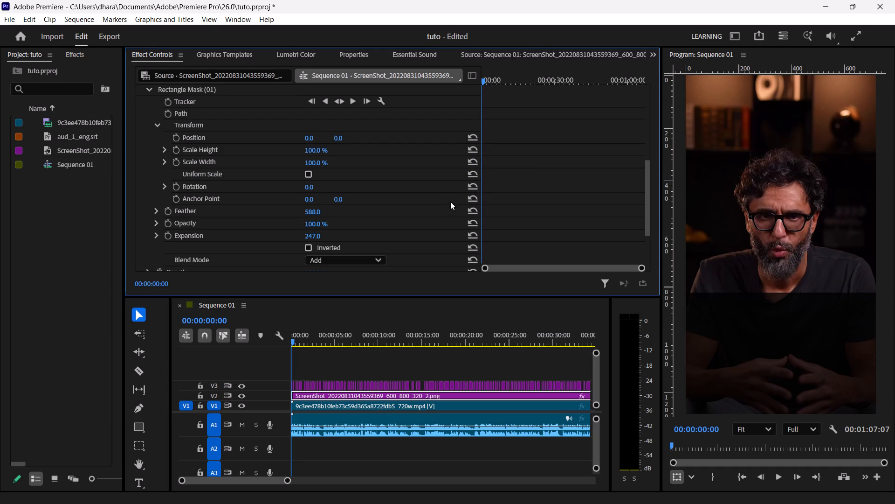
click(474, 211)
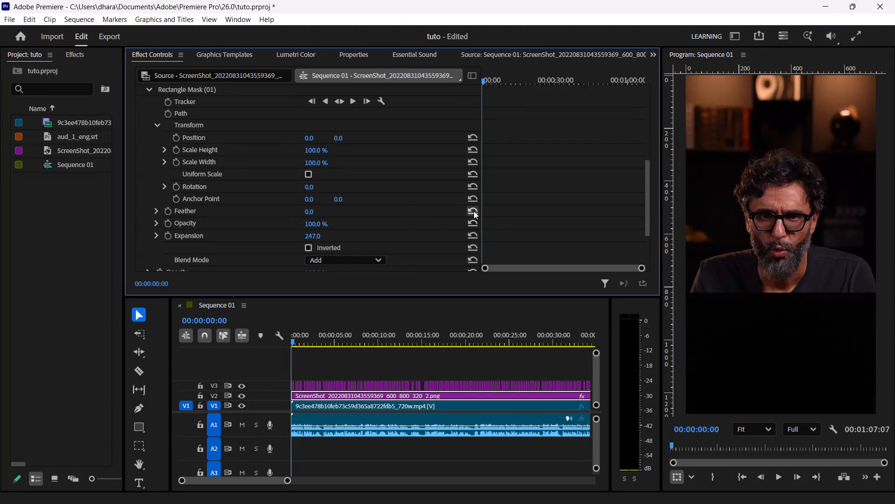
click(475, 225)
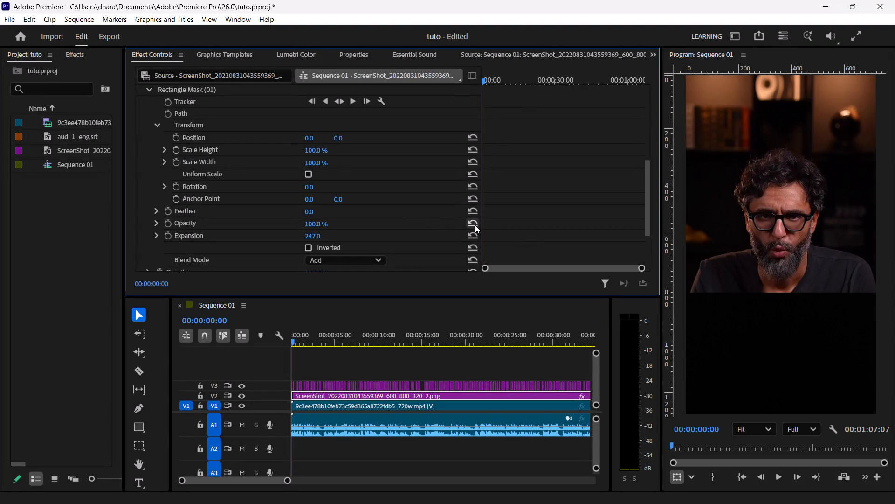
click(472, 236)
Raise the rectangle mask's feather to 100 to soften the black image's edges.
drag(311, 213, 331, 216)
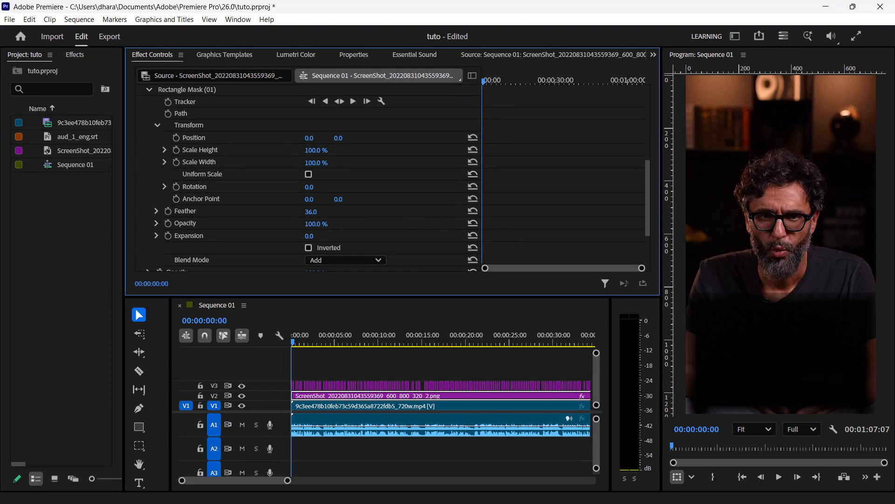
drag(331, 216, 354, 221)
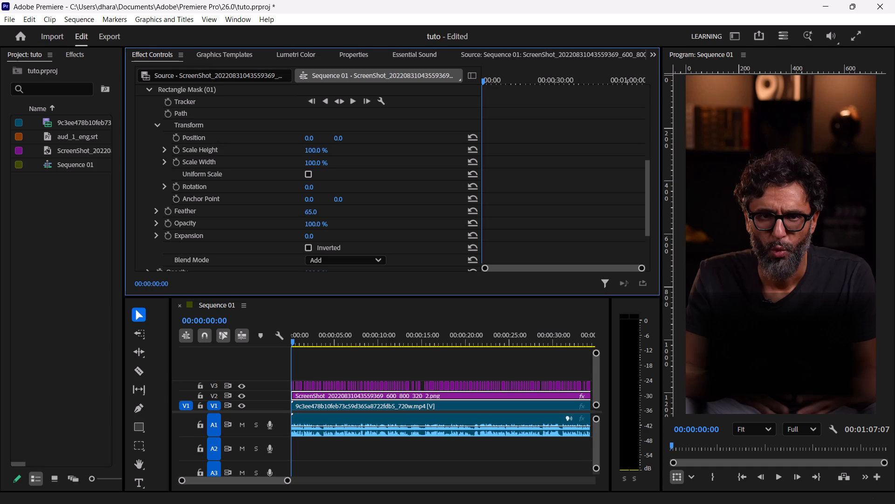
drag(354, 221, 372, 217)
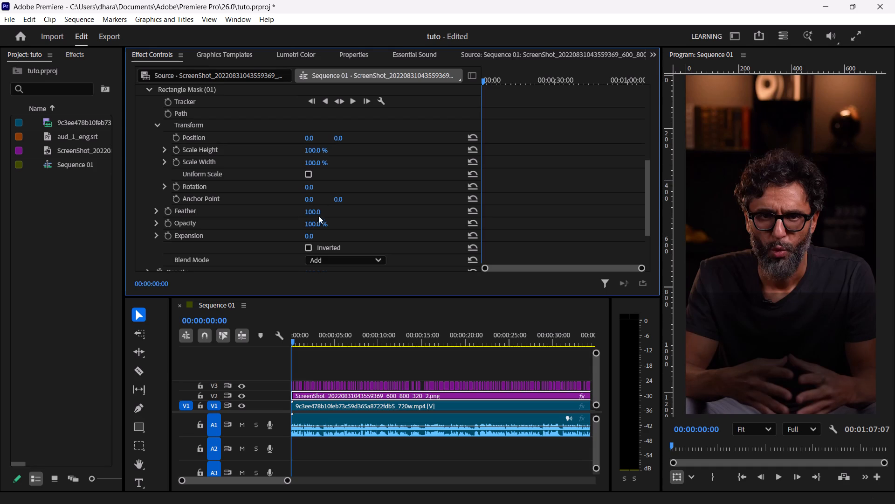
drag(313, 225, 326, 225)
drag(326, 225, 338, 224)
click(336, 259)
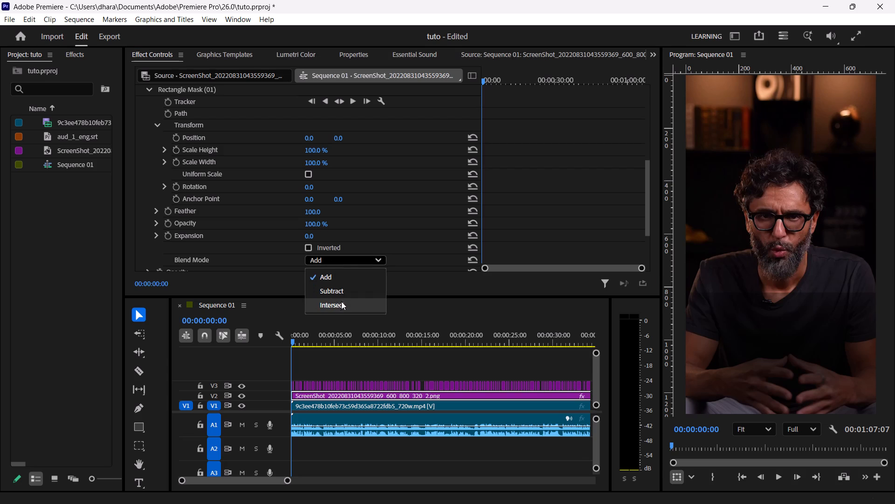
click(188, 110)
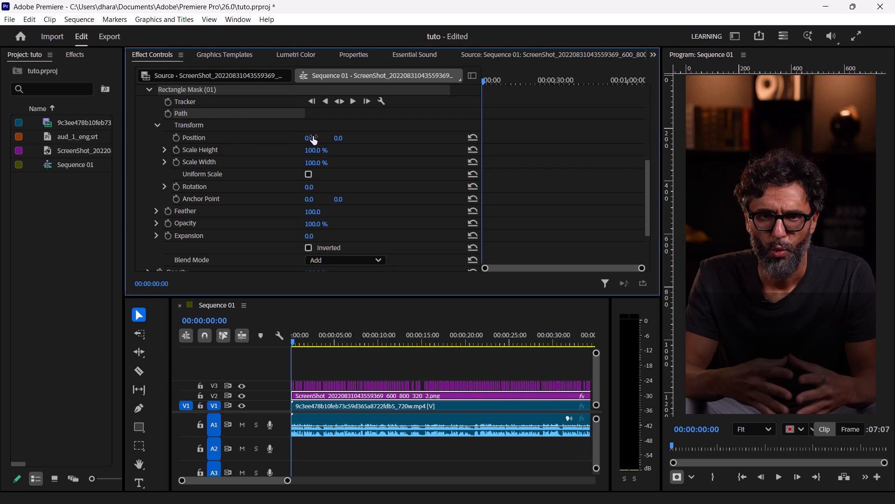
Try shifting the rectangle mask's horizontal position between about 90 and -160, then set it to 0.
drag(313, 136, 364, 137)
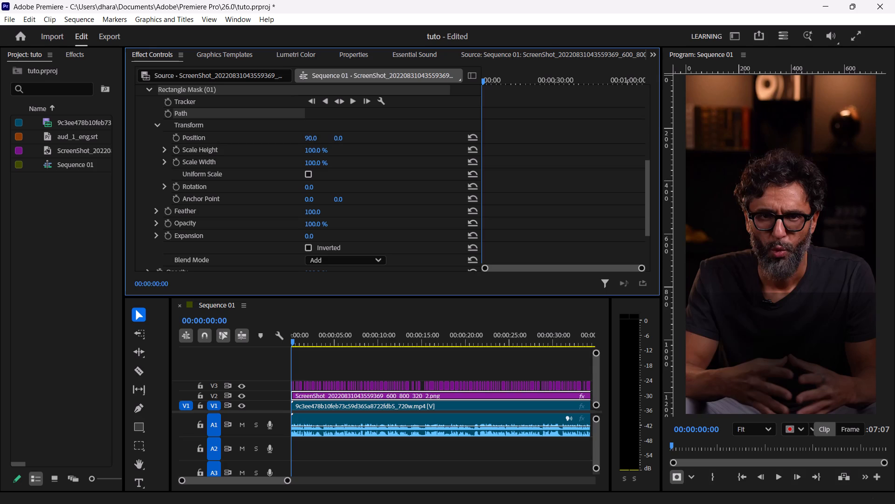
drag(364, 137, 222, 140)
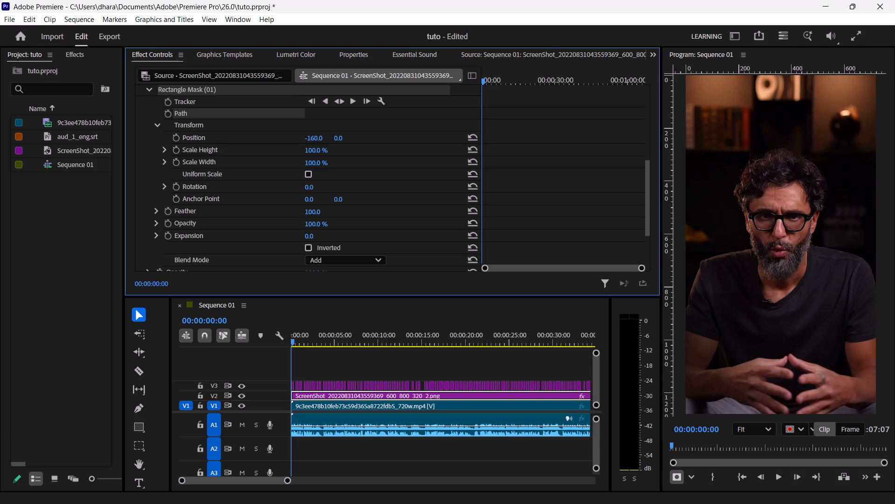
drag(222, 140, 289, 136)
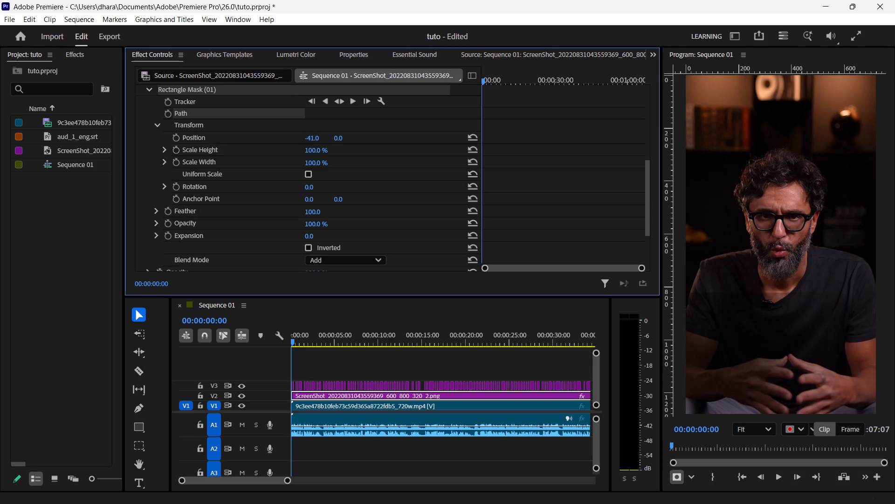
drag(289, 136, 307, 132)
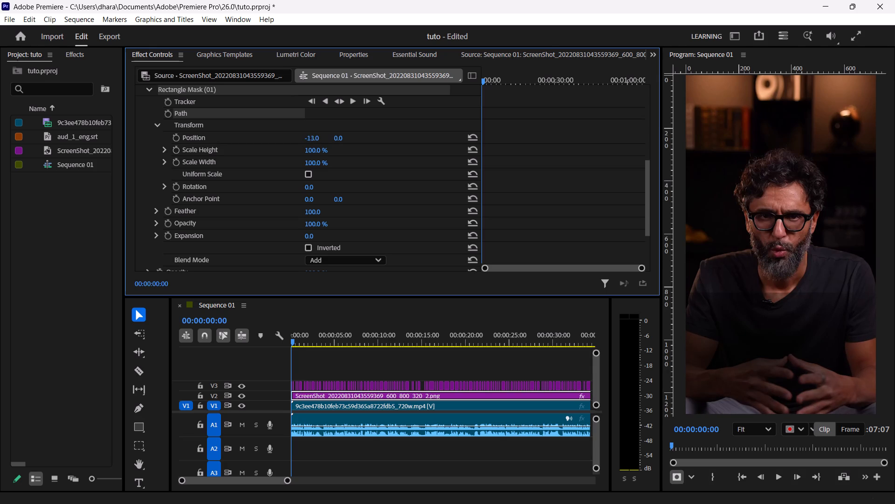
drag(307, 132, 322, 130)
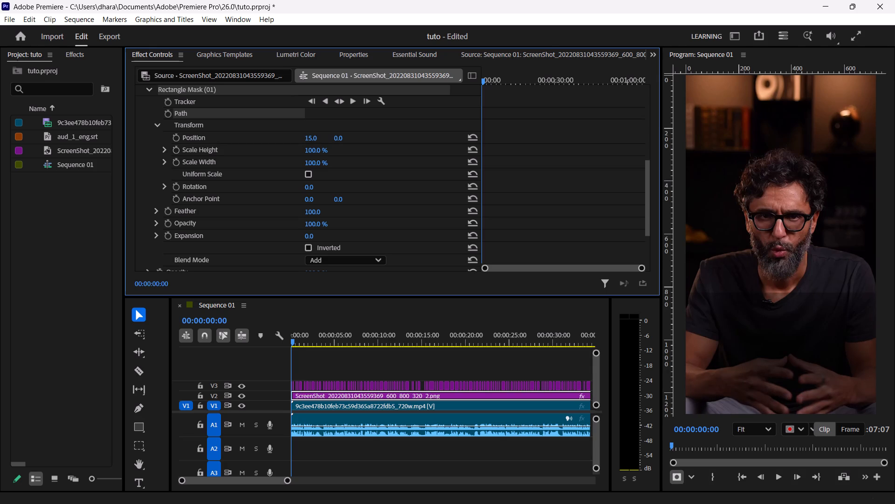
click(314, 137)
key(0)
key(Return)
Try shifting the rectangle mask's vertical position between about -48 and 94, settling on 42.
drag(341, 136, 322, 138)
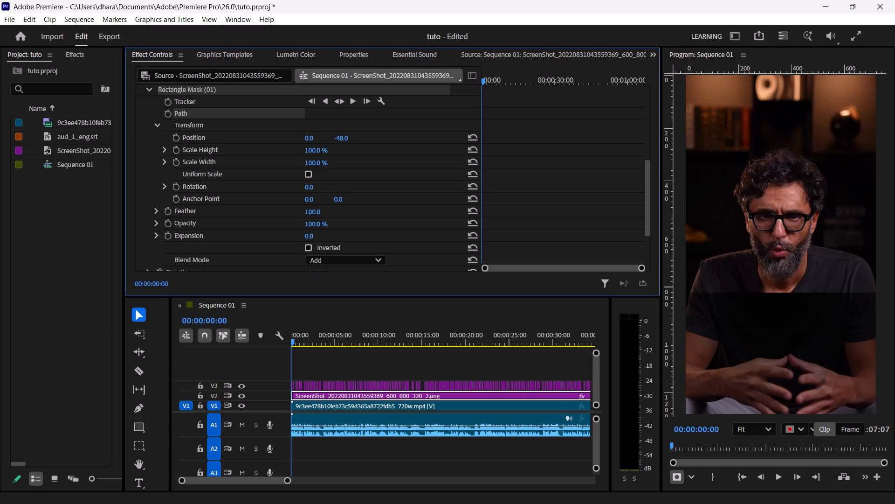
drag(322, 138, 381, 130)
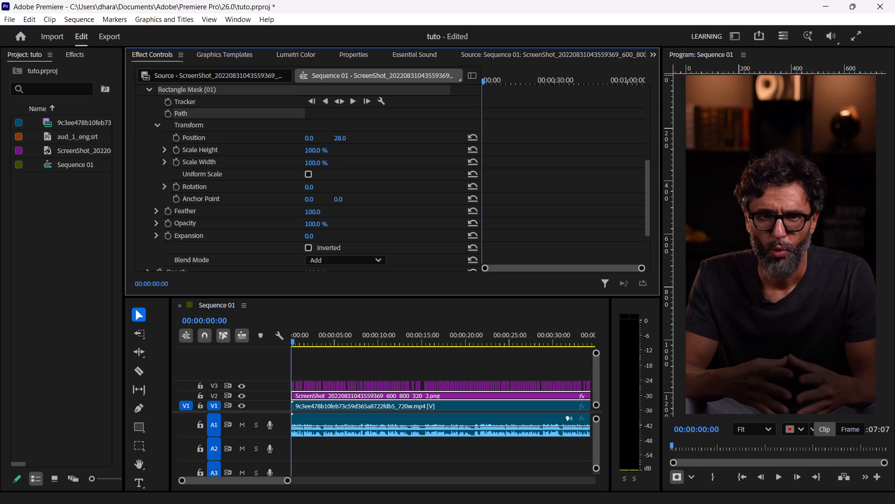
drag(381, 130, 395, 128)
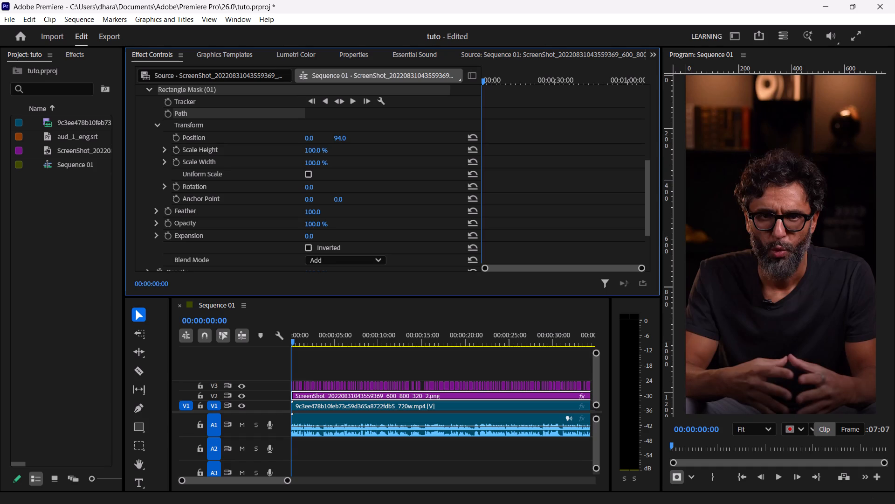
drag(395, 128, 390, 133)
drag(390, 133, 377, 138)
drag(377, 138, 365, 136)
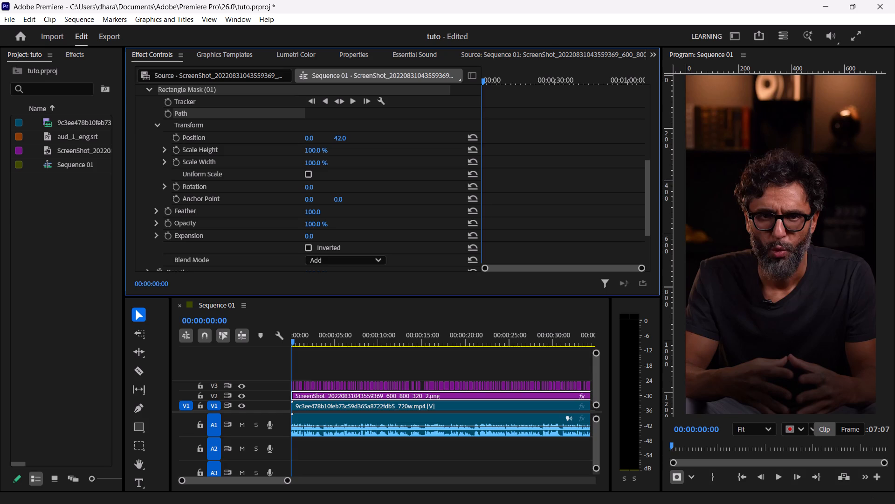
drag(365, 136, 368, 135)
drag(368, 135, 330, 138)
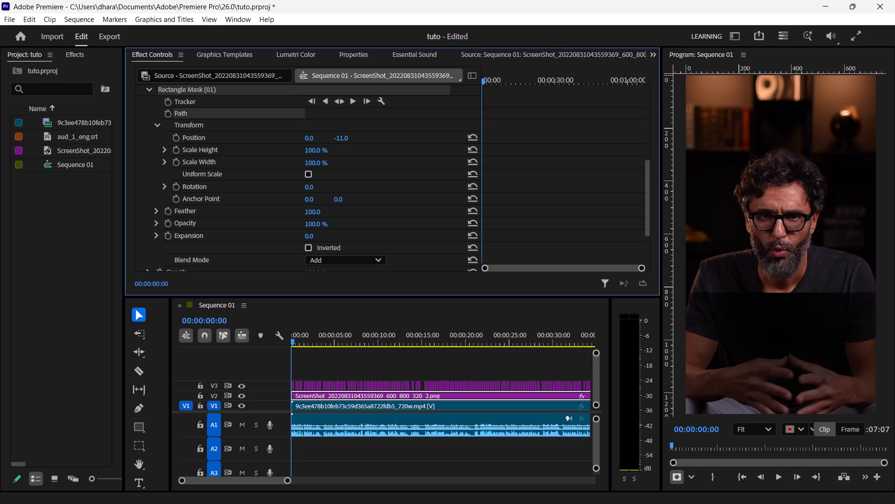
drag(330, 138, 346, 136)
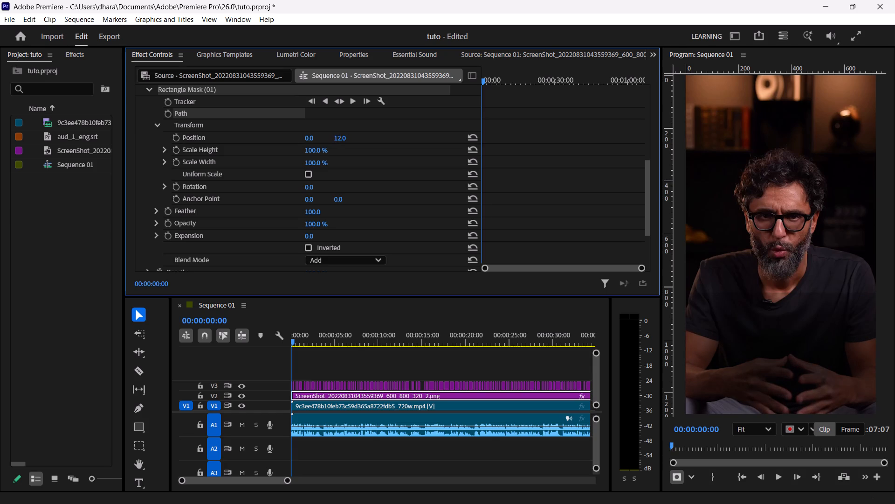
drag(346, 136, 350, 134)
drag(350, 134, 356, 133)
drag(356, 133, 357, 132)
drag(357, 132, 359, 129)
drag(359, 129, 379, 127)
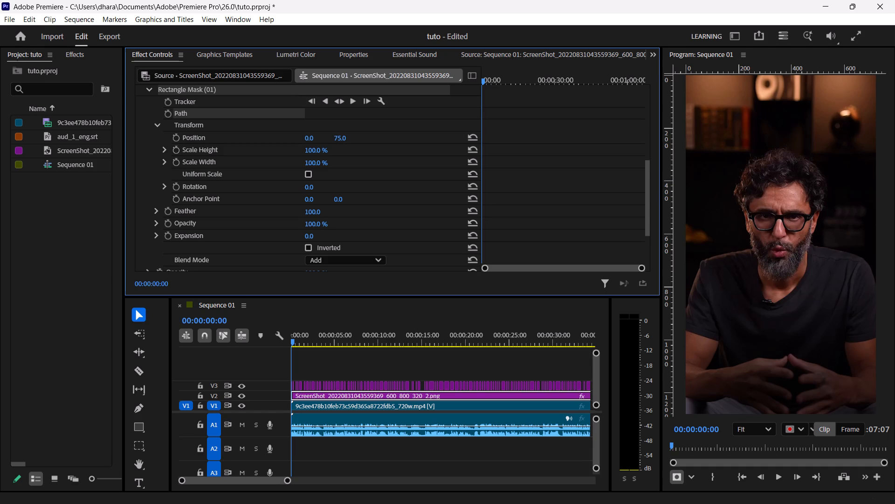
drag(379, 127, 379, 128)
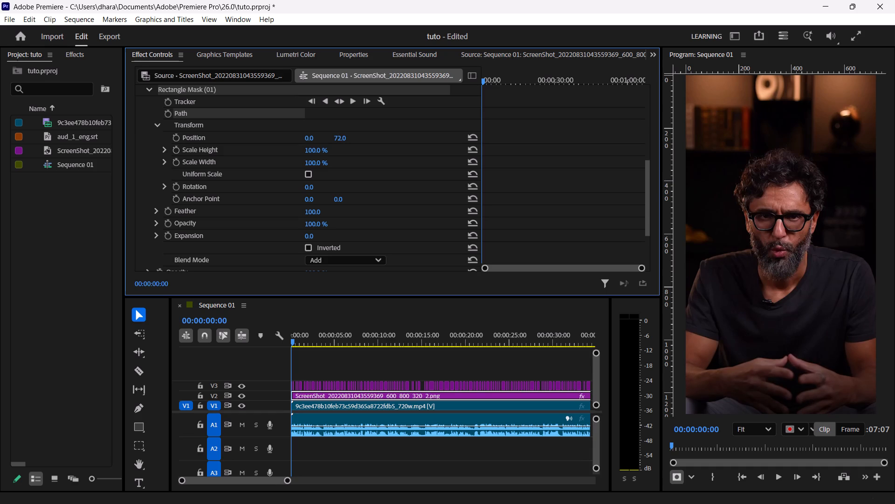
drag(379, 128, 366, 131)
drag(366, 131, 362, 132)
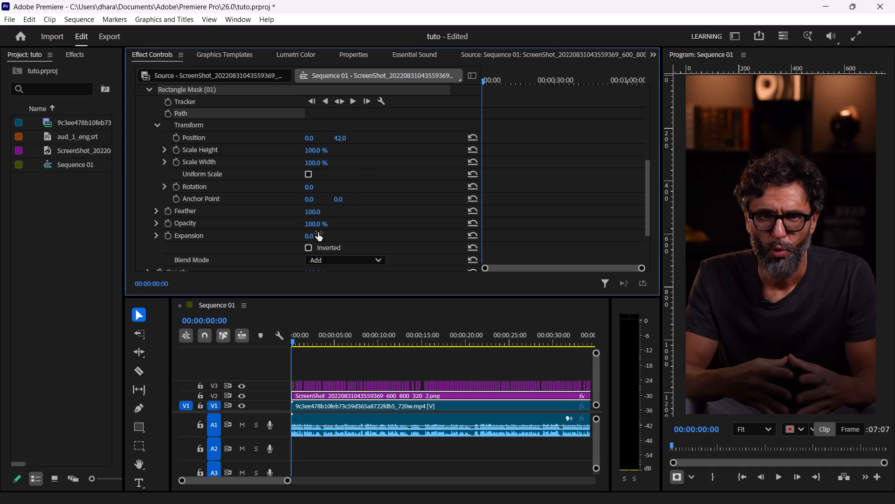
Adjust the rectangle mask's feather, trying values between about 19 and 240, and settle on 147.
drag(314, 212, 336, 208)
drag(336, 208, 347, 206)
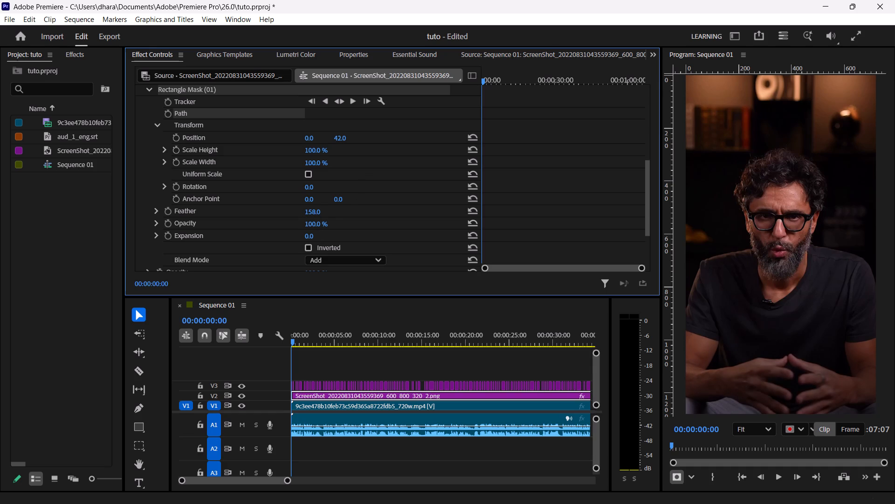
drag(347, 206, 367, 206)
drag(367, 206, 400, 206)
drag(400, 206, 352, 217)
drag(352, 217, 252, 226)
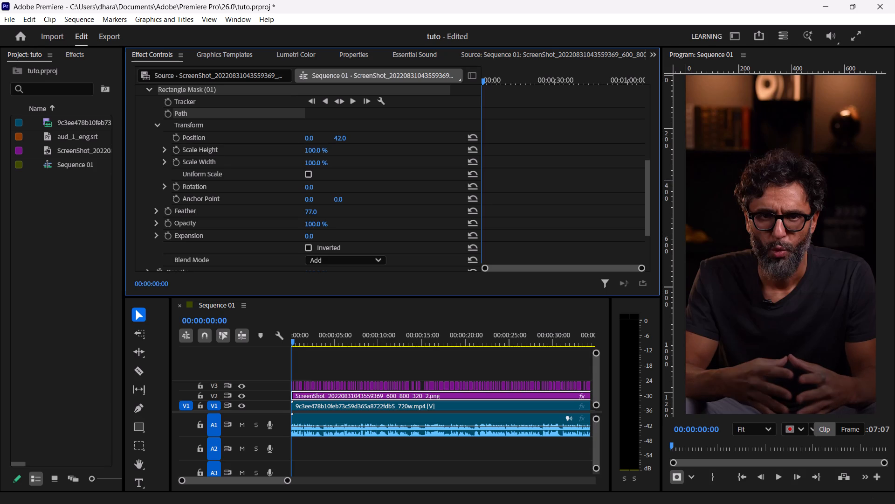
drag(252, 226, 263, 223)
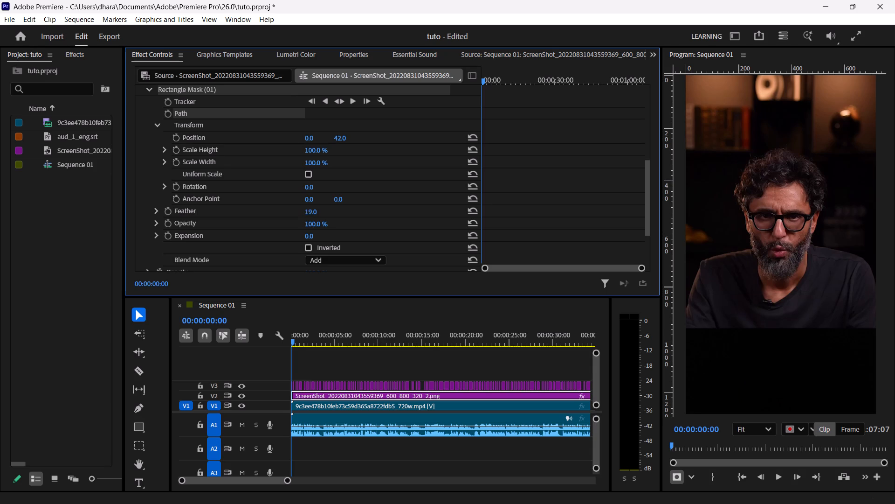
drag(263, 223, 362, 215)
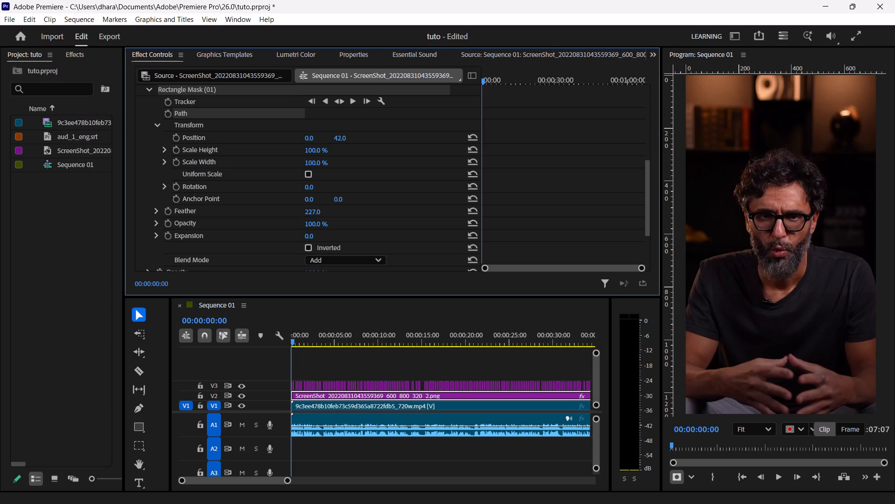
drag(362, 215, 344, 217)
drag(344, 217, 331, 219)
drag(331, 219, 315, 220)
Move the rectangle mask down, trying vertical positions up to about 109 and settling on 75.
drag(342, 137, 348, 136)
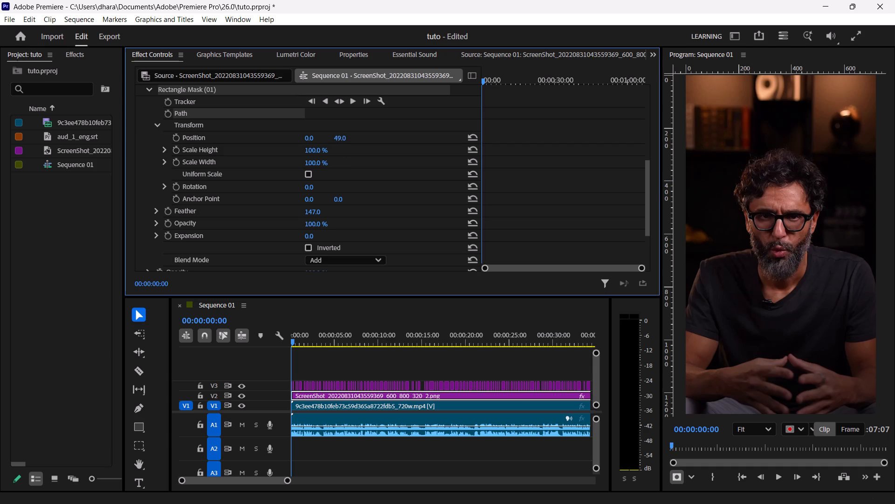
drag(348, 136, 381, 128)
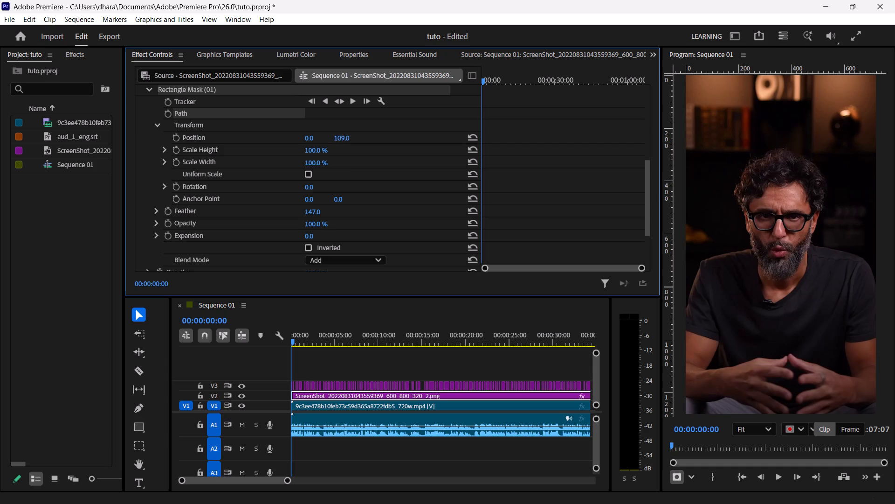
drag(381, 128, 363, 133)
drag(363, 133, 352, 134)
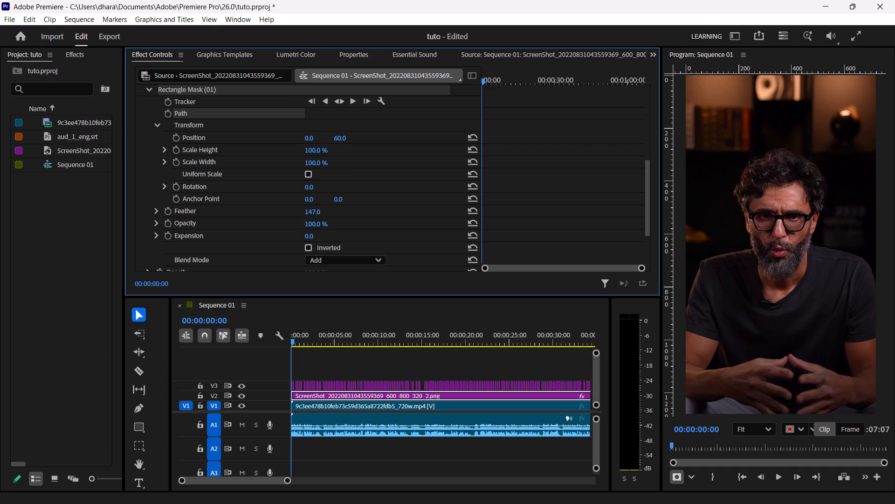
drag(352, 134, 348, 134)
drag(348, 134, 362, 133)
Play Sequence 01 from about 20 seconds to check the captions over the darkened lower frame.
click(463, 333)
key(space)
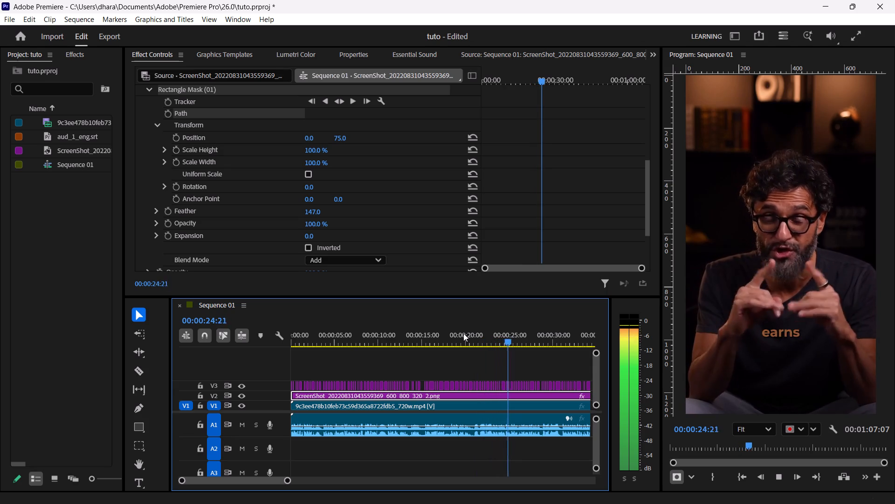
Stop playback and set the rectangle mask's expansion on the V2 image to 50.
key(space)
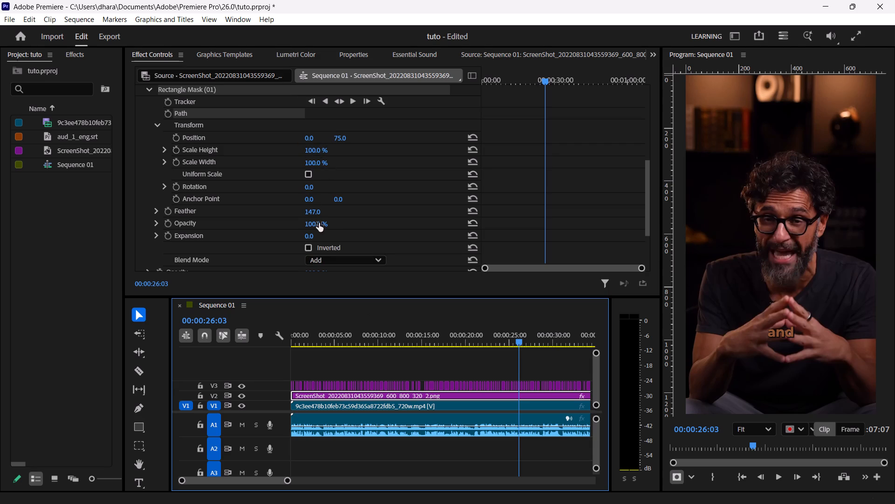
drag(312, 238, 330, 234)
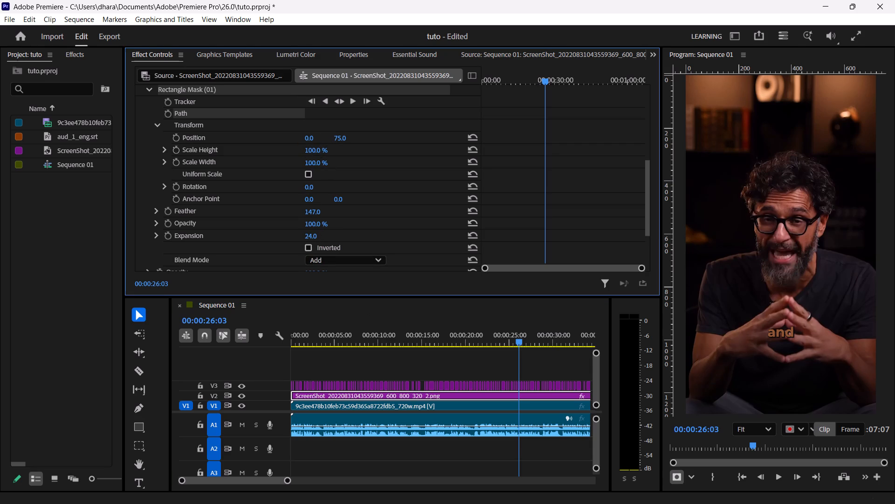
drag(330, 234, 342, 233)
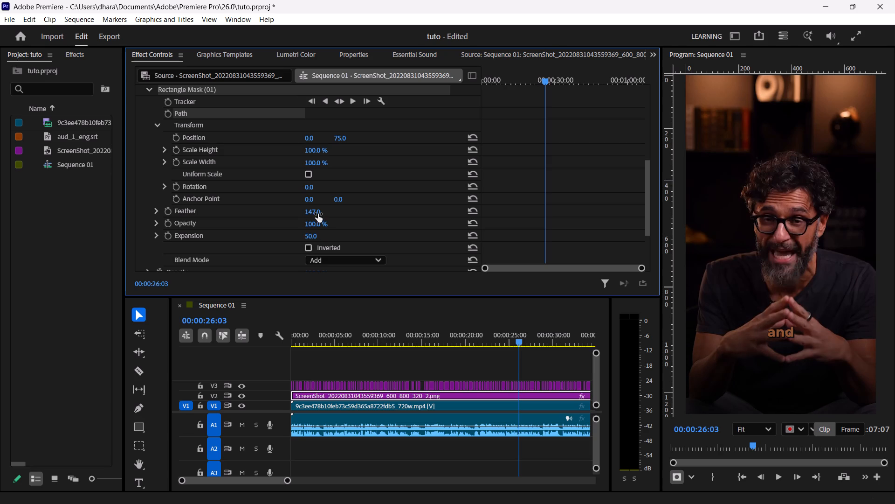
Adjust the rectangle mask's feather, trying values up to about 201, and settle on 133.
drag(312, 211, 325, 210)
drag(325, 210, 358, 206)
drag(358, 206, 333, 217)
drag(333, 217, 304, 226)
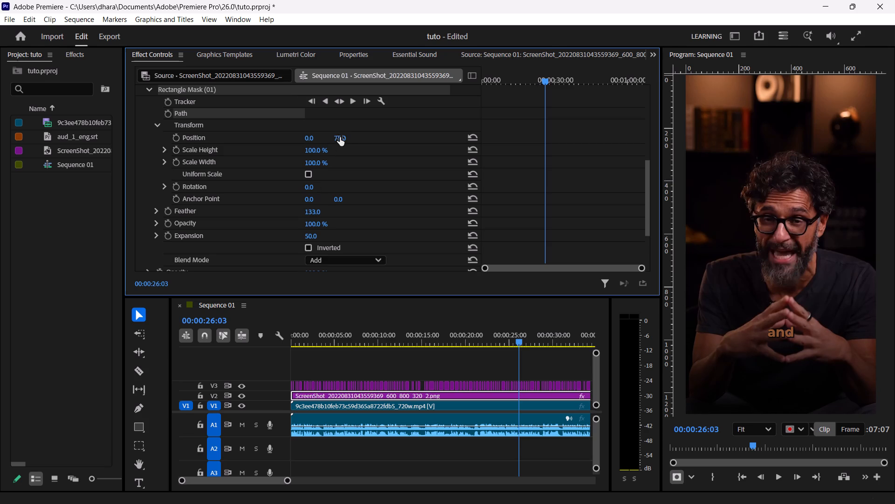
Move the rectangle mask down, trying vertical positions up to about 114 and settling on 102.
drag(340, 139, 361, 132)
drag(361, 132, 363, 132)
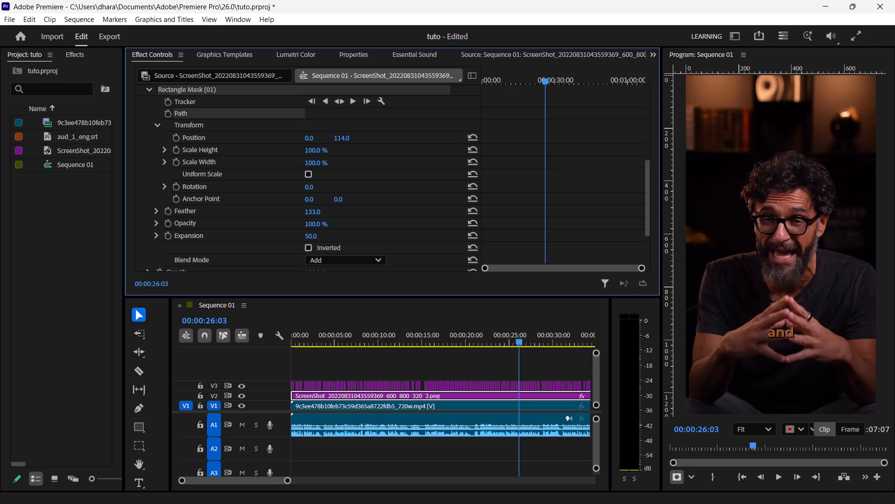
drag(363, 132, 356, 135)
drag(356, 135, 357, 136)
Play Sequence 01 from about 4 seconds to check the captions over the adjusted dark overlay.
click(331, 341)
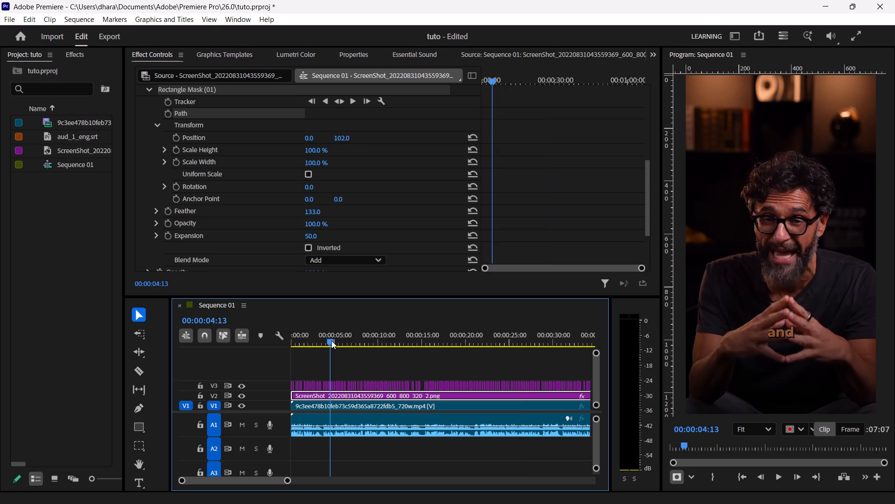
key(space)
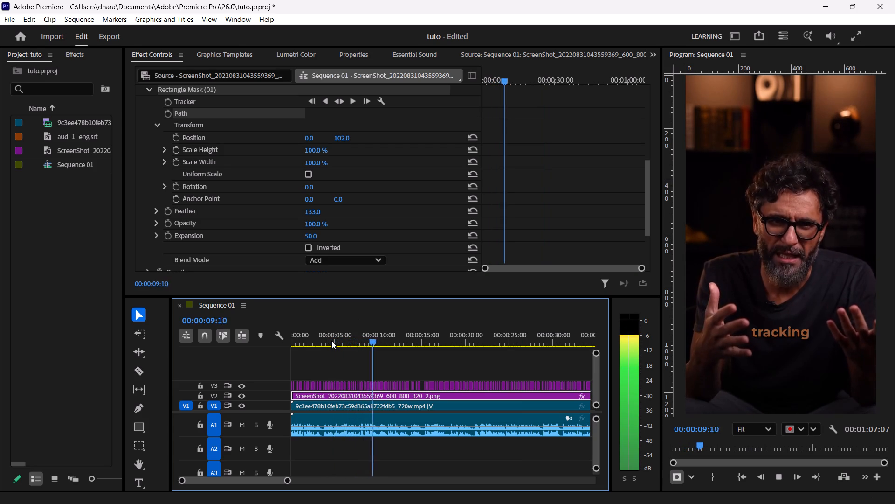
key(space)
key(space)
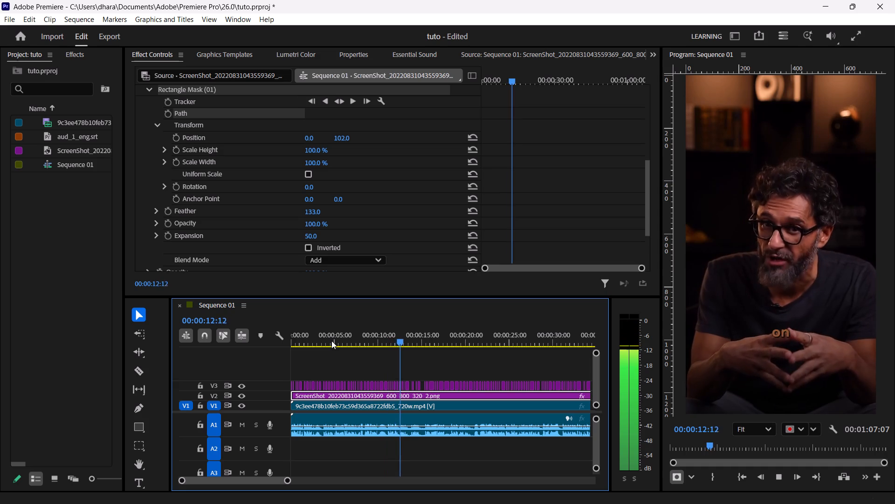
key(space)
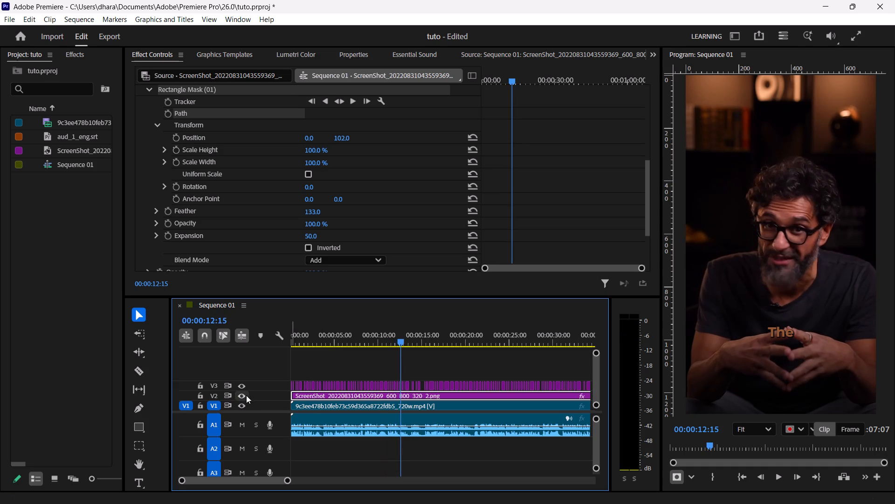
Compare the frame with V2 hidden and shown at about 12 seconds, leave V2 visible, and play on to about 17 seconds.
click(244, 397)
click(244, 397)
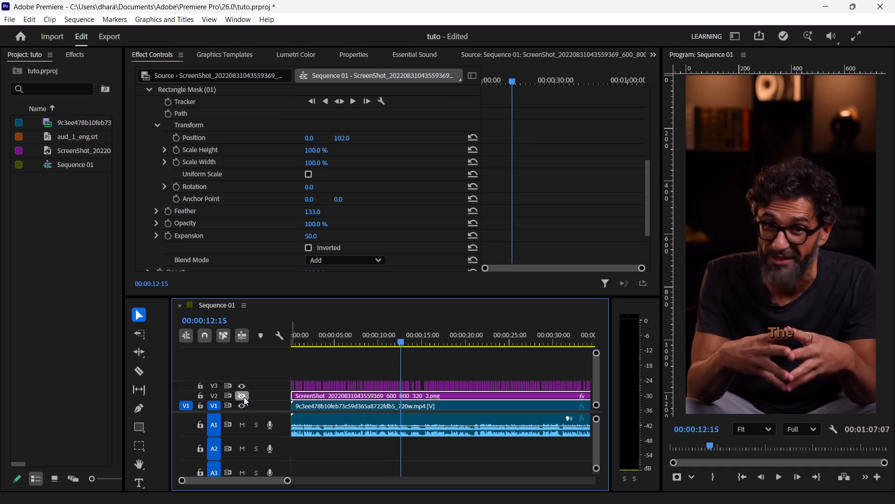
click(244, 397)
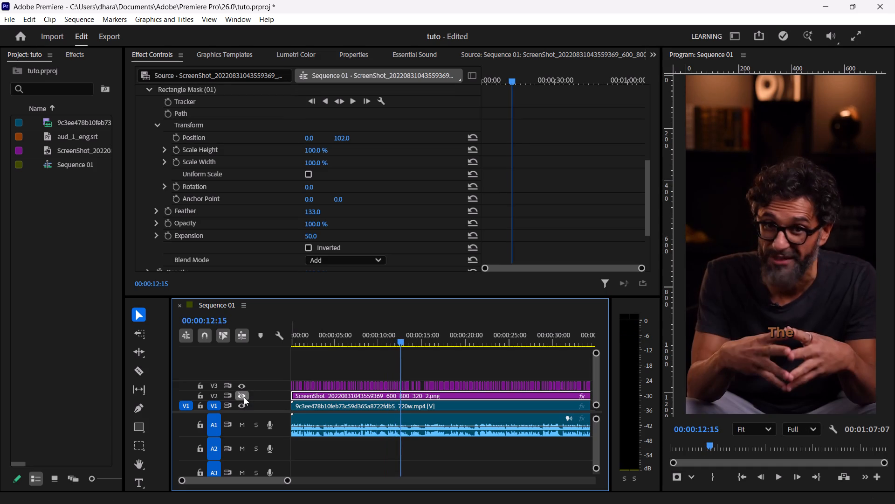
click(244, 397)
click(244, 397)
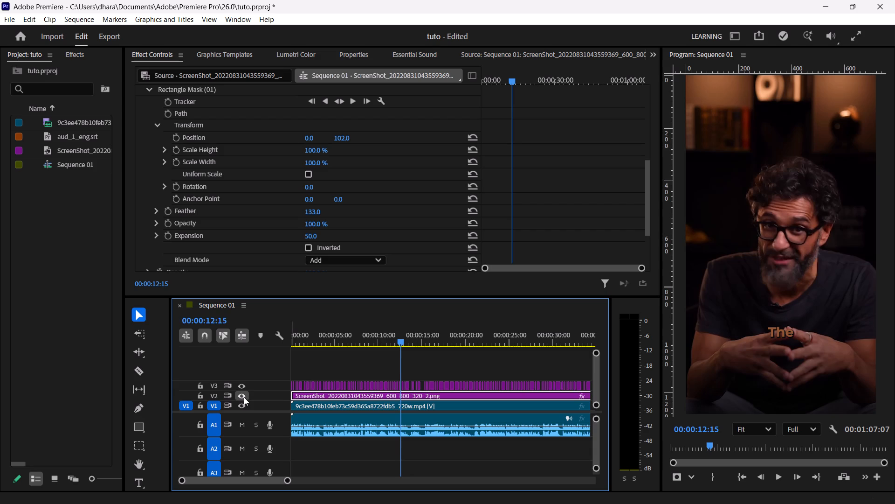
click(244, 397)
click(244, 397)
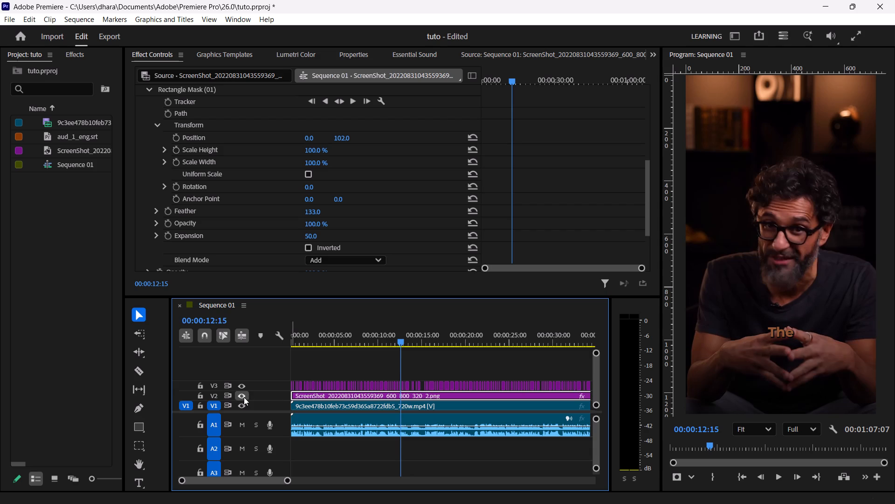
click(244, 397)
key(space)
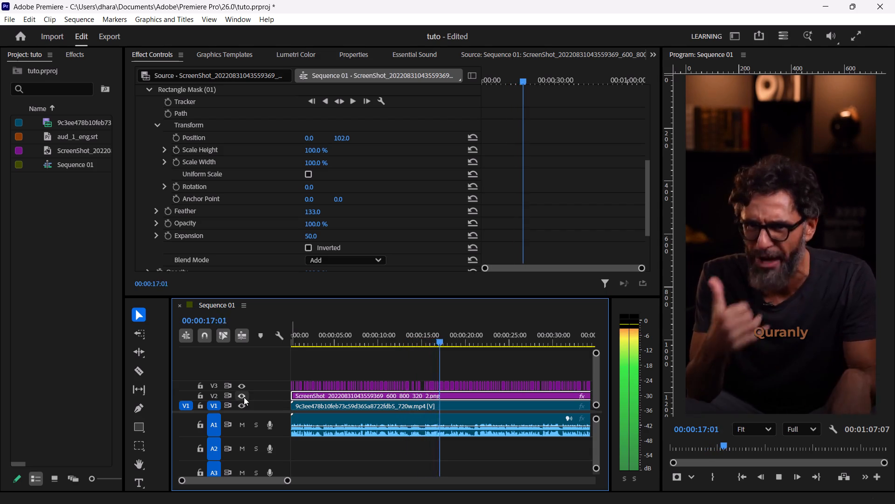
key(space)
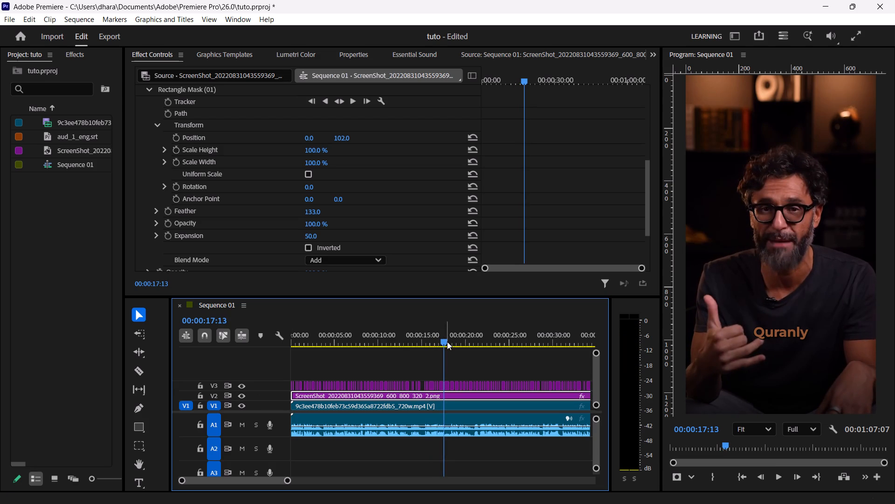
At the start of the sequence, create a smooth object mask on the V1 video clip by selecting the speaker.
drag(447, 342, 176, 319)
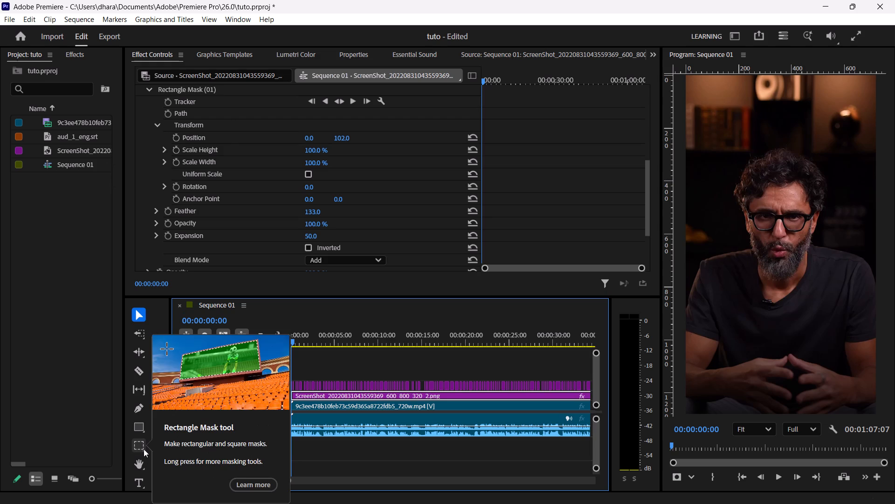
drag(144, 449, 177, 448)
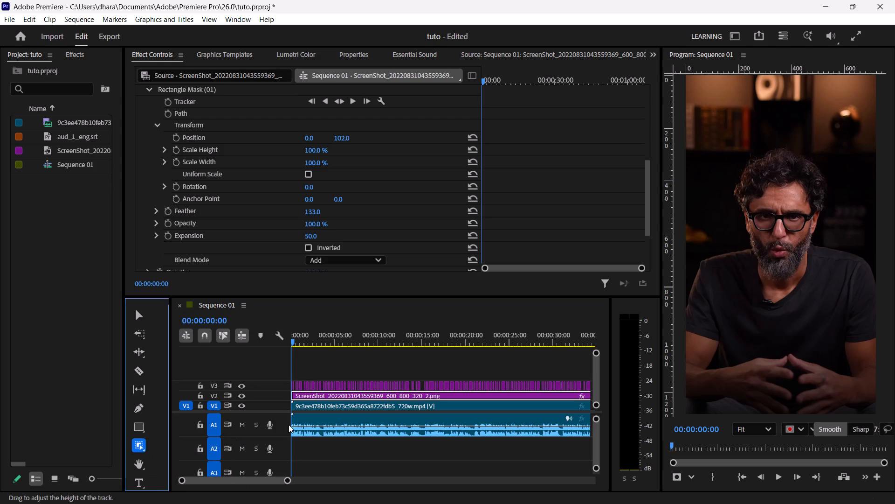
click(372, 406)
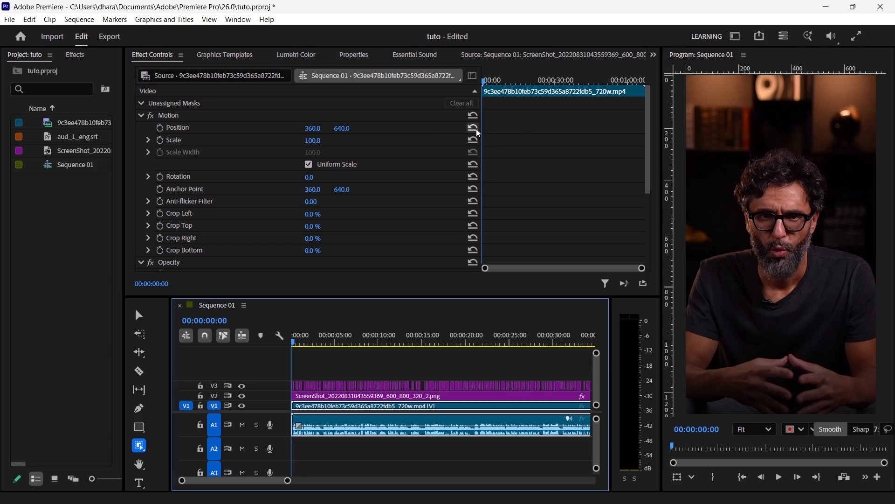
click(780, 168)
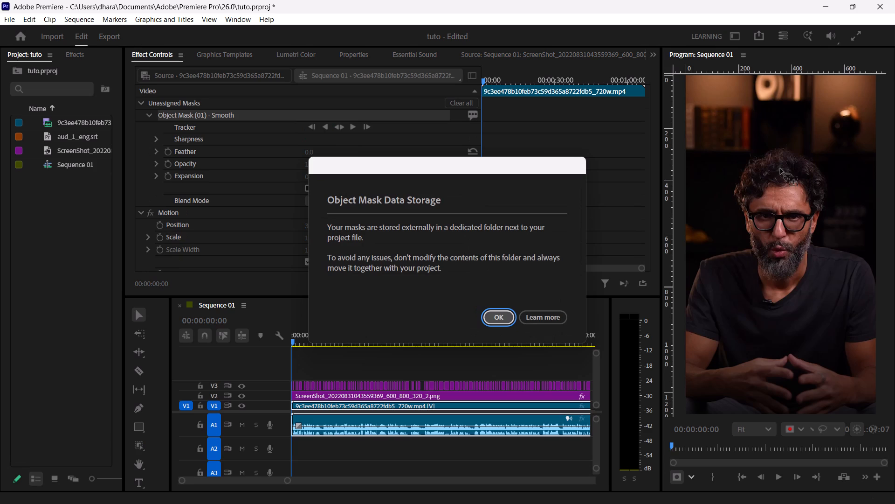
click(505, 314)
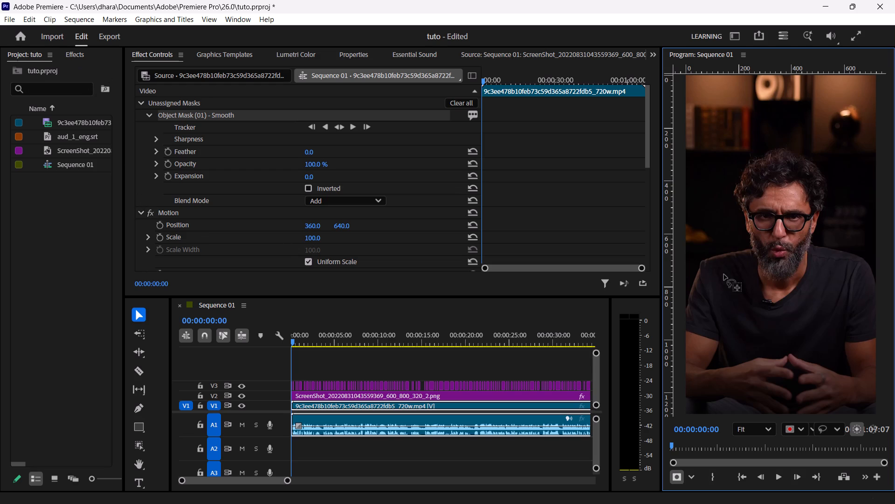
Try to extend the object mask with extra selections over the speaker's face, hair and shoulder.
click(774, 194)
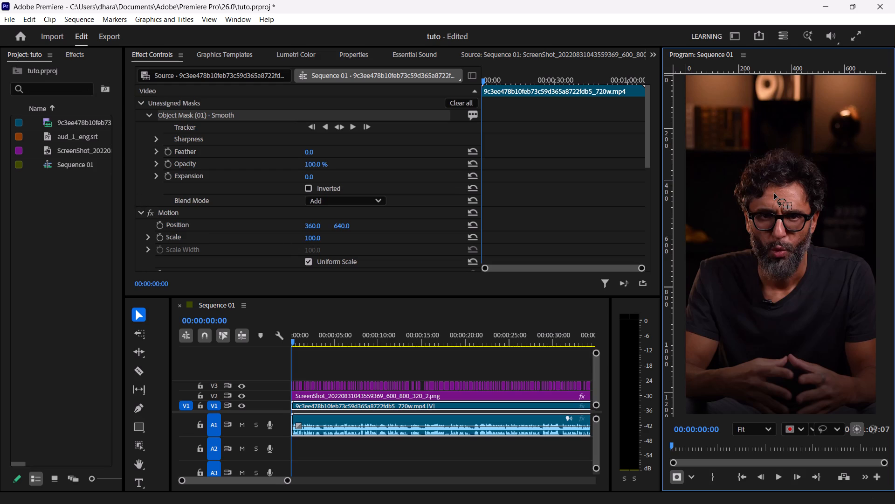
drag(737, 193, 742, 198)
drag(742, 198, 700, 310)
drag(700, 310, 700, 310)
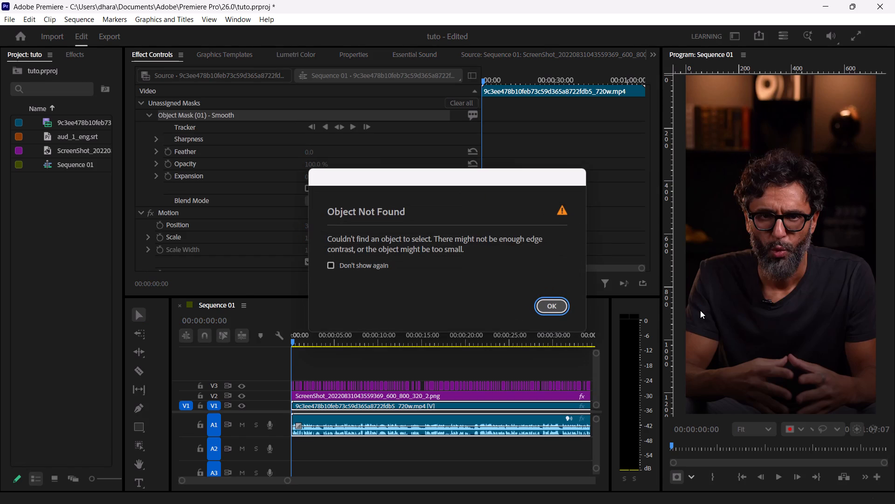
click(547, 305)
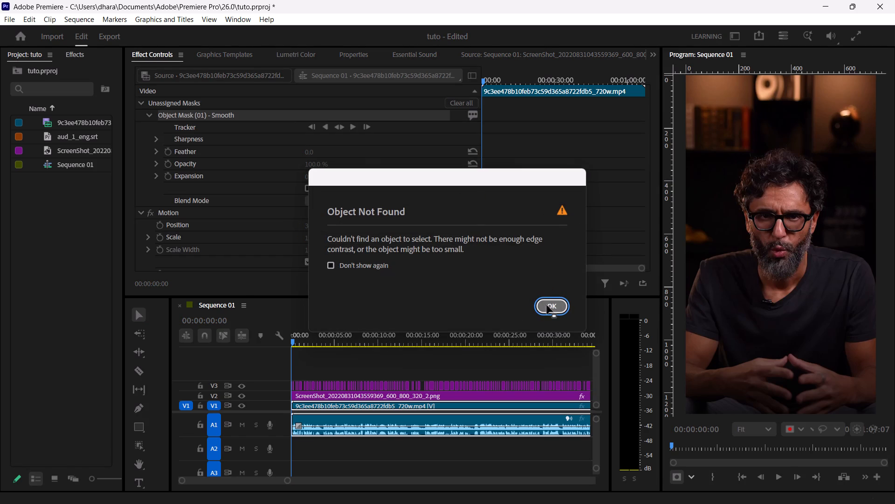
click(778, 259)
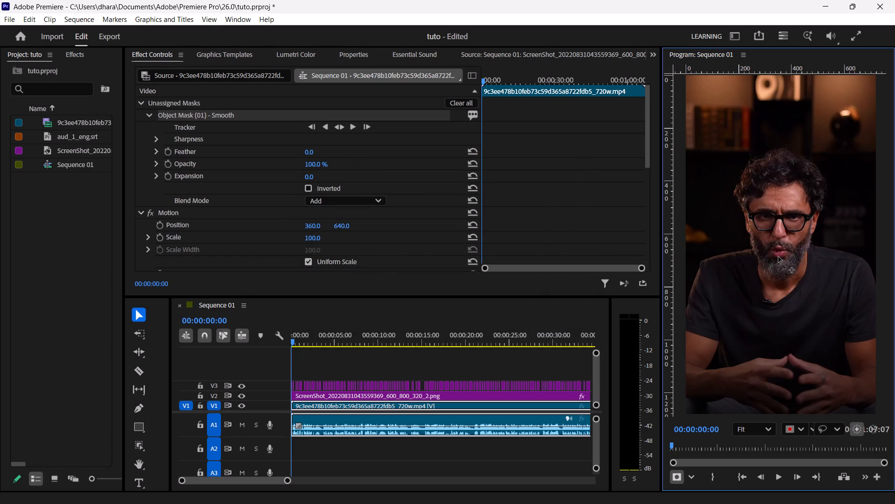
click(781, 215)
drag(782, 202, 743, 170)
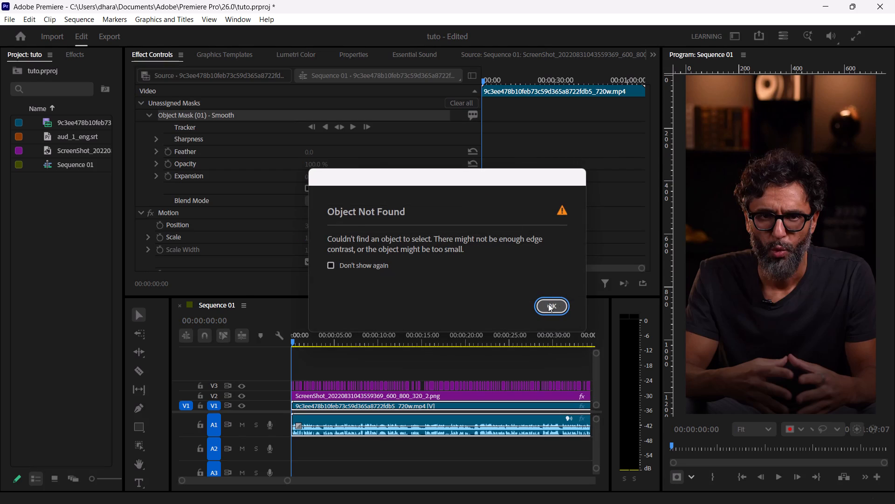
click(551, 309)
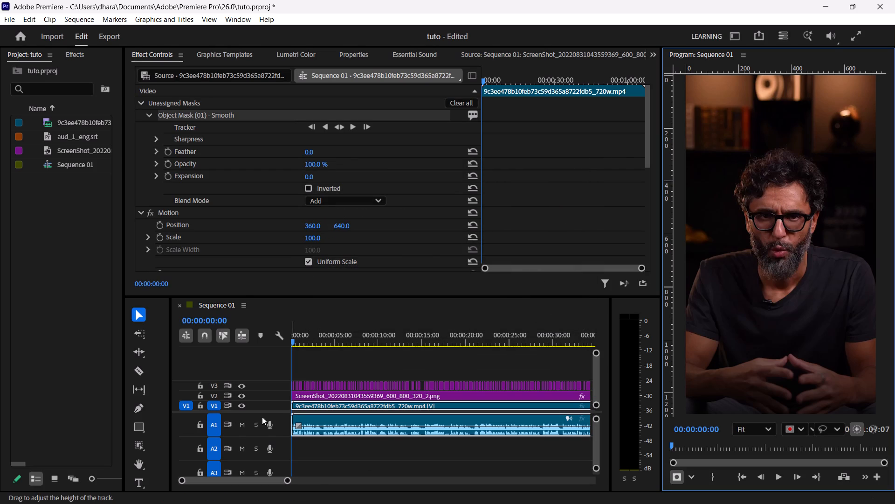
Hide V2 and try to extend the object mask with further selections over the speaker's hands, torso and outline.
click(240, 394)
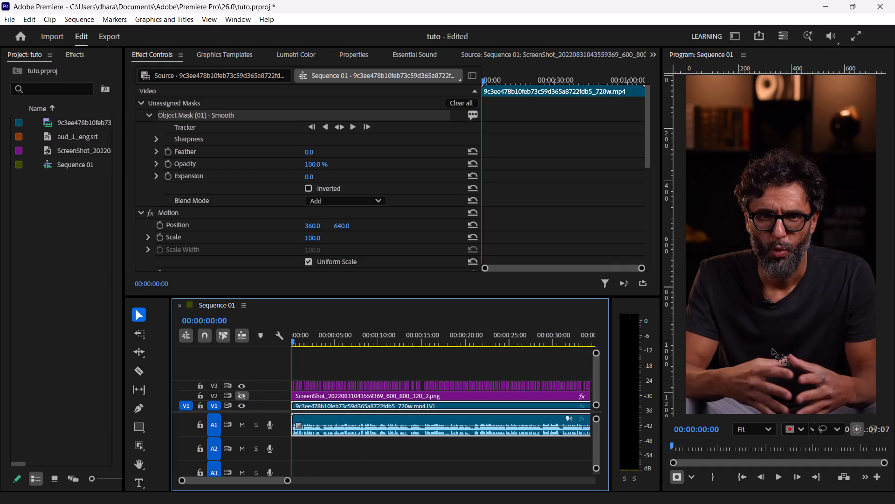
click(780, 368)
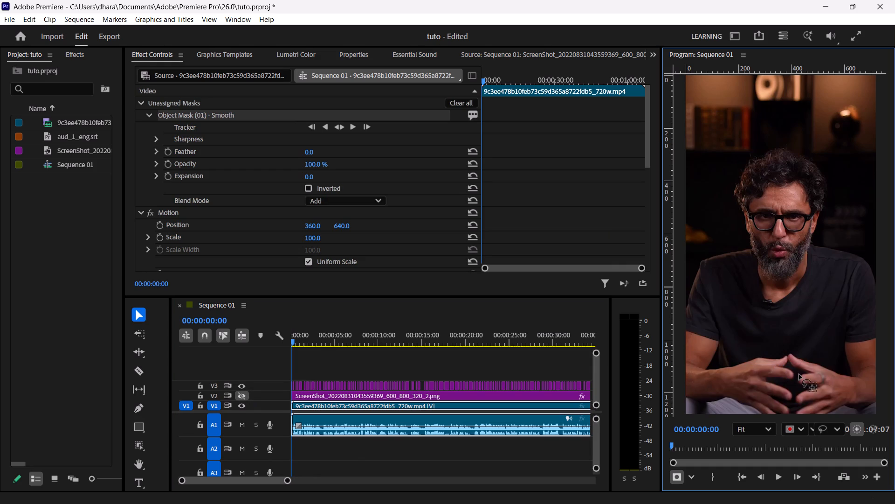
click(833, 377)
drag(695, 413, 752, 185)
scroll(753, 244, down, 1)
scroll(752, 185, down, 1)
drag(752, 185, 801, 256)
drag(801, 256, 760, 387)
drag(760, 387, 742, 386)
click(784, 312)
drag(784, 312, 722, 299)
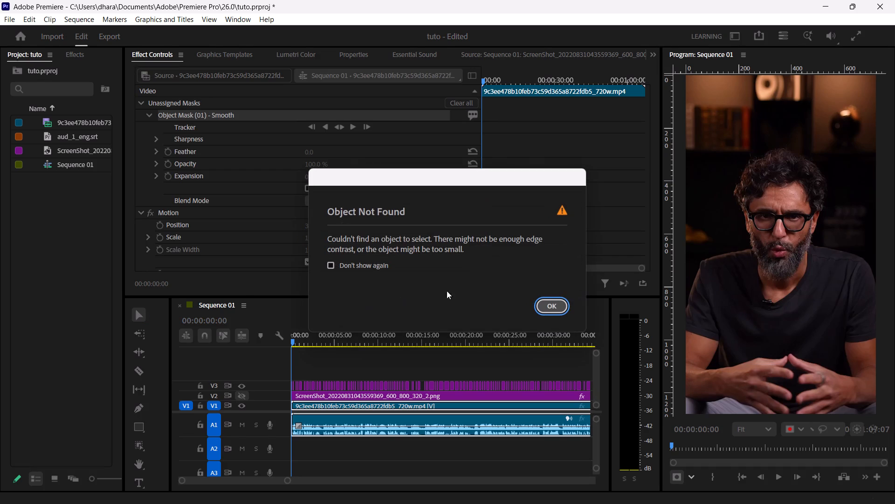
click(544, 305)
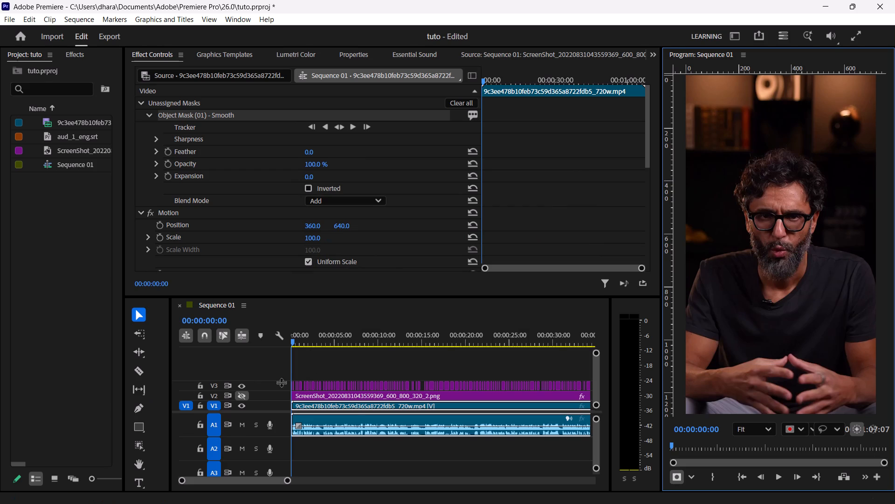
Colour-correct the V1 video clip in Lumetri Color with temperature -48.3, tint 13.3 and saturation 87.6.
click(281, 53)
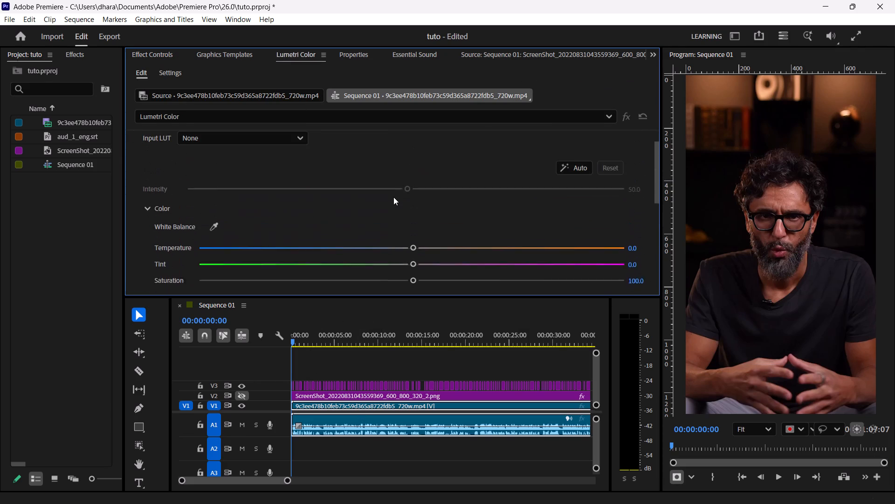
drag(413, 260, 441, 257)
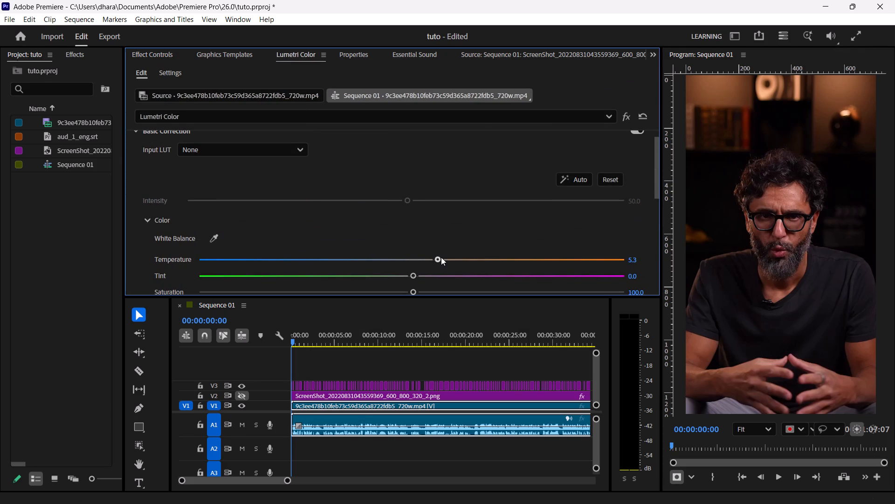
drag(441, 257, 343, 263)
drag(343, 263, 312, 261)
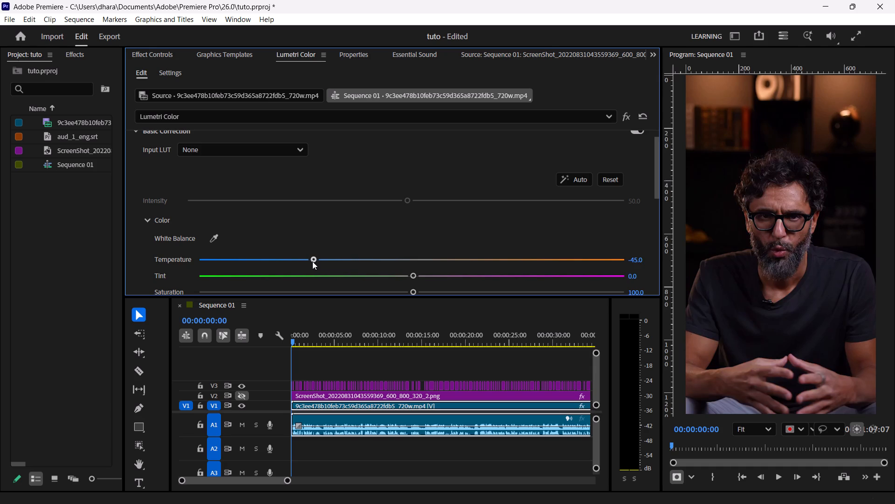
drag(312, 261, 308, 261)
drag(414, 278, 439, 279)
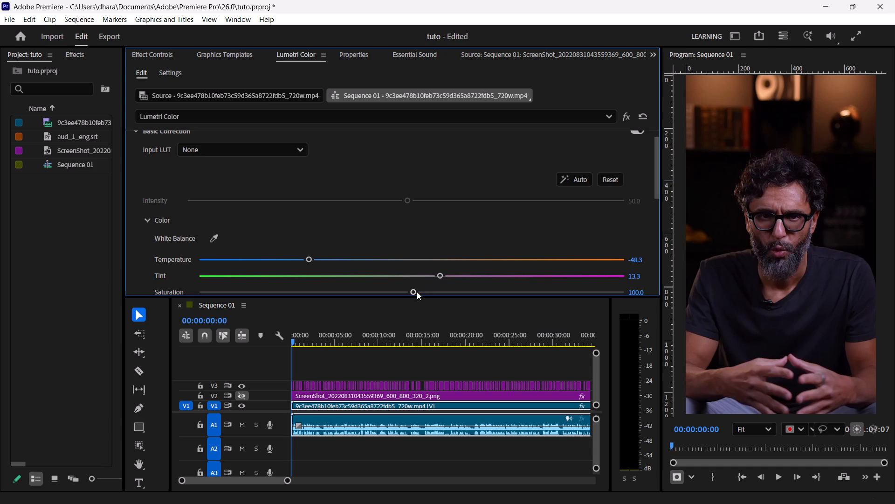
drag(416, 291, 388, 294)
drag(388, 294, 368, 296)
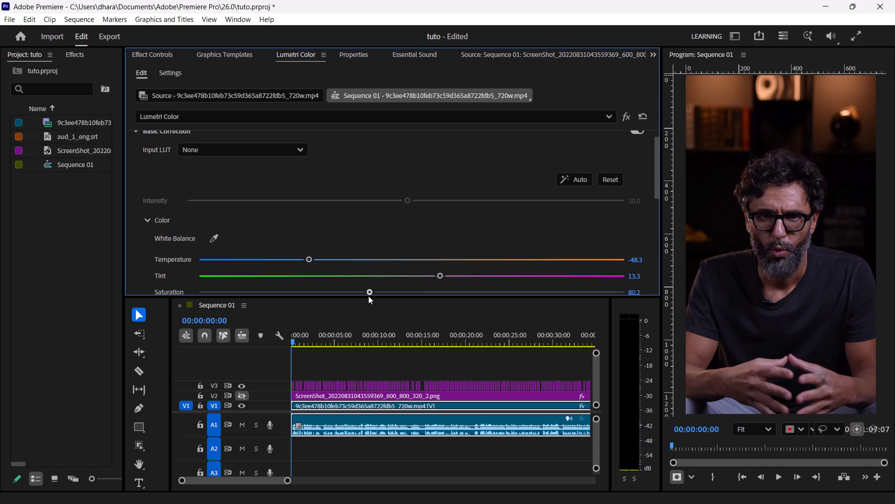
drag(368, 296, 384, 292)
Play Sequence 01 from the start to about 20 seconds, making V2 visible on the way, to check the colour correction.
key(space)
key(space)
click(140, 313)
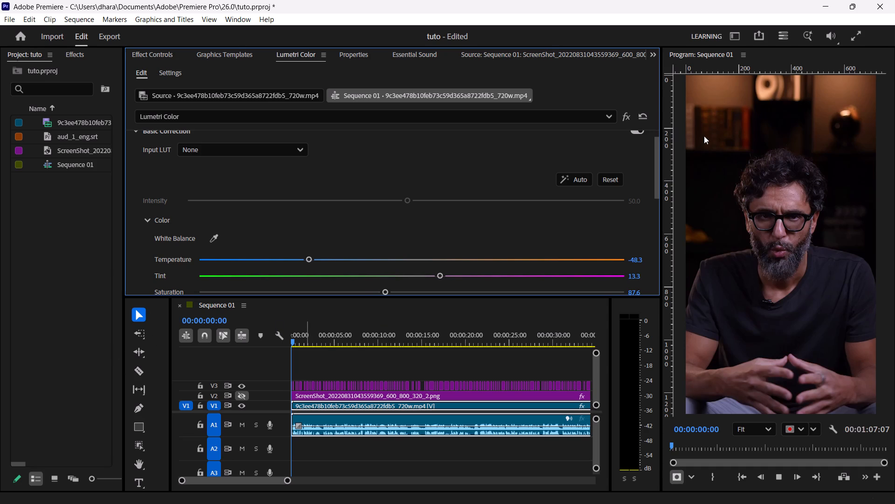
click(704, 136)
key(space)
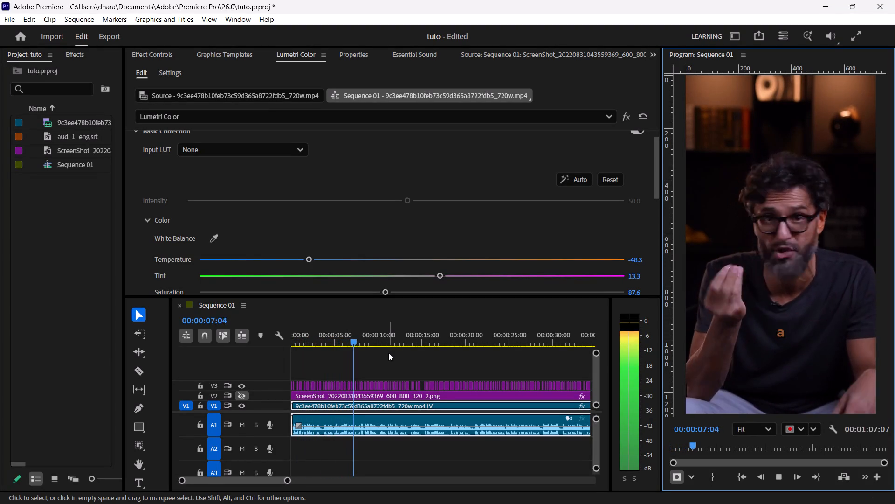
drag(388, 353, 239, 398)
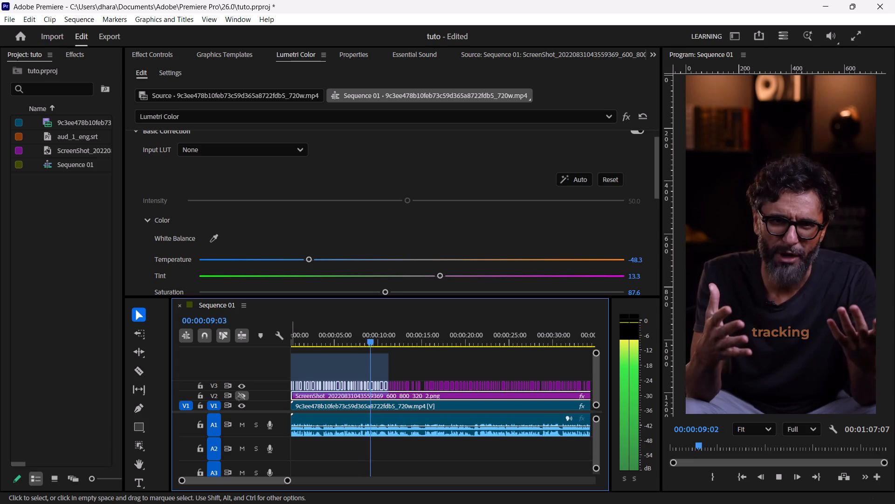
drag(239, 398, 240, 399)
click(245, 397)
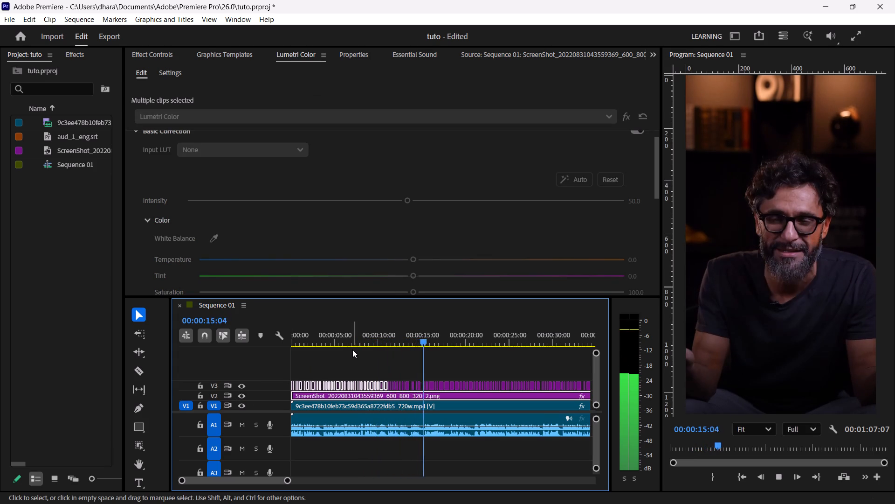
key(space)
key(space)
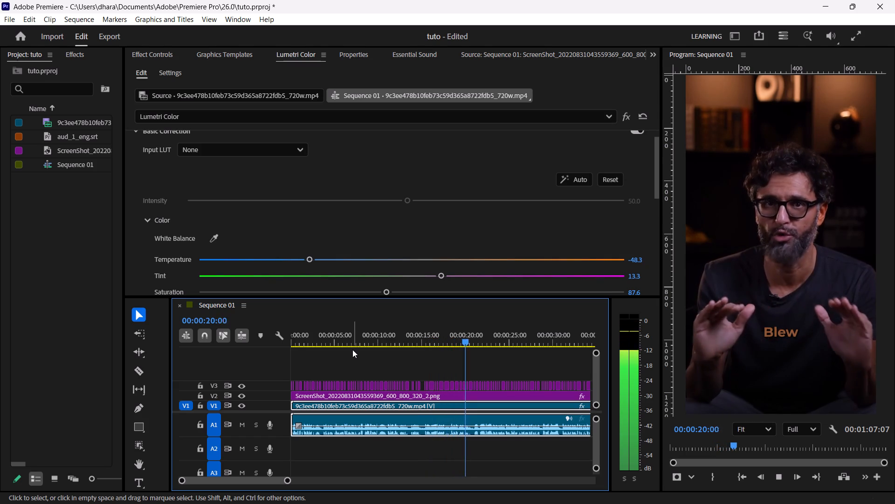
key(space)
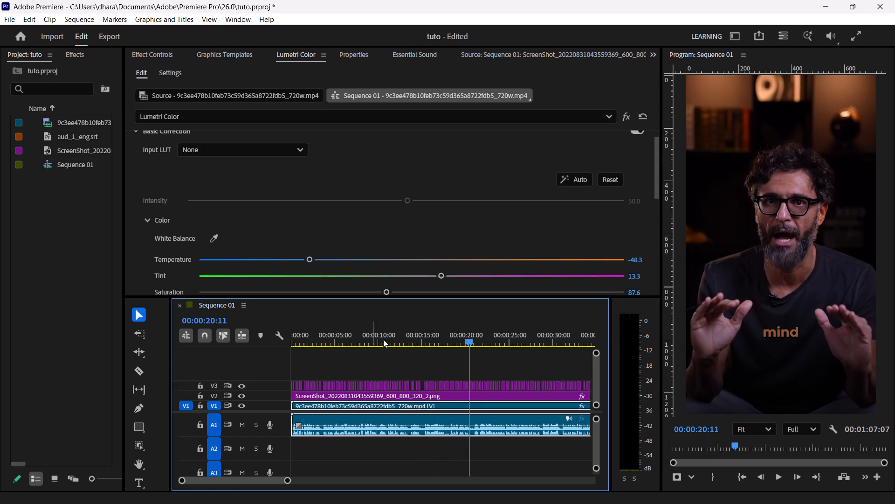
Back at the start of the sequence, begin a smooth selection of the speaker with the Object Mask tool, picking his forehead.
drag(469, 341, 289, 346)
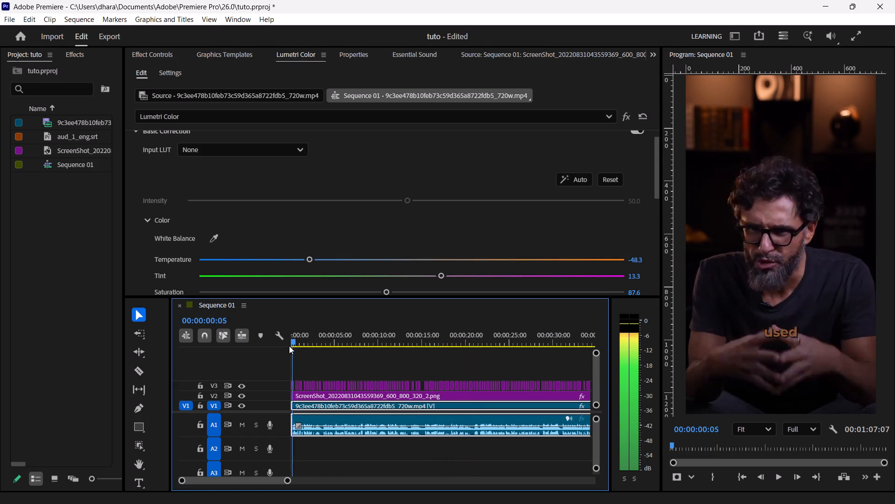
drag(289, 346, 248, 350)
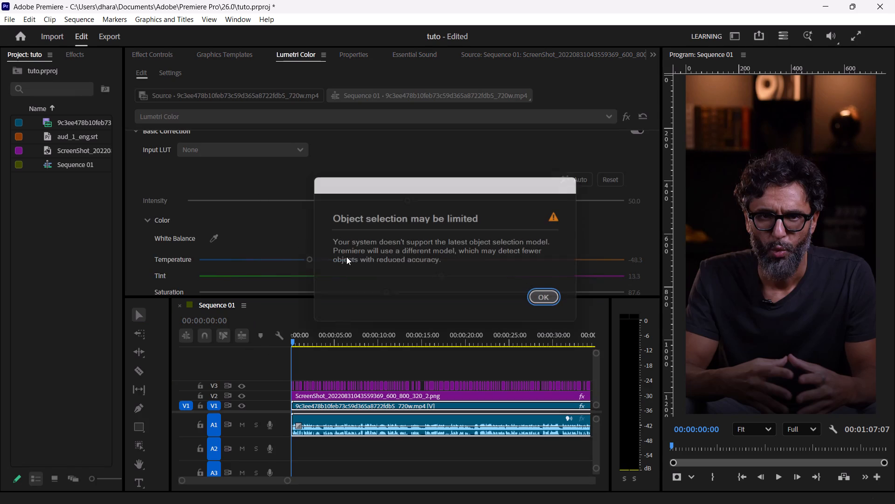
scroll(346, 257, down, 1)
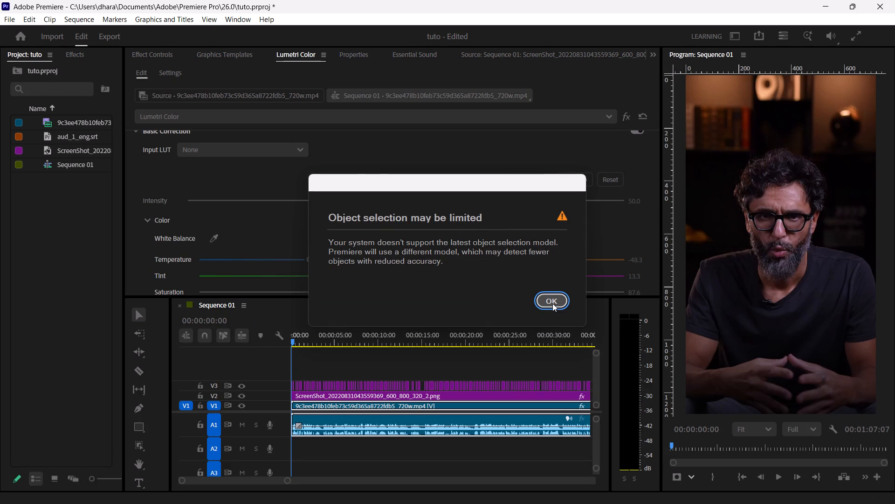
click(552, 303)
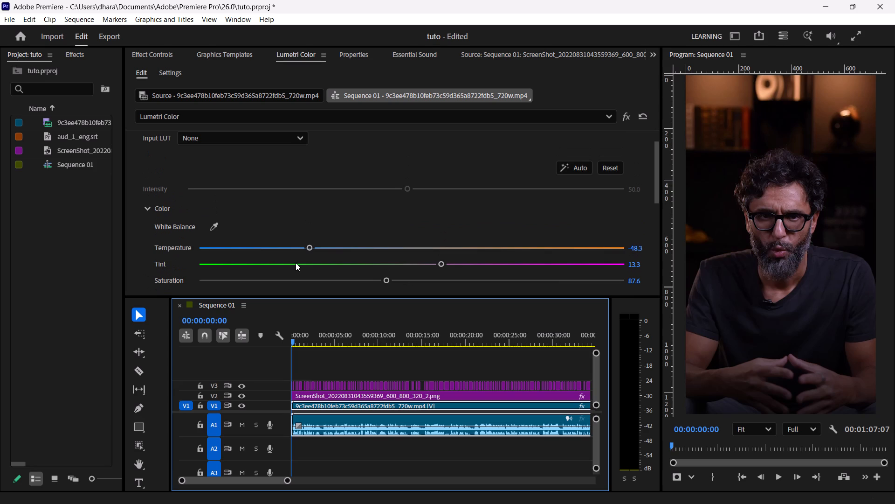
right_click(143, 450)
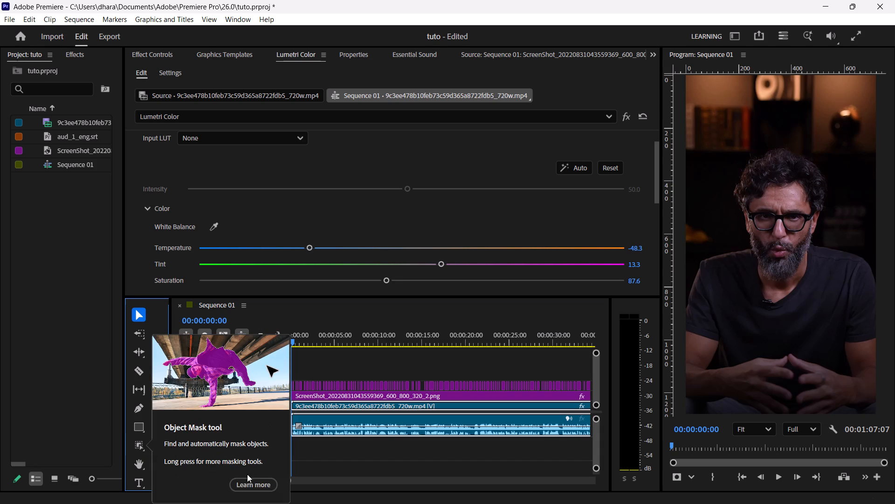
drag(143, 449, 154, 450)
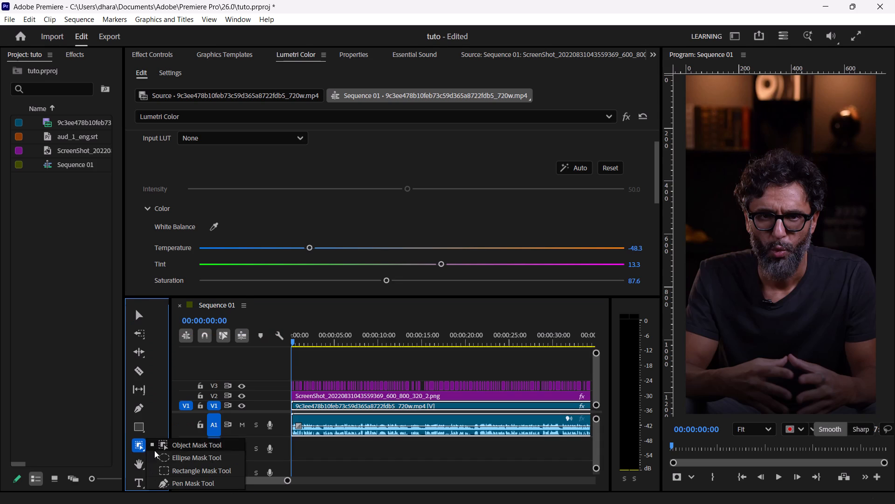
drag(154, 450, 189, 480)
drag(189, 480, 206, 448)
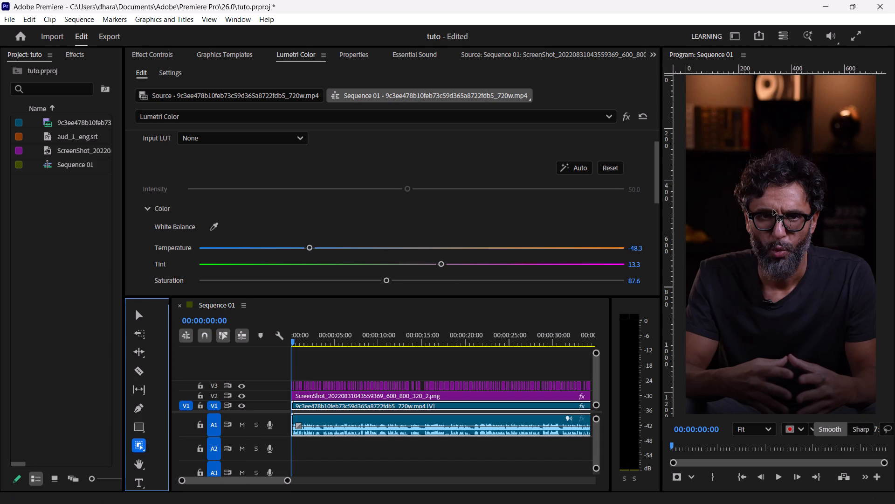
click(778, 202)
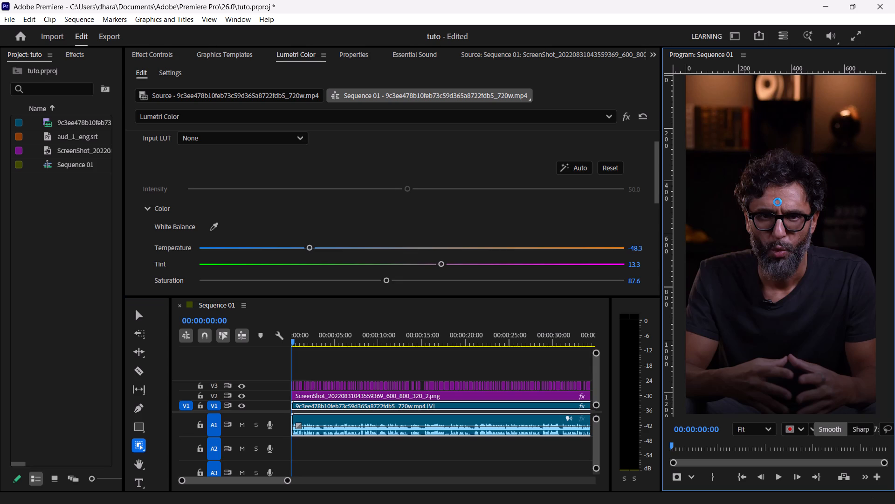
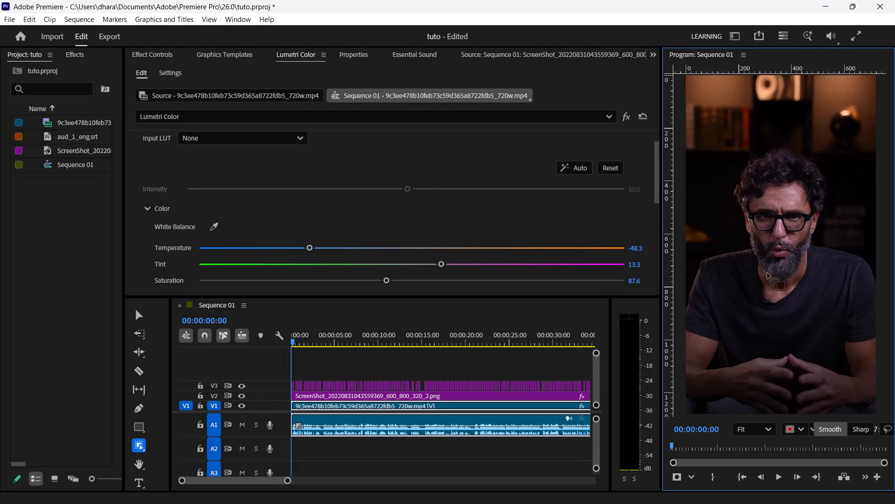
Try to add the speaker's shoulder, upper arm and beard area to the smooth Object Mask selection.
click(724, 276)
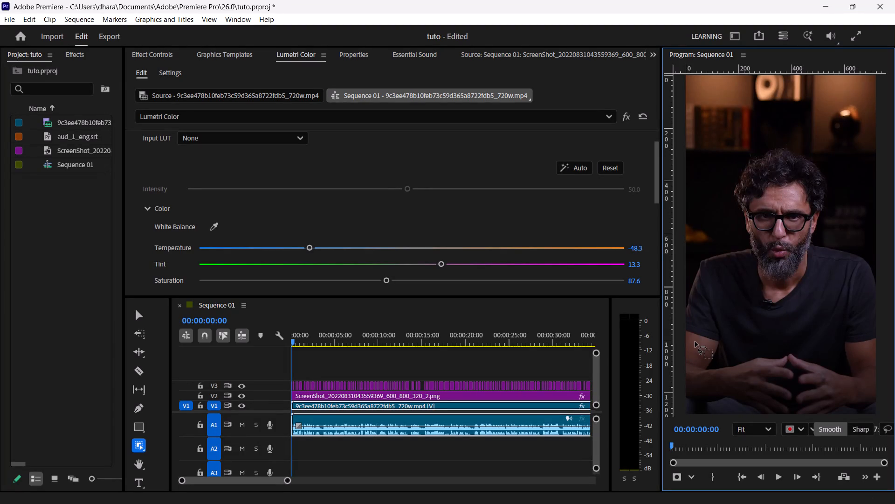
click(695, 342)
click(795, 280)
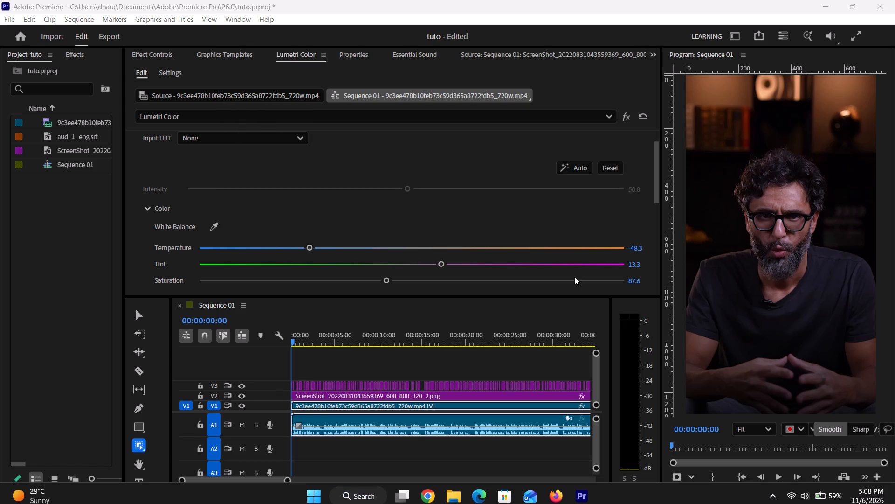
Switch back to the Selection tool and play Sequence 01 from the start to about 2 seconds to check the picture.
click(143, 311)
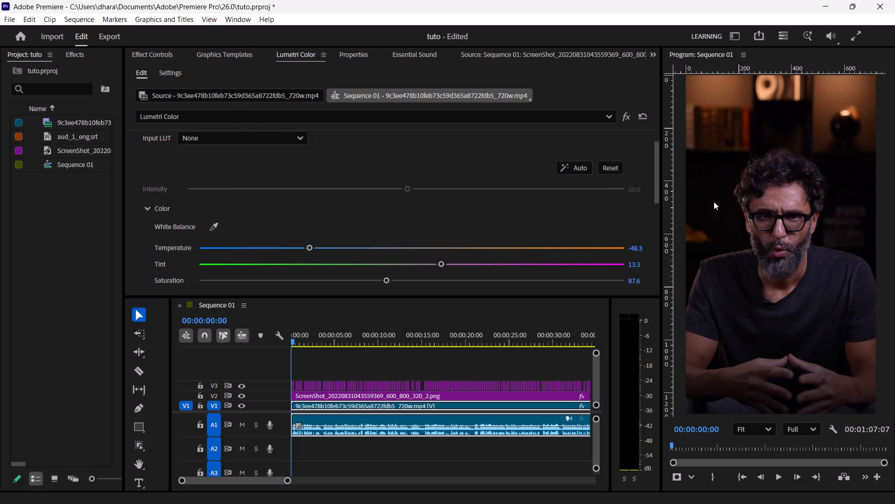
click(754, 234)
key(space)
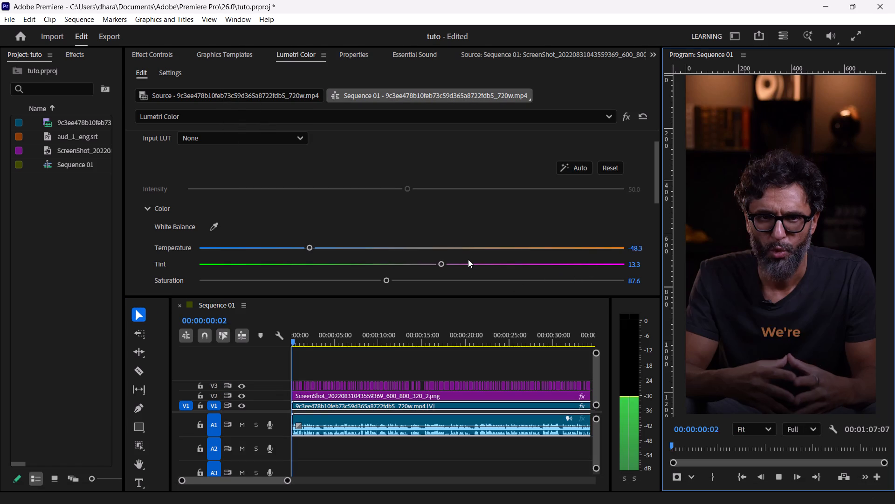
key(space)
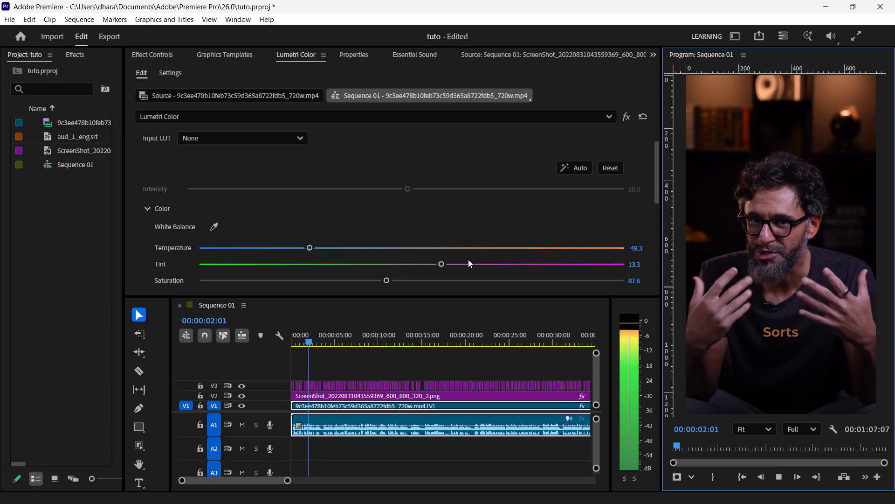
Adjust the V1 video clip's Lumetri Color saturation, settling on 23.5.
drag(388, 280, 401, 280)
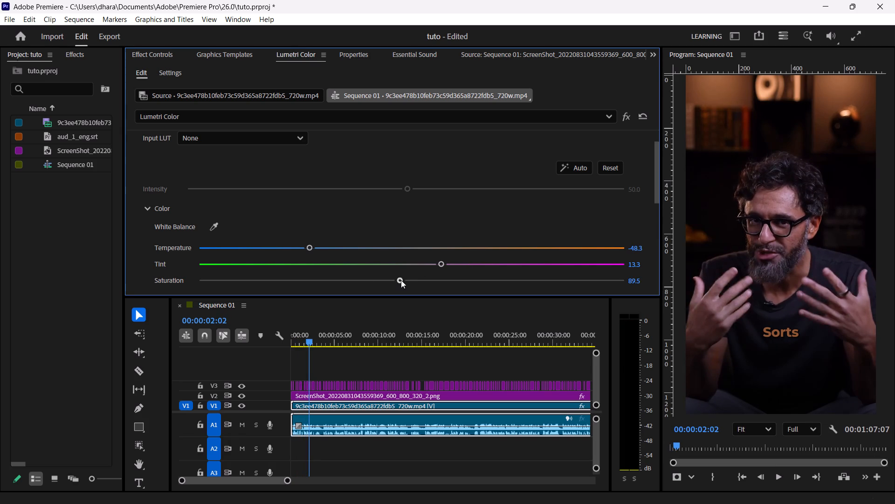
drag(401, 280, 549, 264)
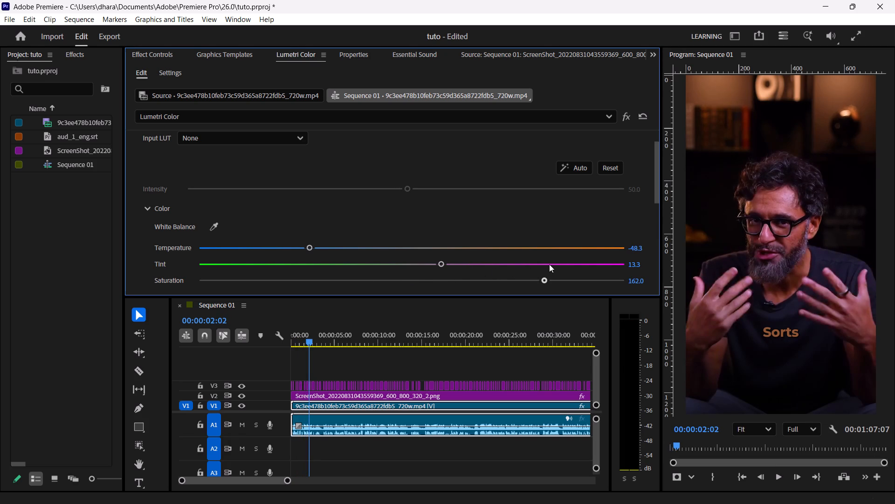
drag(549, 264, 429, 284)
drag(429, 284, 197, 298)
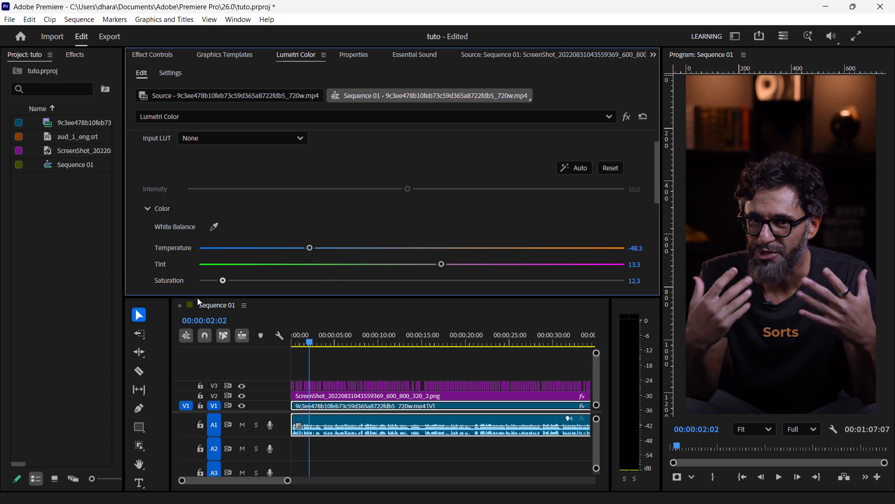
drag(197, 298, 186, 285)
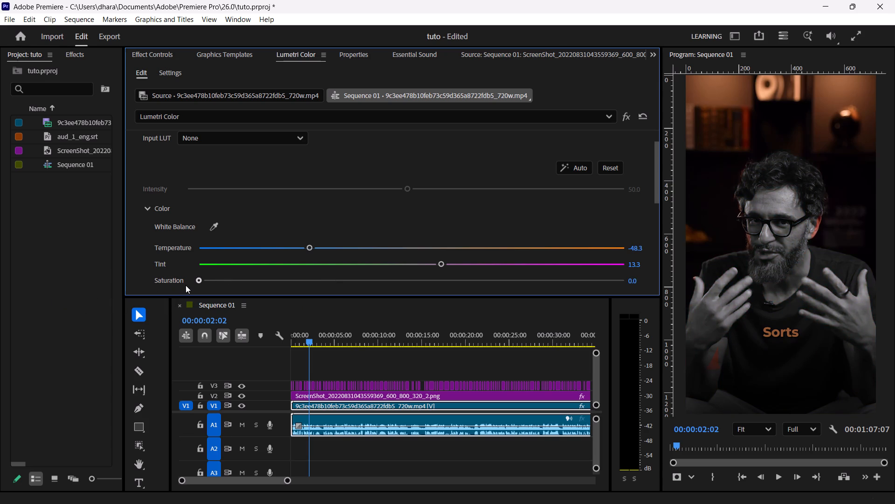
drag(186, 285, 217, 285)
drag(217, 285, 231, 285)
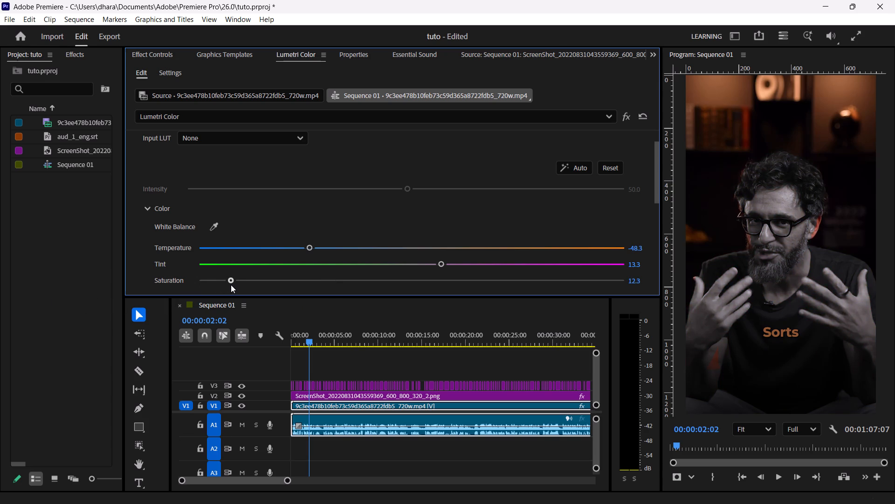
drag(231, 285, 242, 288)
drag(242, 288, 248, 288)
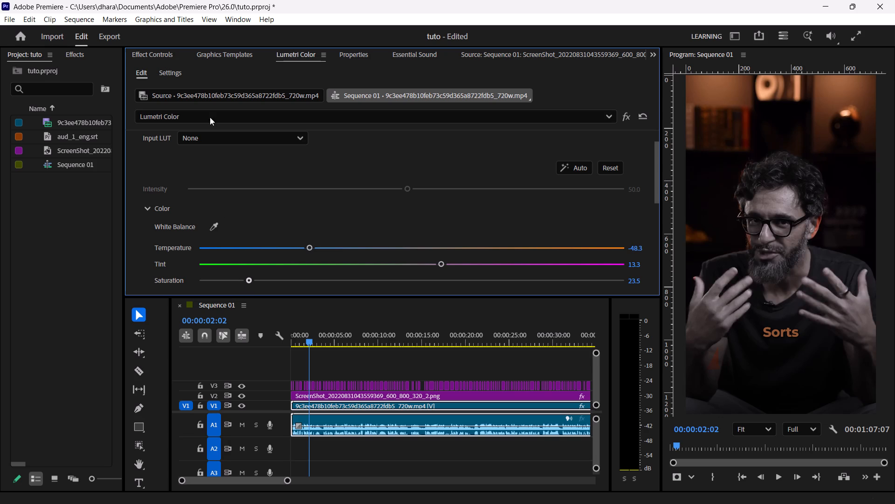
Examine the V1 clip's effect and mask settings in Effect Controls, collapsing Unassigned Masks and trying to clear it.
click(162, 49)
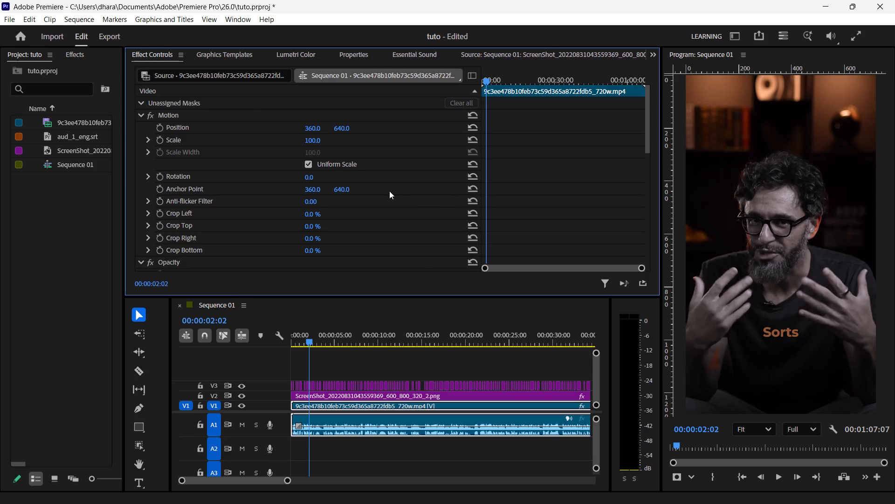
scroll(389, 191, down, 1)
scroll(389, 191, up, 1)
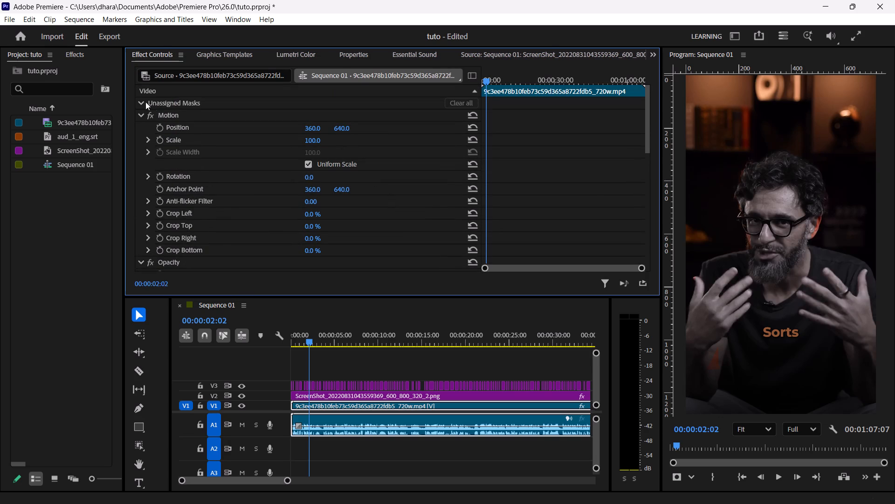
click(143, 101)
click(176, 104)
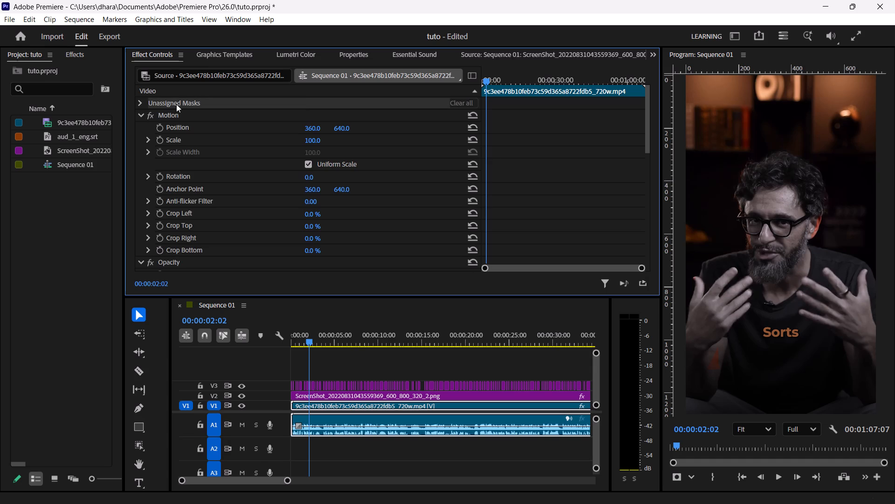
click(455, 104)
scroll(359, 128, down, 1)
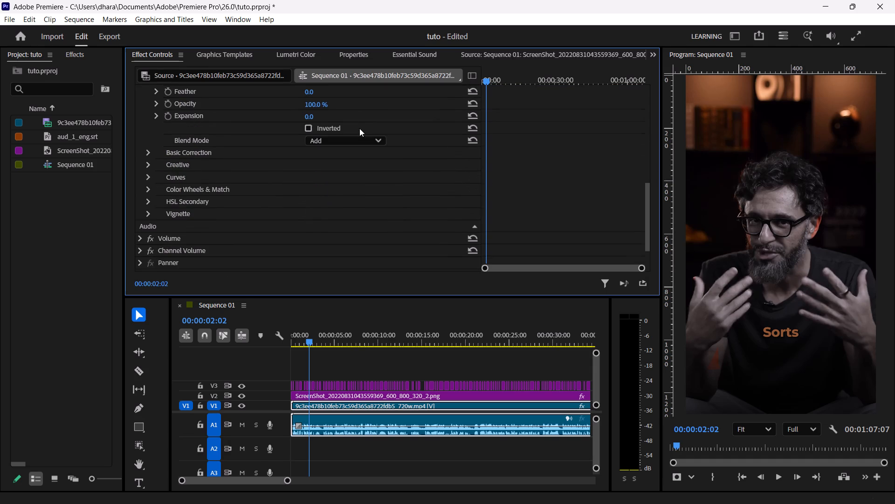
scroll(359, 128, down, 1)
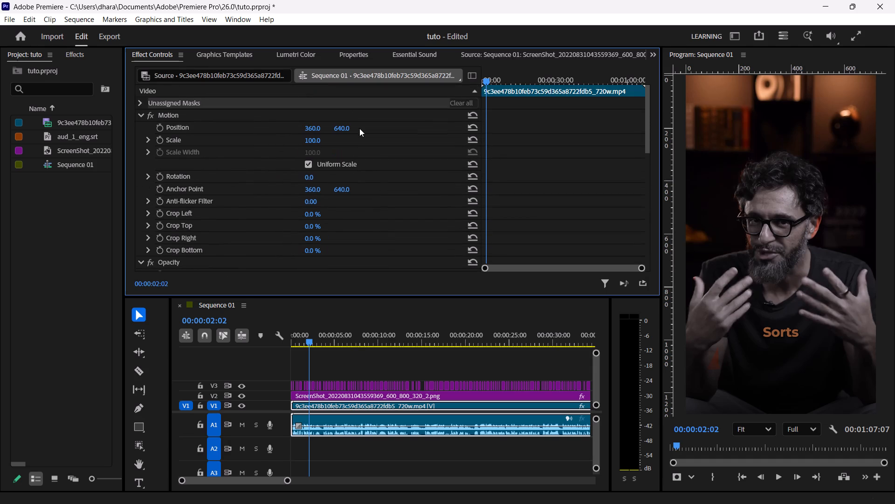
scroll(359, 128, down, 1)
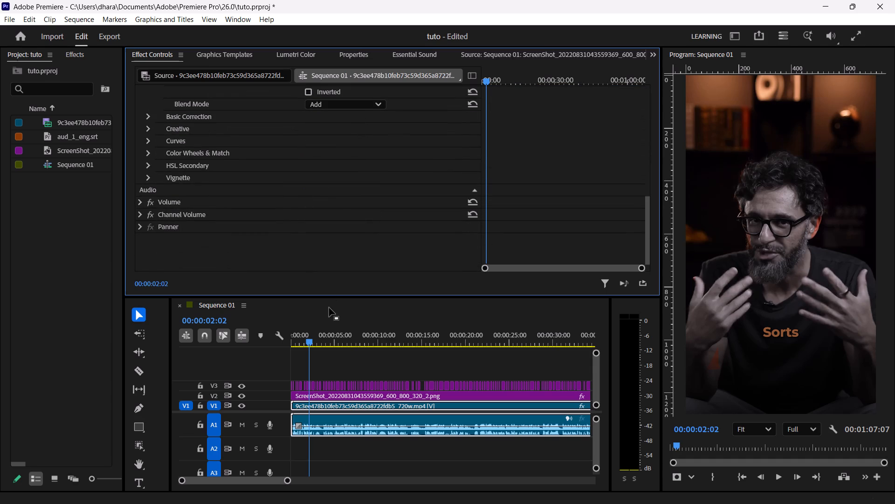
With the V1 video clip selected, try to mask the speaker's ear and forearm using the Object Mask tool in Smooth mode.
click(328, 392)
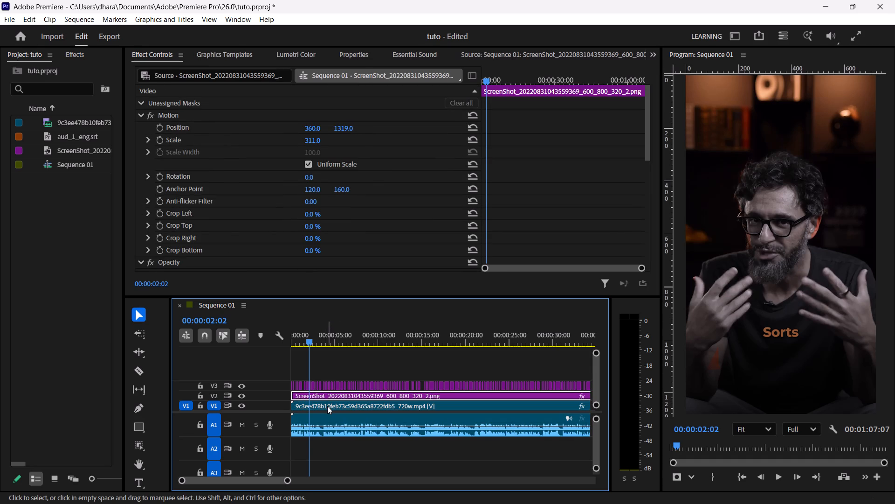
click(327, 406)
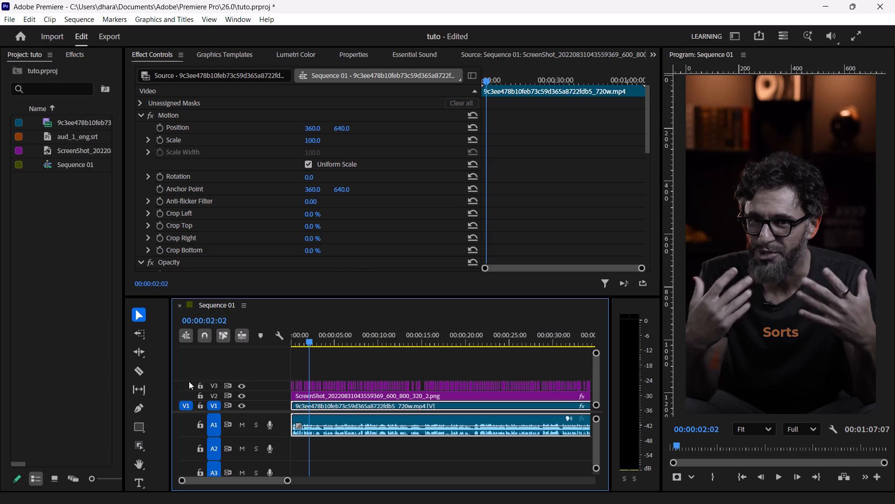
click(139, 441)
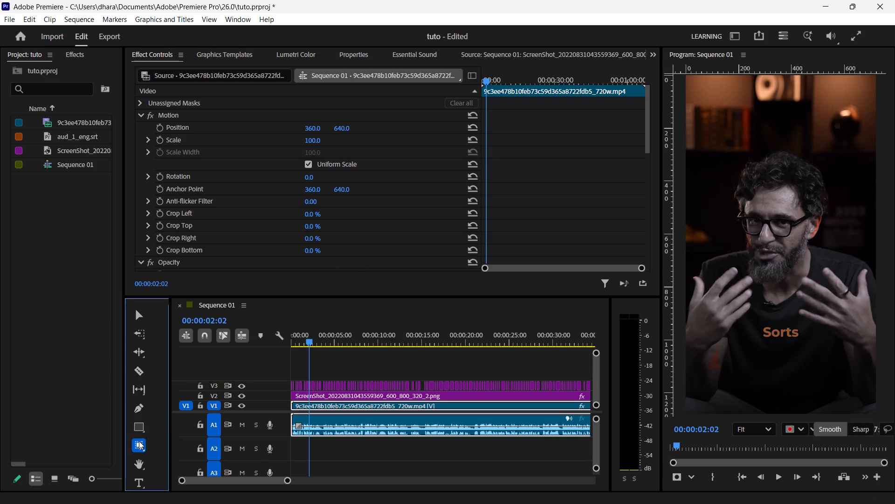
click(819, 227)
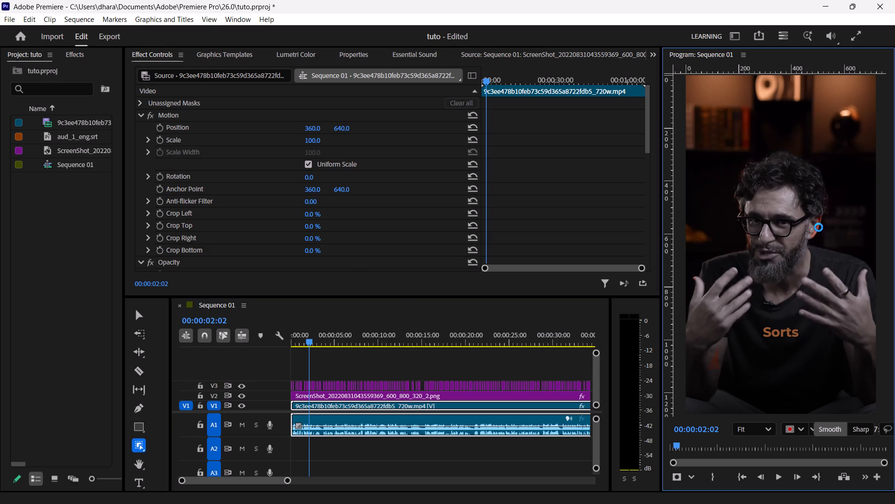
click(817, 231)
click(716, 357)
Change the Object Mask overlay from red to another display option and set the selection mode to Sharp.
click(802, 428)
click(818, 311)
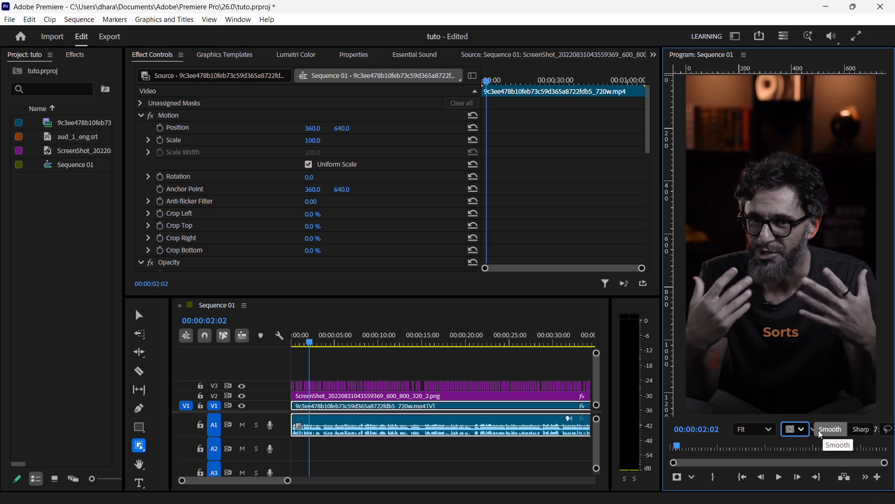
click(861, 428)
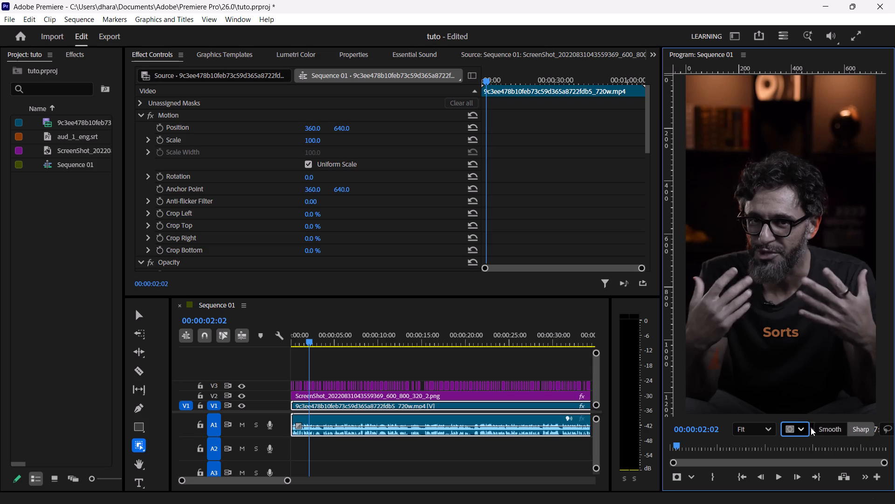
click(811, 427)
click(804, 357)
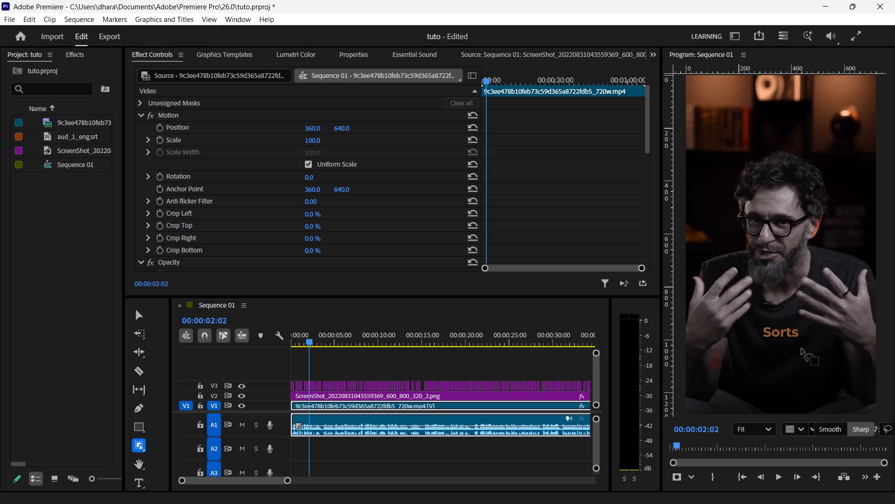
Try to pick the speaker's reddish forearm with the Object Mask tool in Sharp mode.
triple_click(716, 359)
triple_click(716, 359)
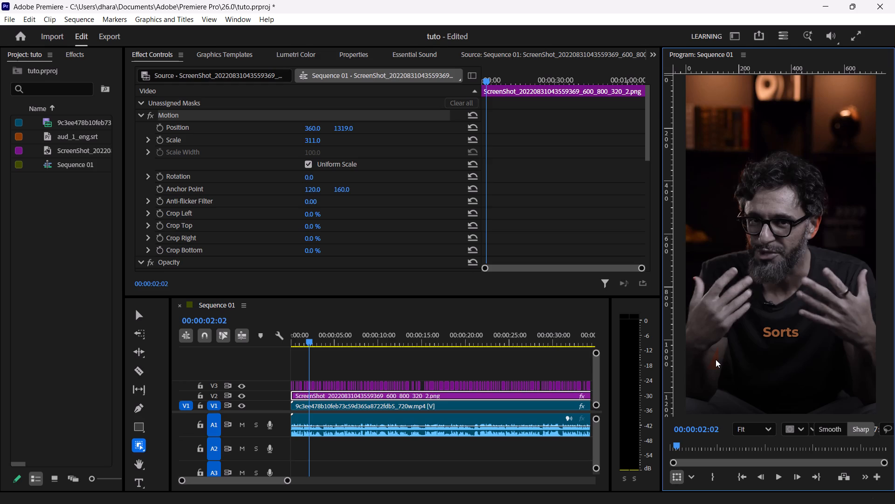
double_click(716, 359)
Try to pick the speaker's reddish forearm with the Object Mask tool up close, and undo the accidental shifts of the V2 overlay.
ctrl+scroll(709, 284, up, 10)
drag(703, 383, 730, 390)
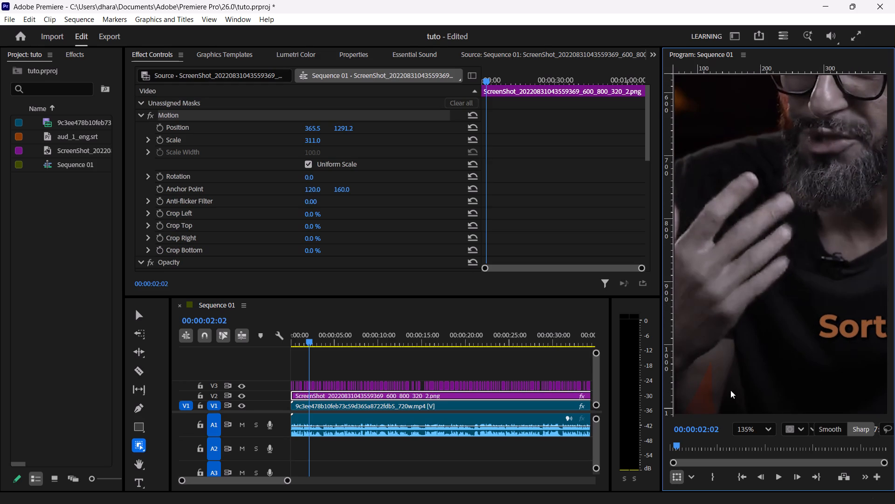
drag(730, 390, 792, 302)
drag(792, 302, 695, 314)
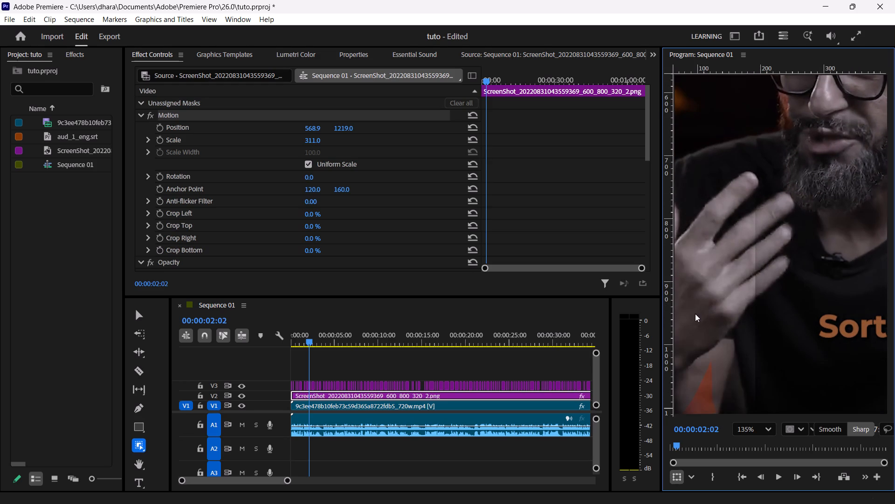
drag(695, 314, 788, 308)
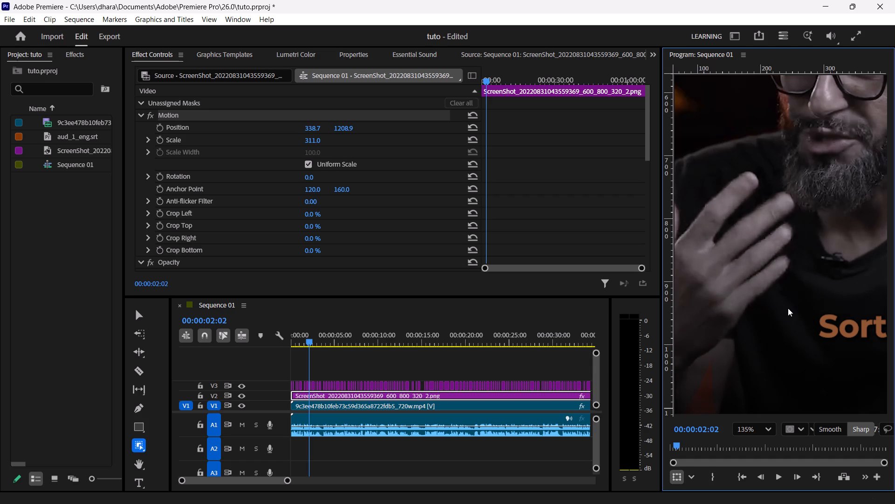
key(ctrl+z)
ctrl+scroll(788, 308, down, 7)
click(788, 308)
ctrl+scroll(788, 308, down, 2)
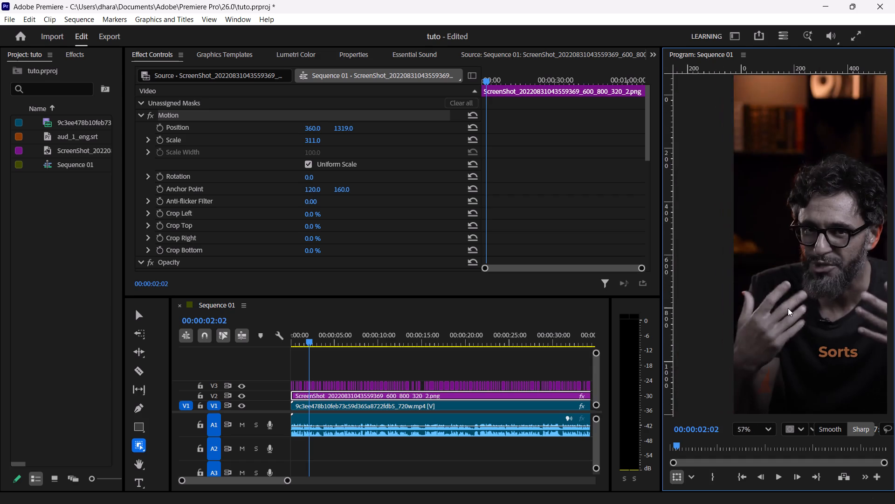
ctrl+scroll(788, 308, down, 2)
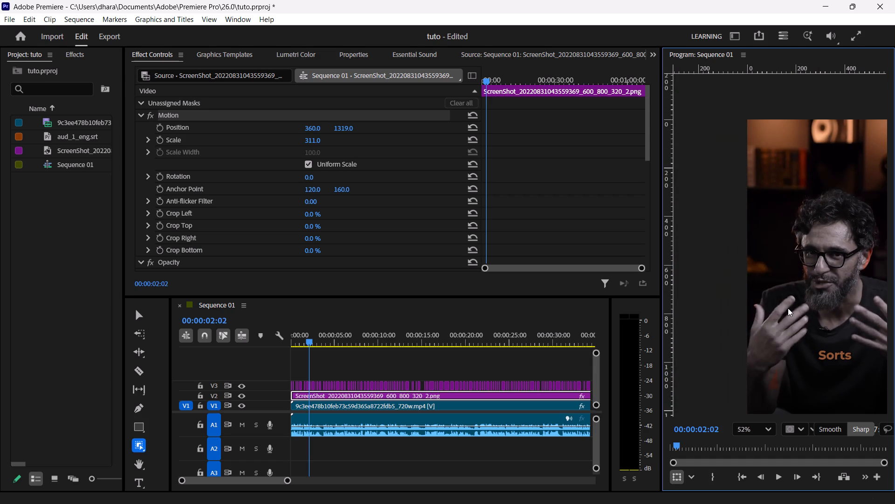
Undo the recent masking and desaturation edits on V1 and the V2 visibility change, with the Program monitor zoom set to Fit.
key(ctrl+z)
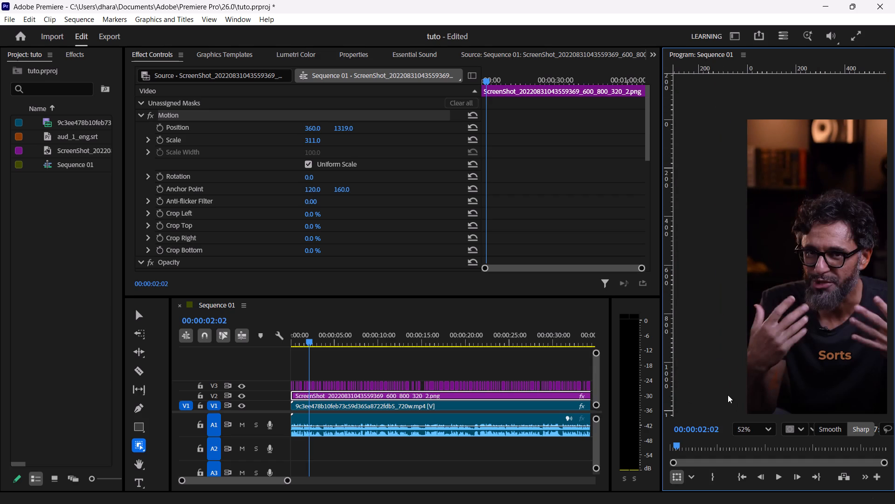
click(746, 426)
click(748, 267)
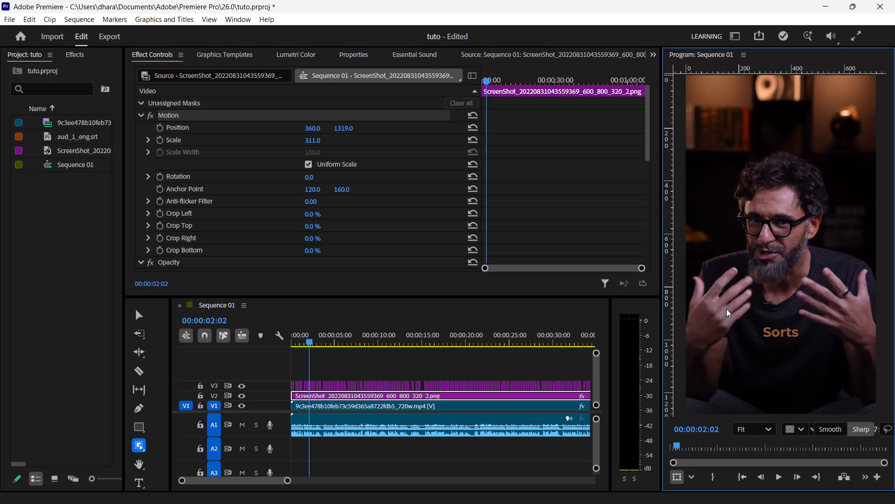
key(ctrl+z)
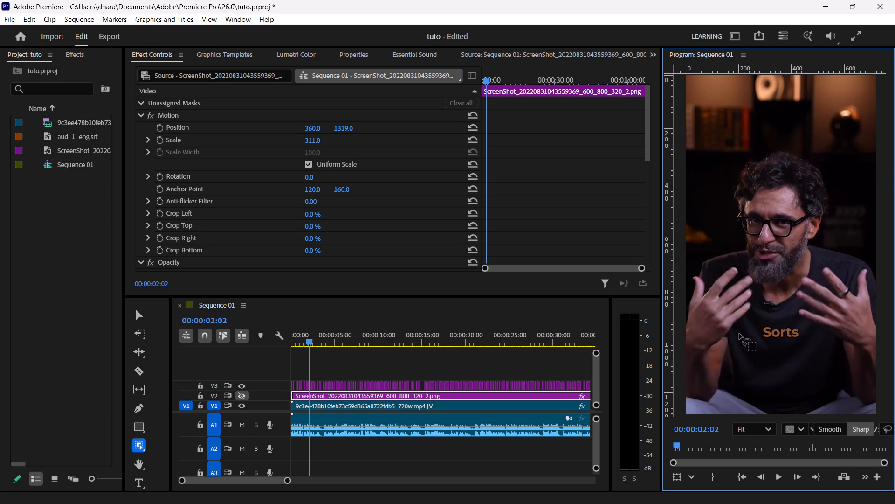
key(ctrl+z)
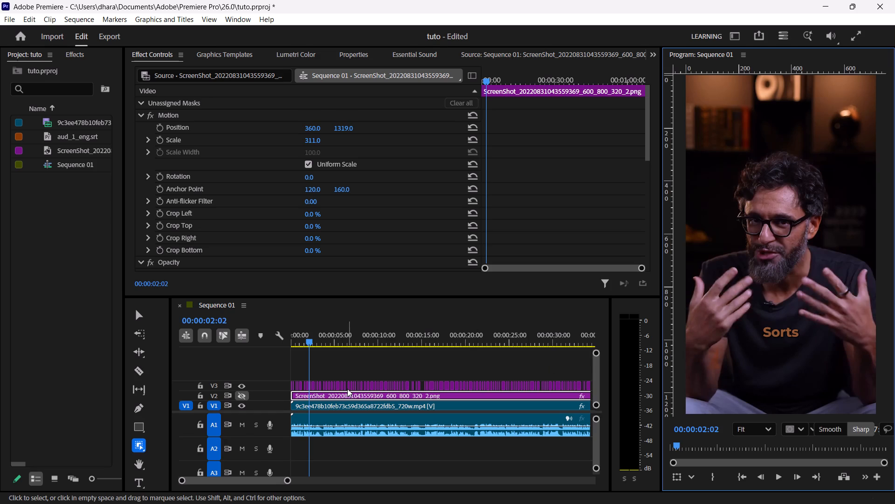
key(ctrl+z)
key(ctrl+z)
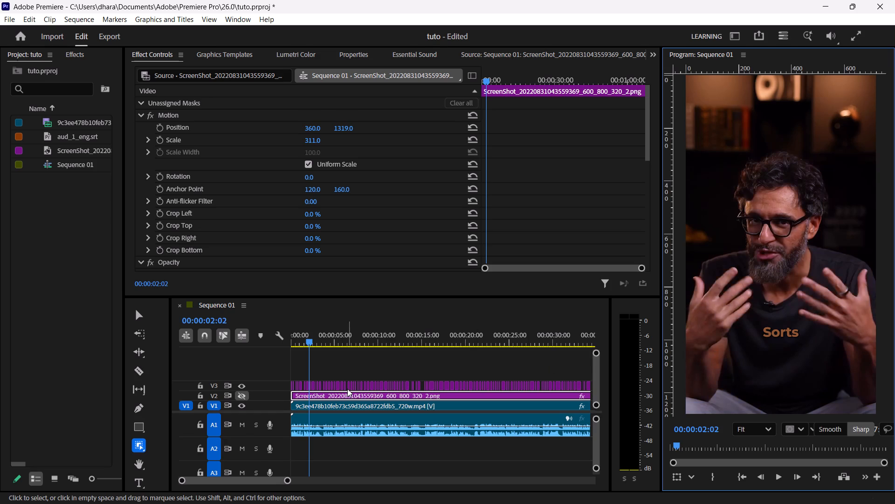
key(ctrl+z)
key(ctrl+z)
key(ctrl+z)
key(ctrl+z)
key(ctrl+z)
key(ctrl+z)
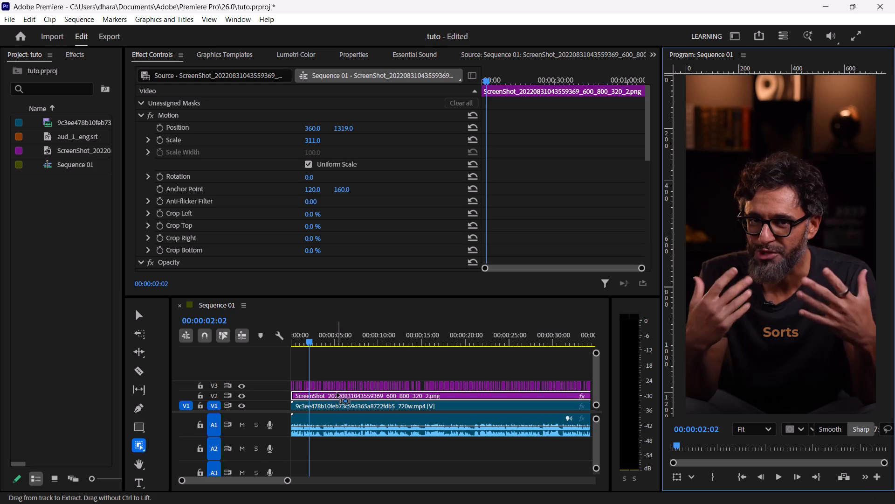
key(ctrl+shift+z)
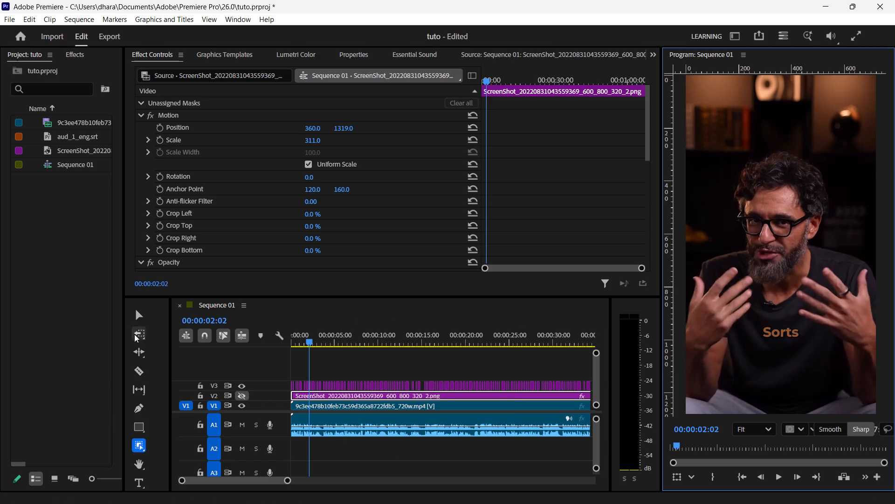
With the V2 overlay clip selected, try to trace a Pen Mask around the speaker's face, shoulders, arms and head.
click(135, 312)
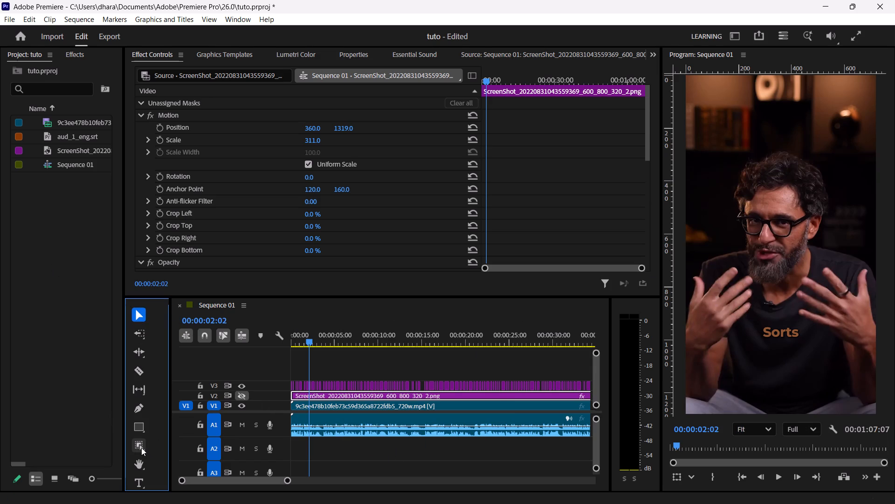
click(141, 448)
click(143, 450)
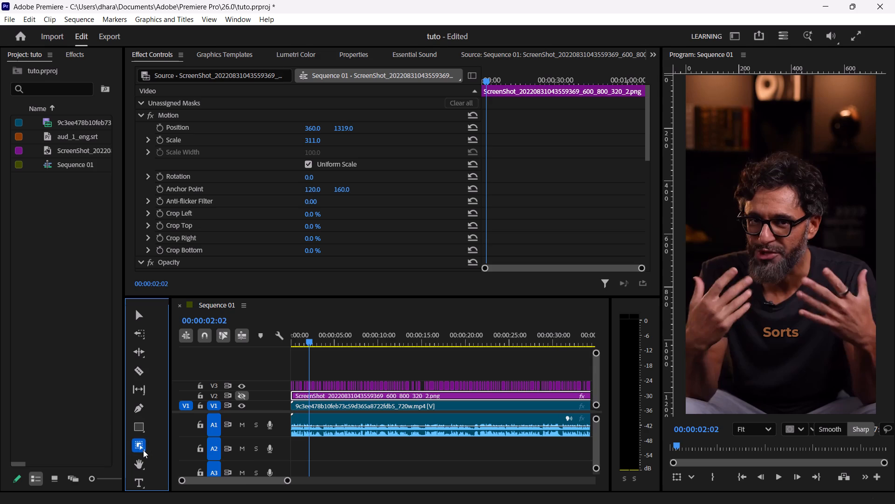
drag(143, 450, 182, 481)
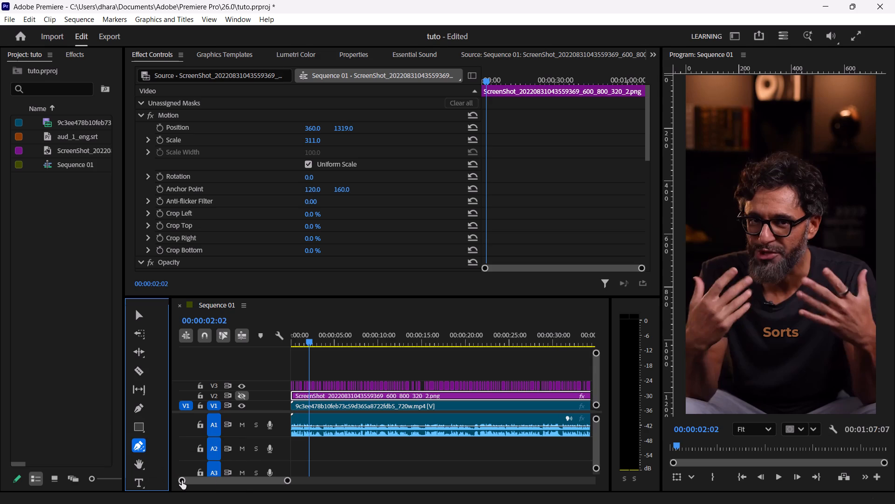
click(735, 198)
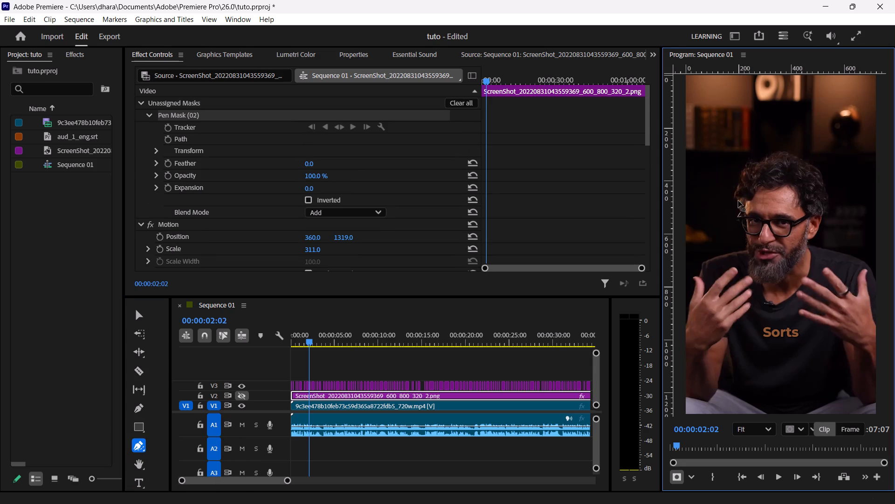
click(736, 199)
click(737, 199)
drag(741, 204, 740, 209)
drag(740, 209, 738, 216)
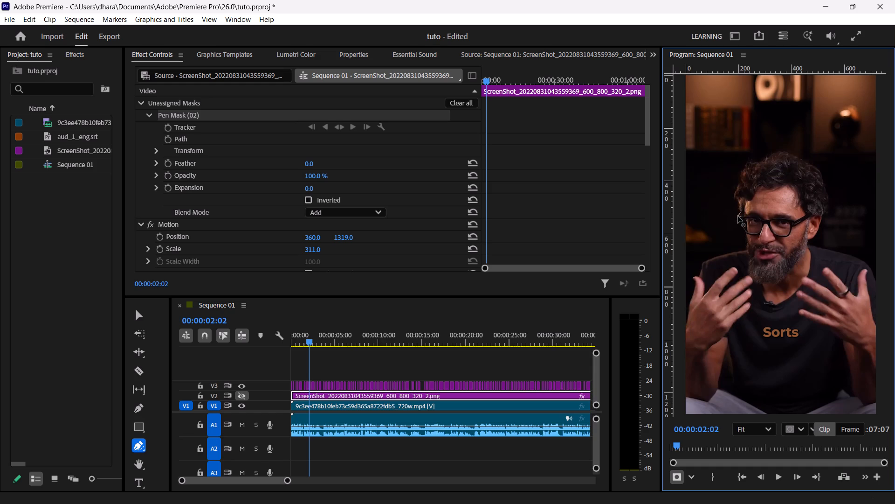
drag(738, 216, 741, 222)
drag(741, 222, 749, 236)
drag(749, 236, 747, 251)
drag(747, 251, 730, 256)
drag(730, 256, 694, 279)
drag(694, 279, 688, 320)
drag(688, 320, 687, 434)
drag(687, 434, 879, 289)
drag(879, 289, 803, 246)
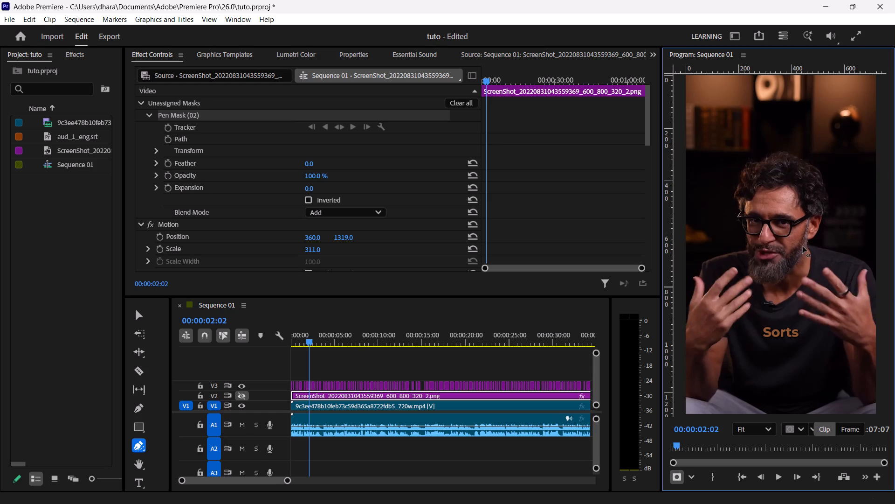
drag(803, 246, 826, 177)
drag(826, 177, 742, 223)
click(742, 223)
Try to place more Pen Mask points over the speaker's glasses, hair and shirt.
triple_click(773, 222)
double_click(777, 201)
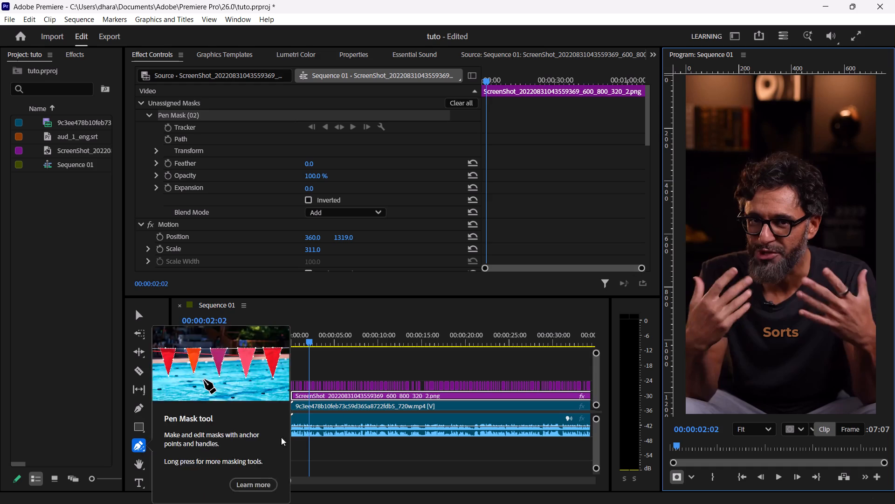
click(774, 181)
click(774, 181)
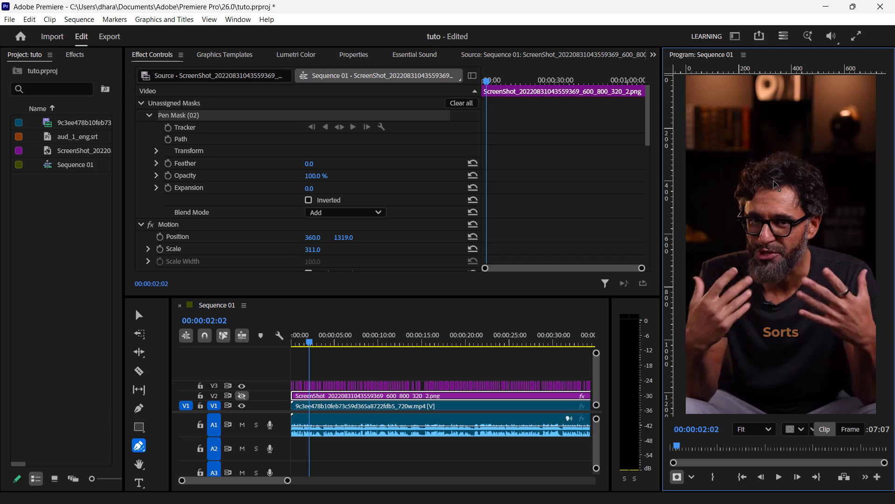
drag(774, 181, 749, 352)
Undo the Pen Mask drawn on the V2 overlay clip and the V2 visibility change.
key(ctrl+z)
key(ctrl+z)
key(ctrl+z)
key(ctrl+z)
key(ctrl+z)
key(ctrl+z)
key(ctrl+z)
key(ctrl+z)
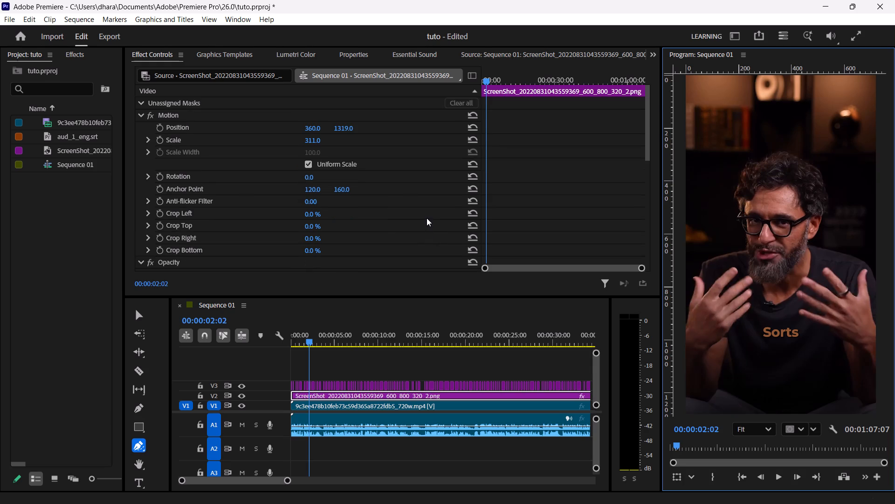
Return to the Selection tool and compare the picture with the V2 overlay shown and hidden, leaving V2 hidden.
click(239, 397)
click(141, 313)
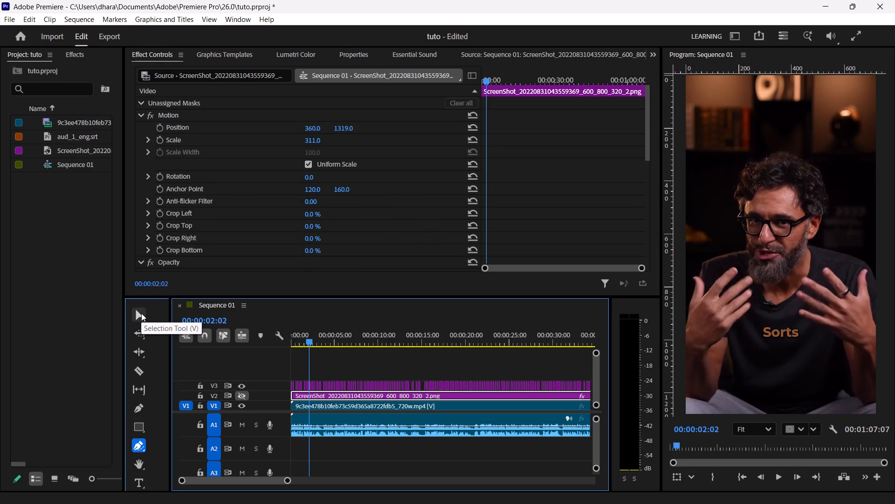
key(ctrl+z)
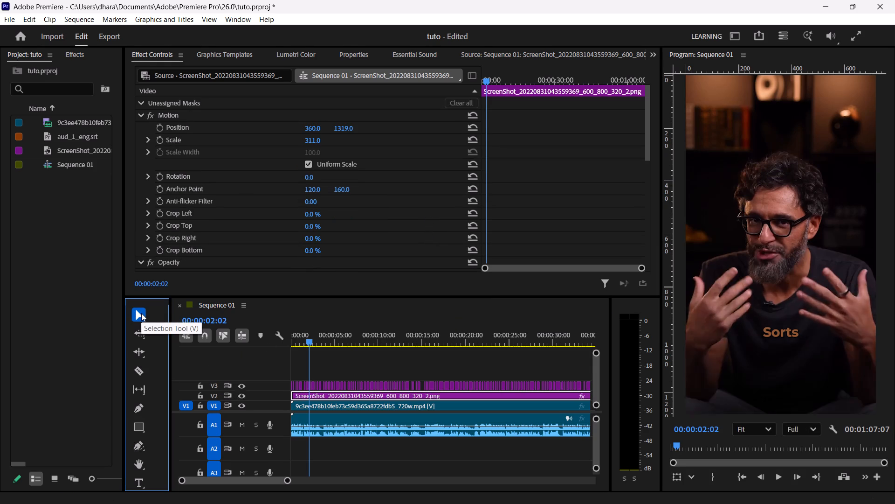
key(ctrl+shift+z)
key(ctrl+shift+z)
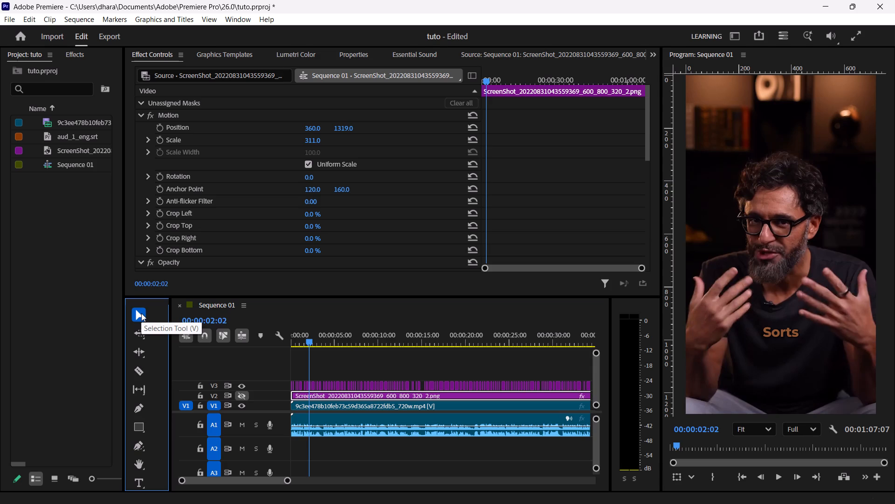
key(ctrl+shift+z)
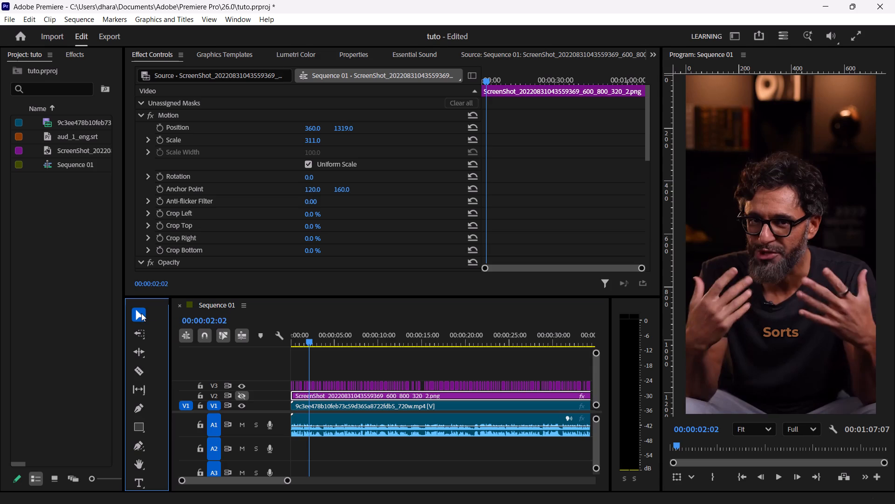
key(ctrl+z)
key(ctrl+shift+z)
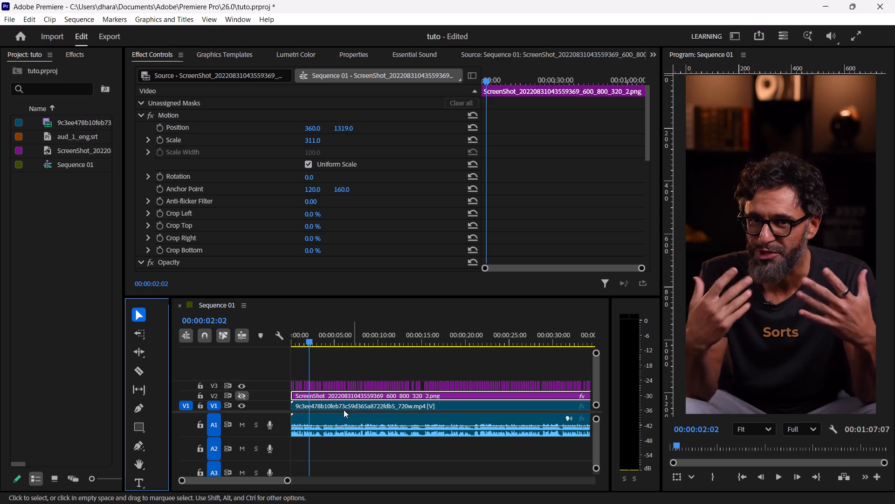
click(241, 396)
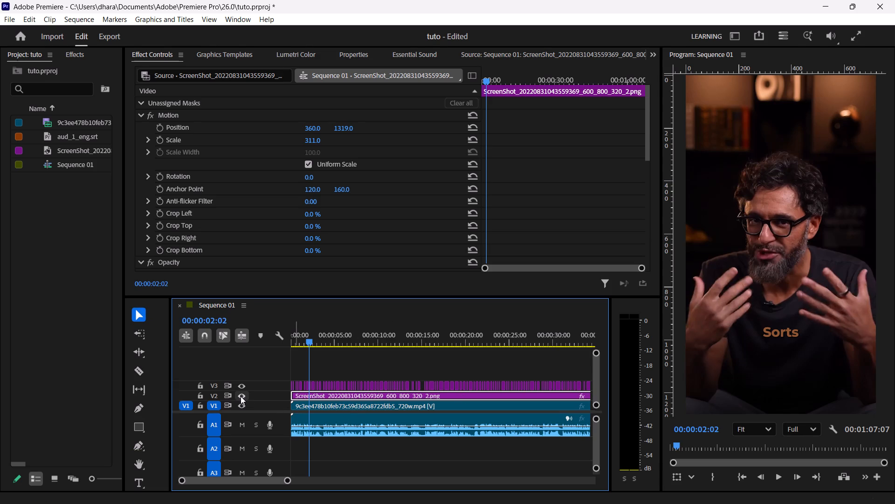
click(241, 396)
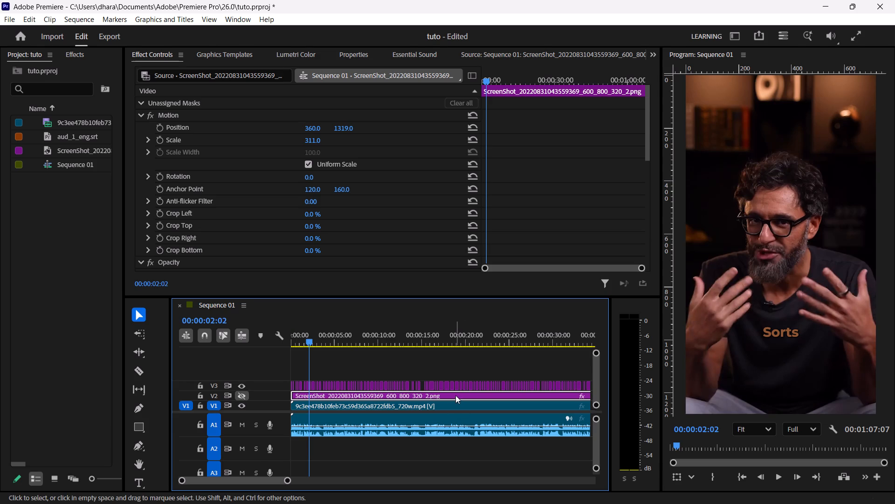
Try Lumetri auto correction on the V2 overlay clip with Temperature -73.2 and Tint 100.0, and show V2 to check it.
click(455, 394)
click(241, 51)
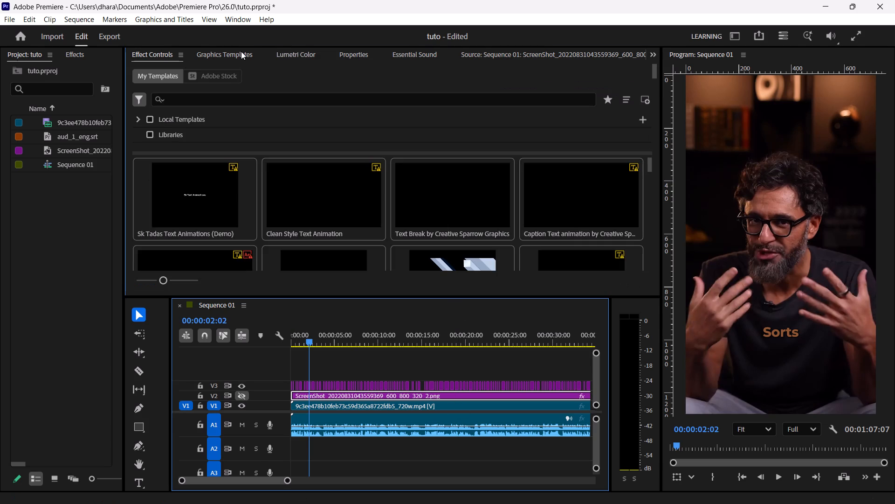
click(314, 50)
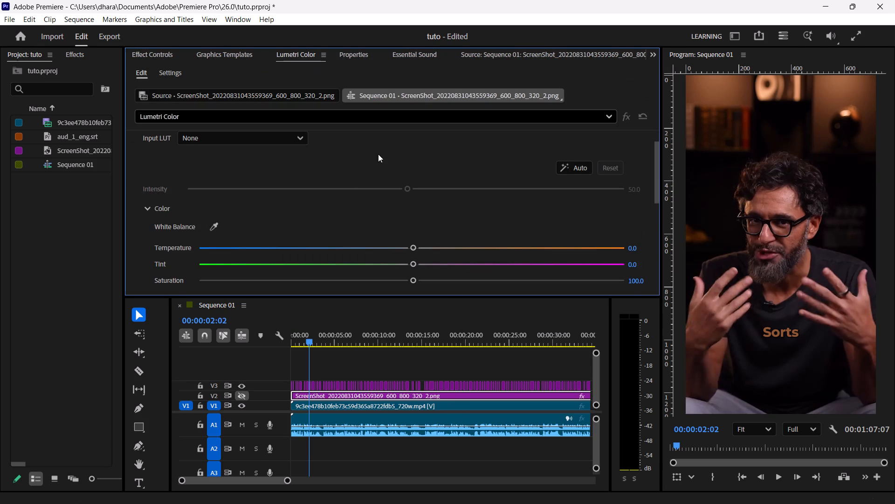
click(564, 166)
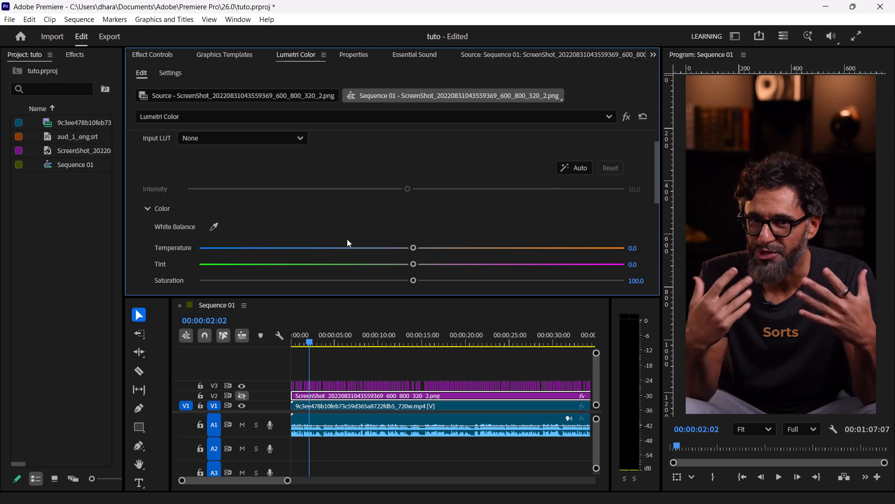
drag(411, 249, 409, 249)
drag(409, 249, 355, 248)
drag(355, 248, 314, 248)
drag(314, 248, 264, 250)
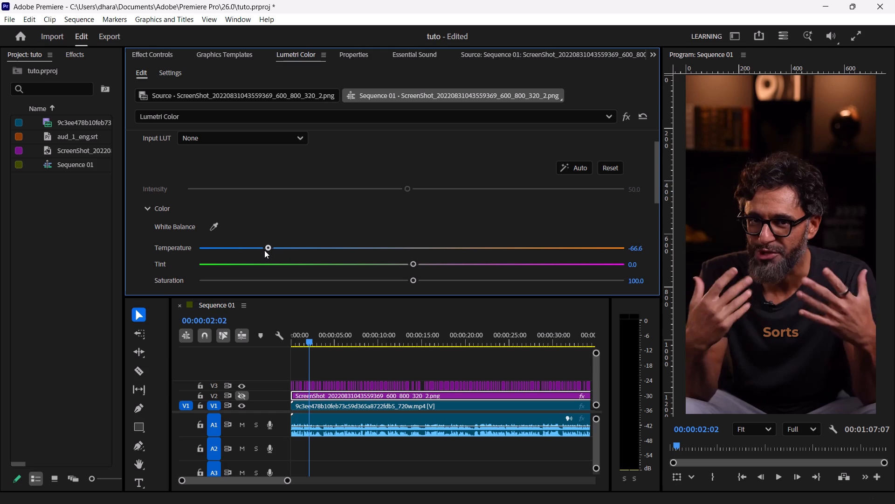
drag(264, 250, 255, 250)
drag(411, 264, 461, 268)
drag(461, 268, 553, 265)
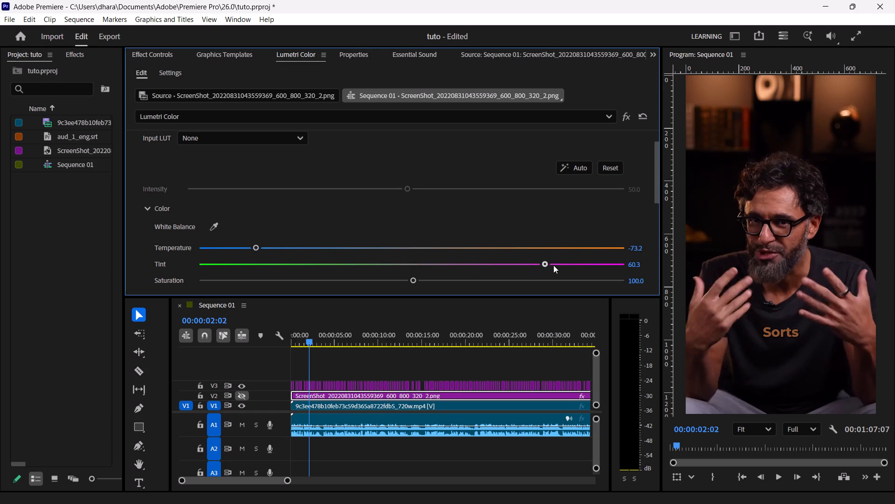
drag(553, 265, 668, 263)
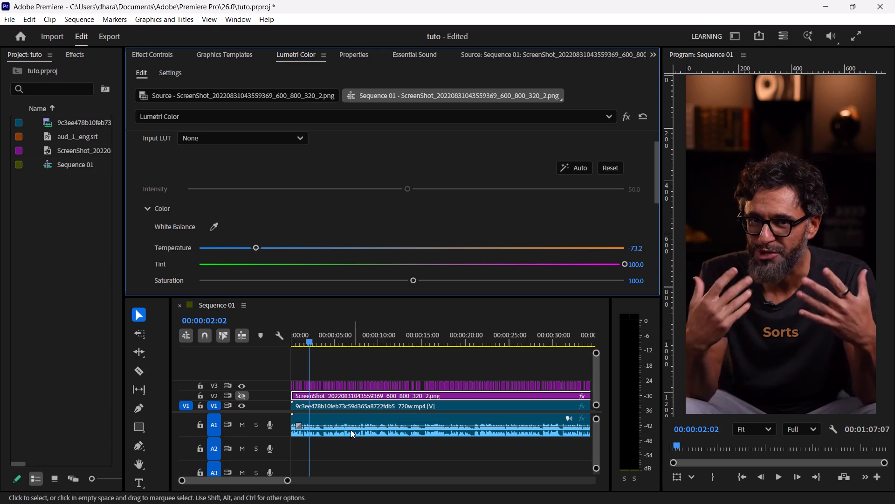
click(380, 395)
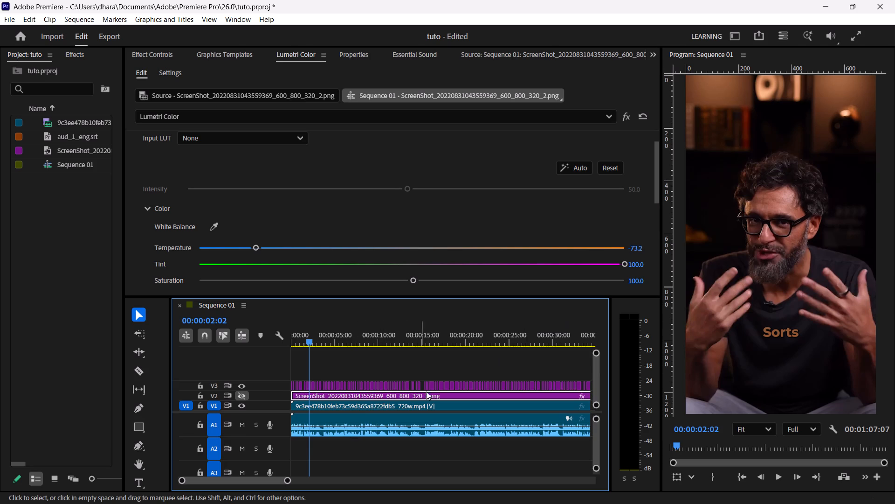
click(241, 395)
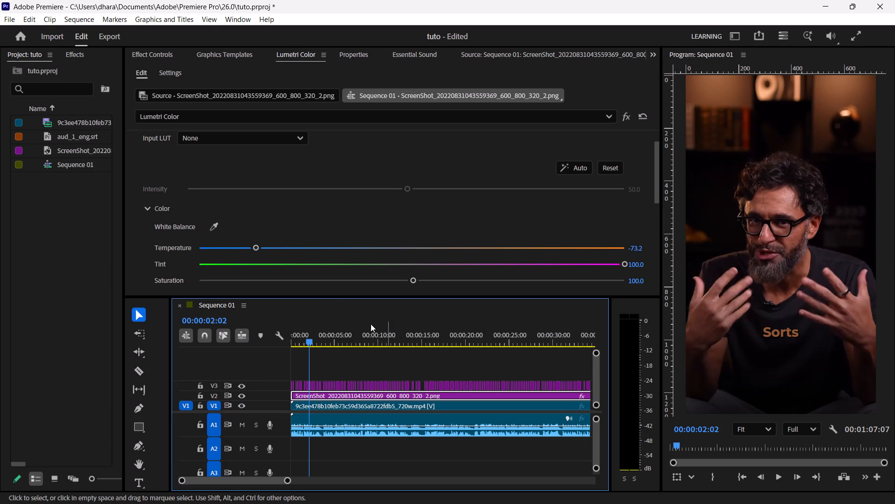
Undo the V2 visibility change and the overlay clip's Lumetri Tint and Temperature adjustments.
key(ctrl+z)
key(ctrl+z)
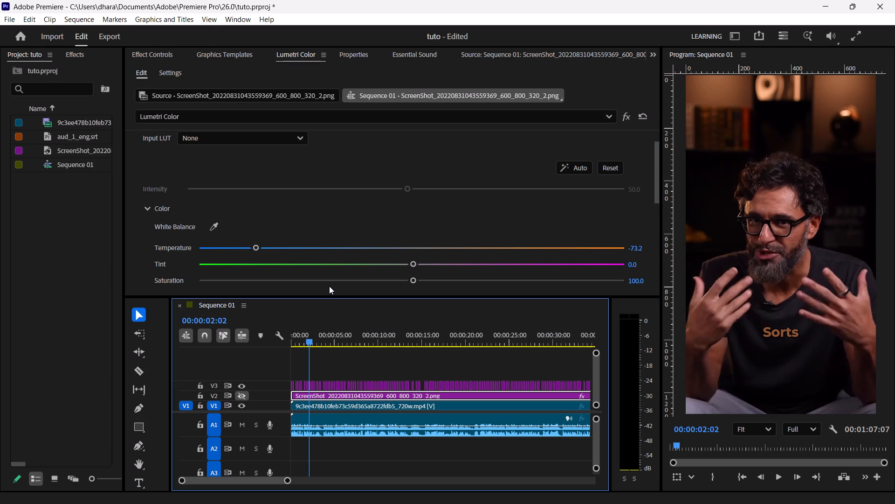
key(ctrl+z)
With the V2 overlay shown, set the V1 speaker clip's Lumetri Temperature to -32.1 and Tint to 39.5.
click(242, 398)
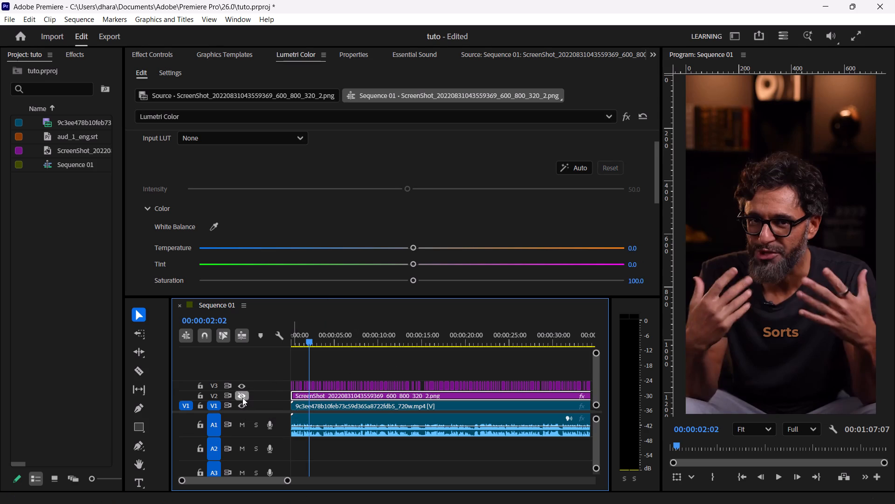
click(410, 408)
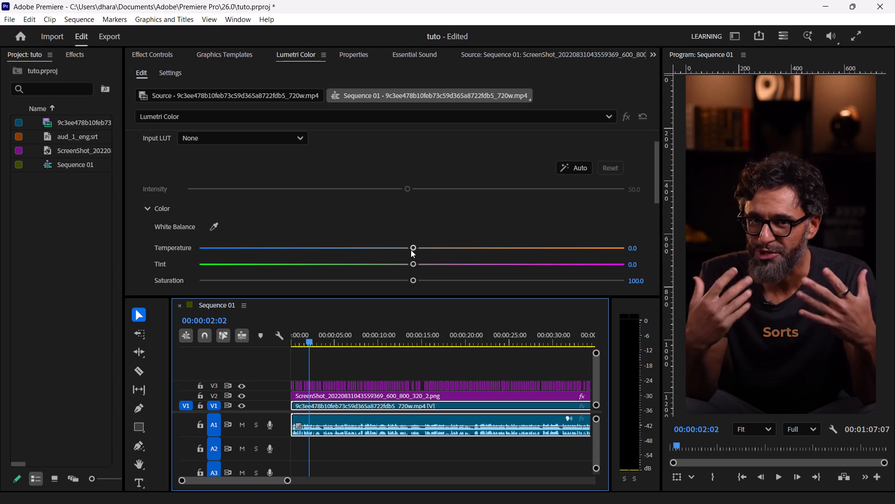
drag(411, 250, 298, 250)
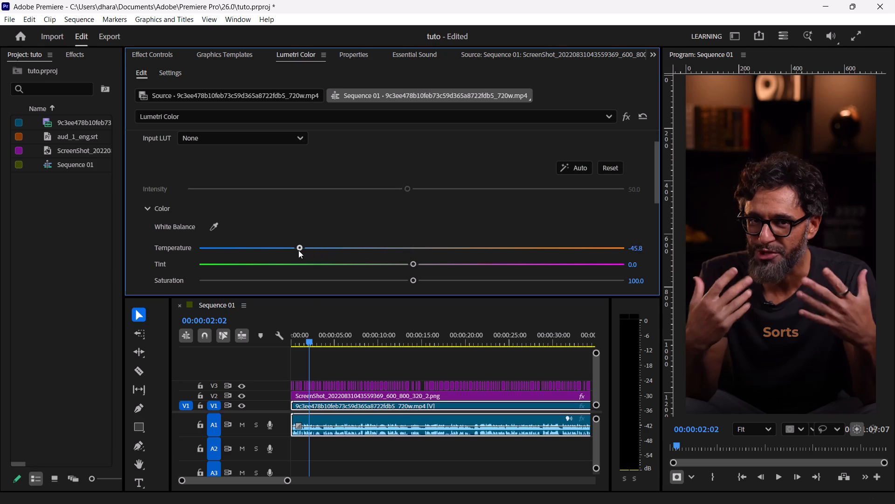
drag(298, 250, 253, 242)
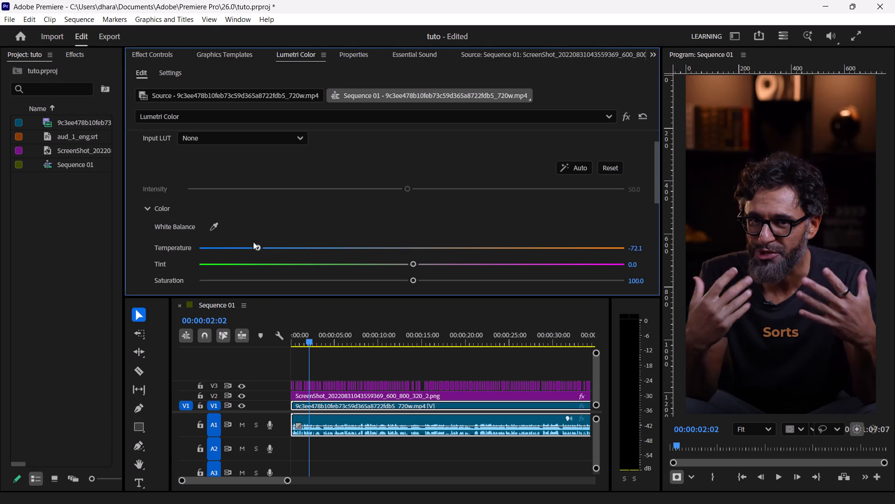
drag(253, 242, 214, 243)
drag(214, 243, 297, 237)
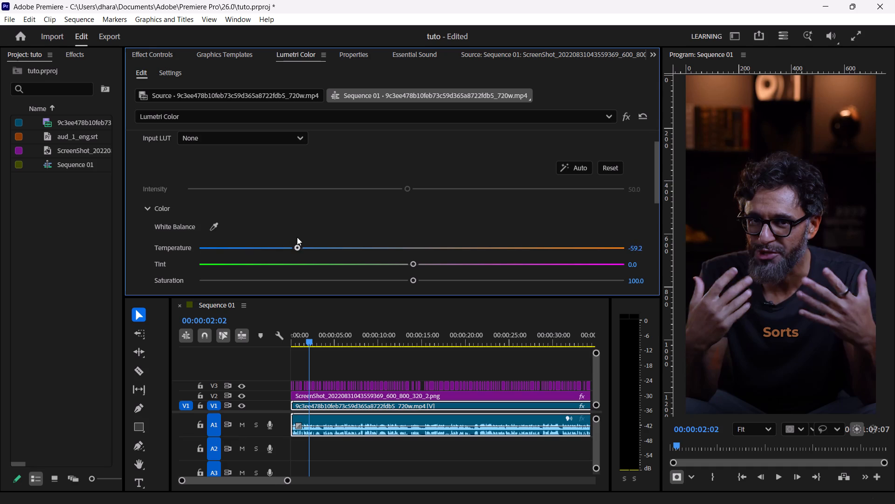
drag(297, 237, 344, 241)
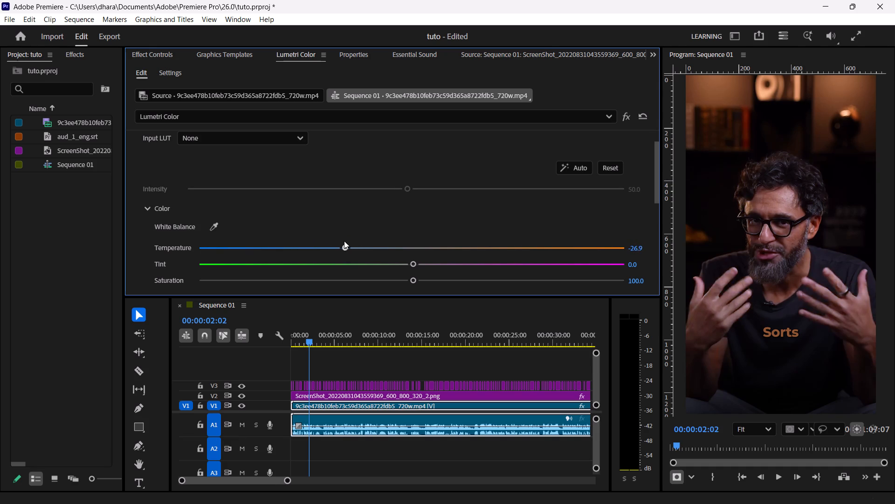
drag(344, 241, 342, 241)
drag(414, 265, 423, 265)
drag(423, 265, 495, 268)
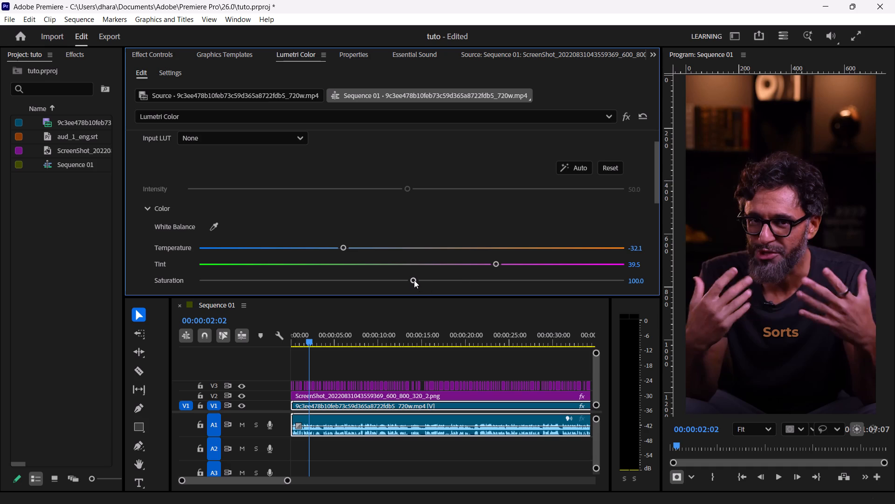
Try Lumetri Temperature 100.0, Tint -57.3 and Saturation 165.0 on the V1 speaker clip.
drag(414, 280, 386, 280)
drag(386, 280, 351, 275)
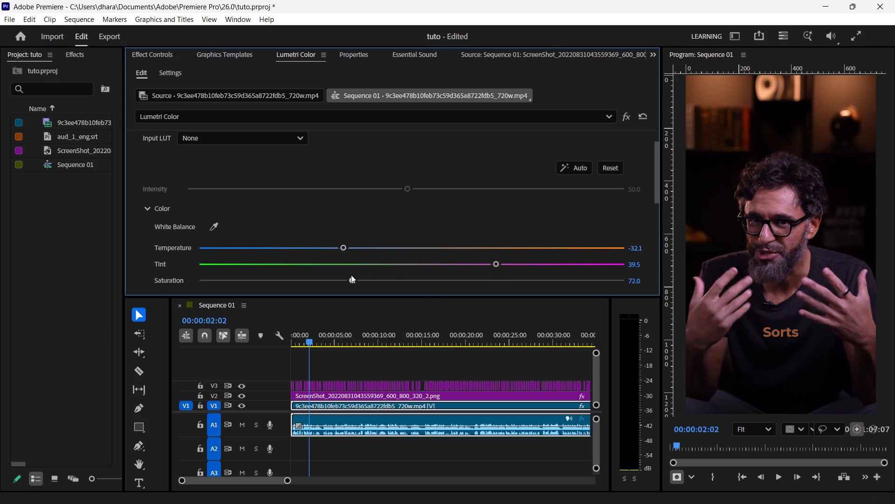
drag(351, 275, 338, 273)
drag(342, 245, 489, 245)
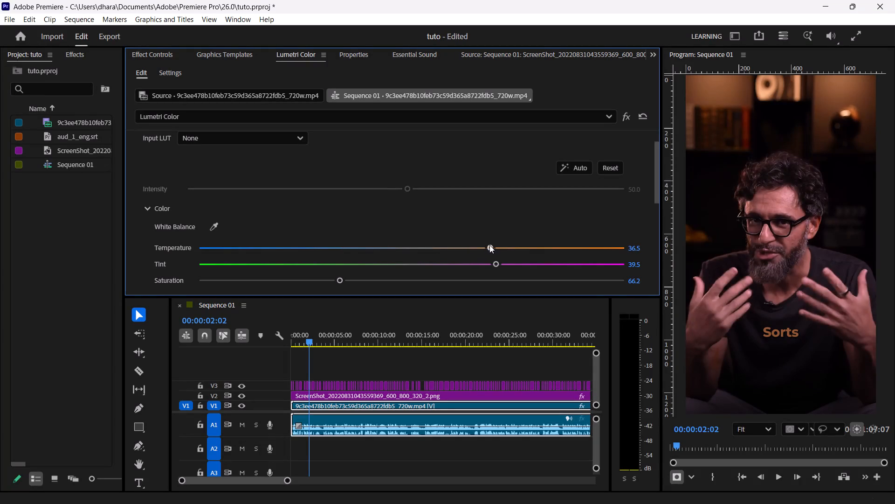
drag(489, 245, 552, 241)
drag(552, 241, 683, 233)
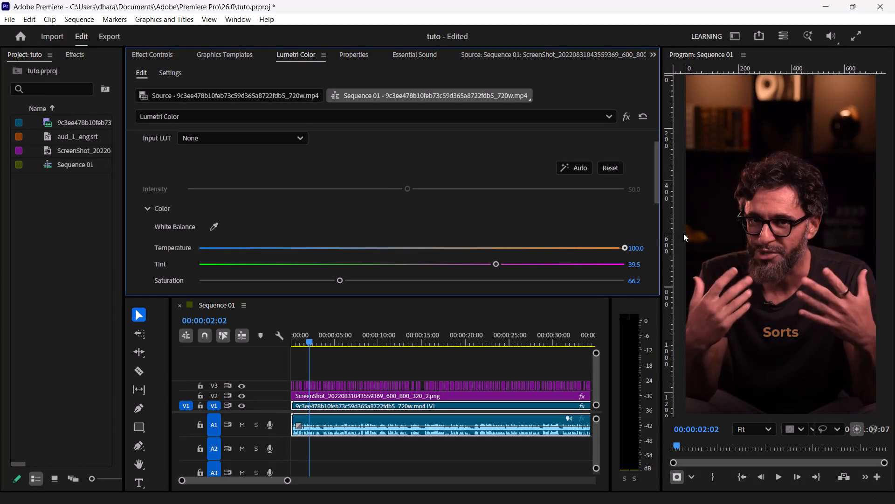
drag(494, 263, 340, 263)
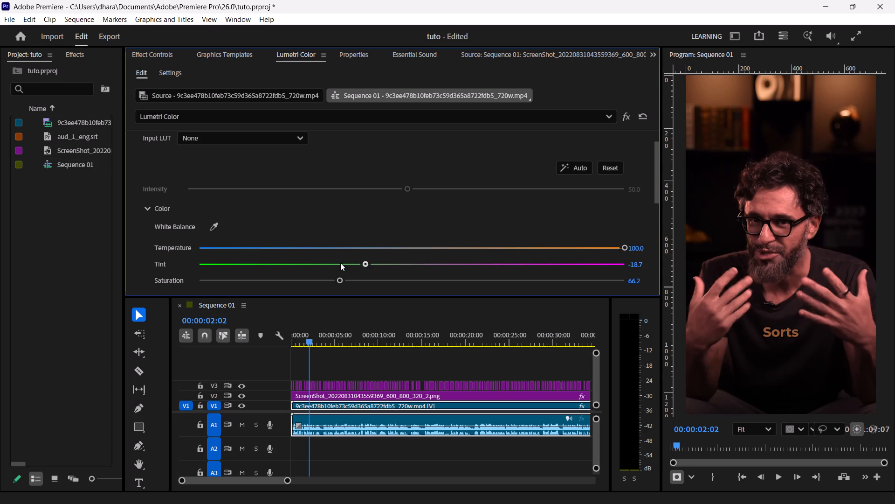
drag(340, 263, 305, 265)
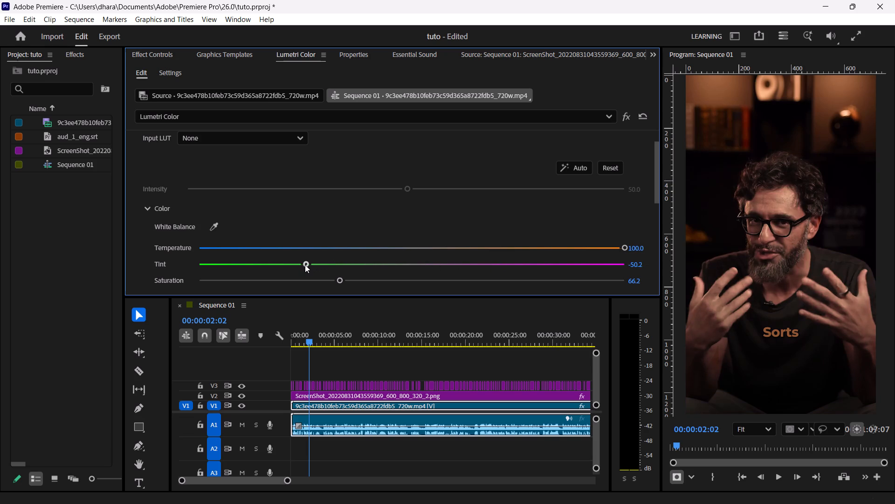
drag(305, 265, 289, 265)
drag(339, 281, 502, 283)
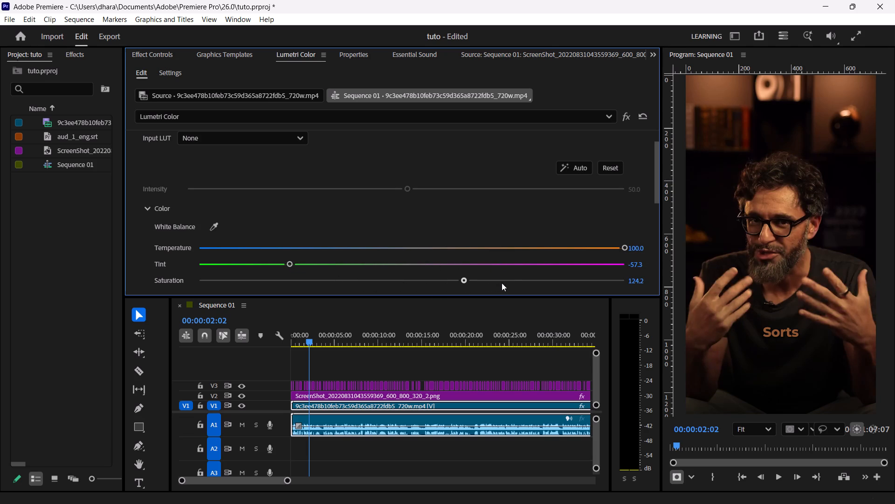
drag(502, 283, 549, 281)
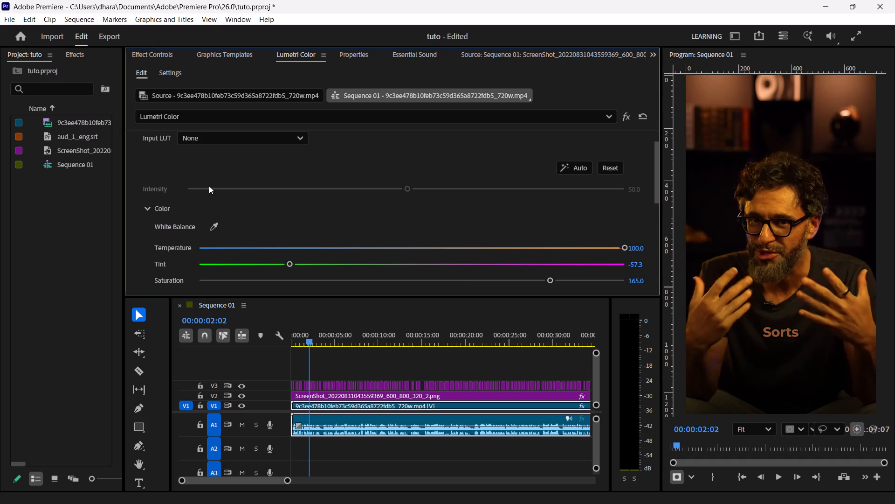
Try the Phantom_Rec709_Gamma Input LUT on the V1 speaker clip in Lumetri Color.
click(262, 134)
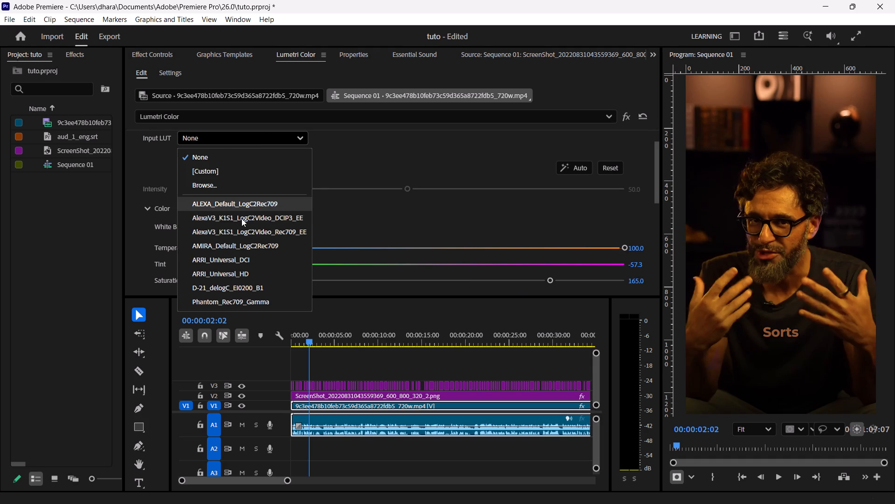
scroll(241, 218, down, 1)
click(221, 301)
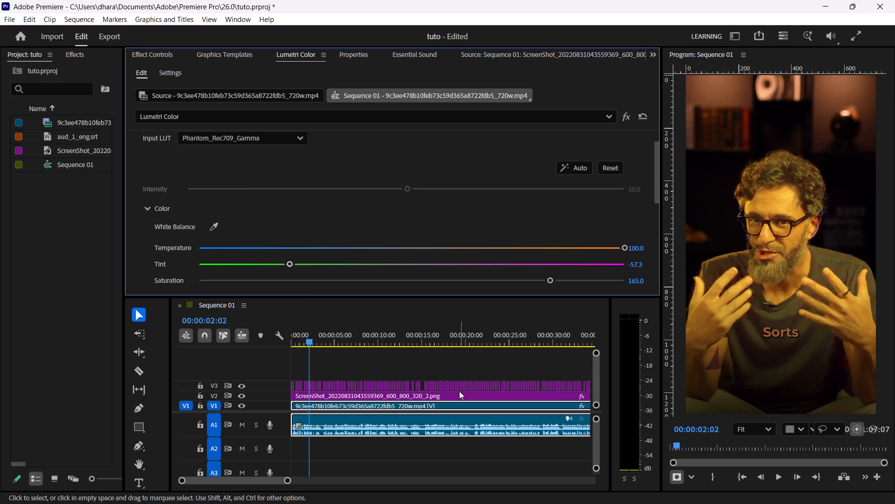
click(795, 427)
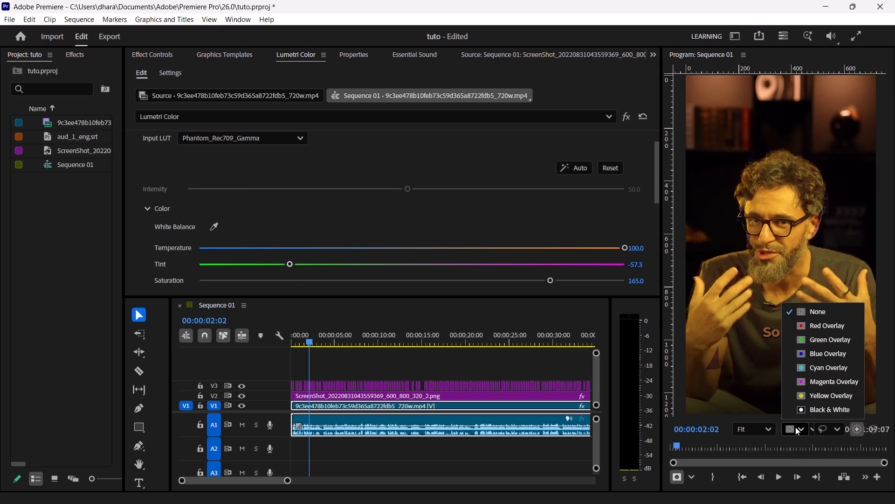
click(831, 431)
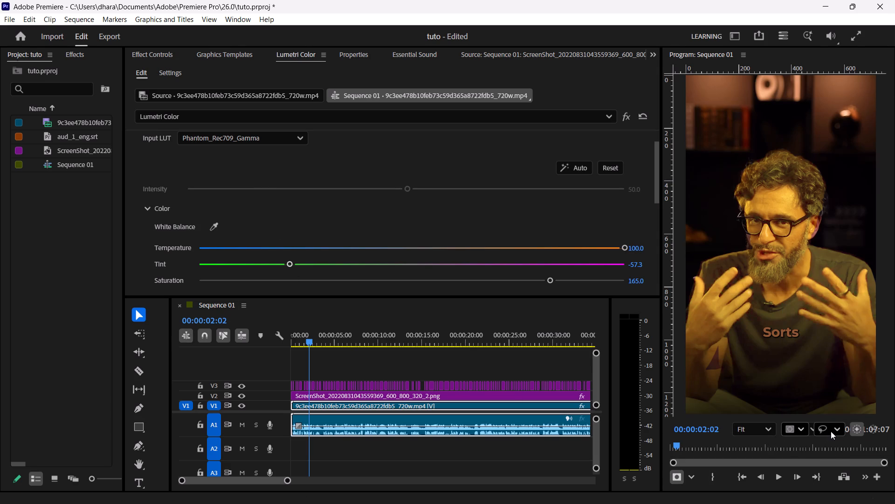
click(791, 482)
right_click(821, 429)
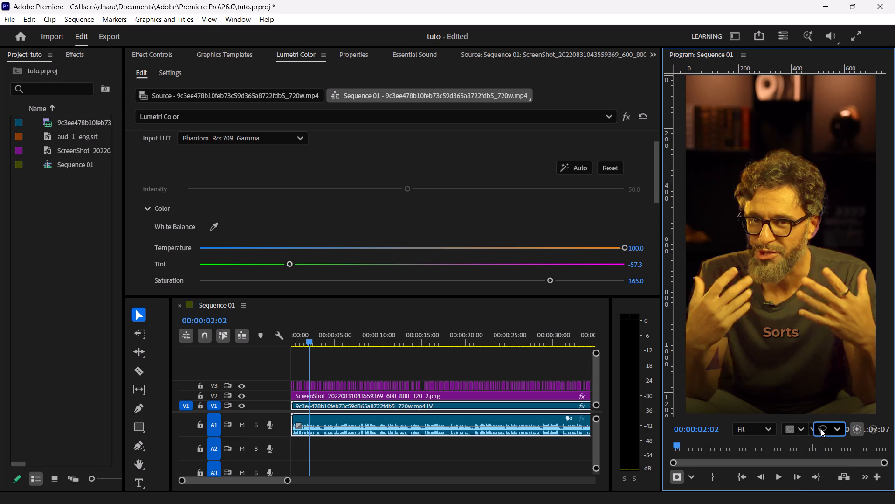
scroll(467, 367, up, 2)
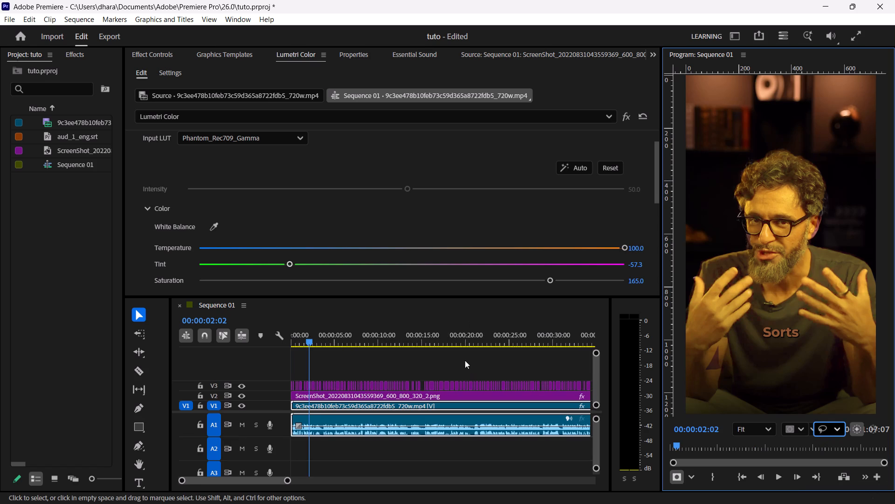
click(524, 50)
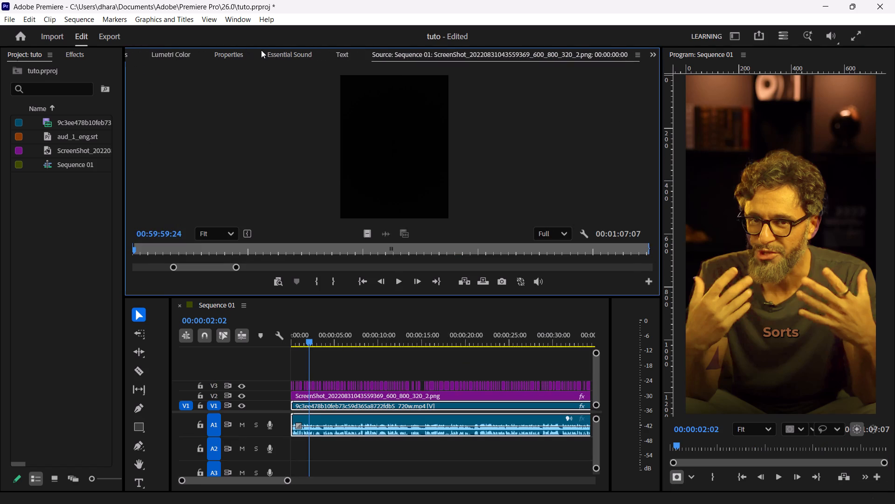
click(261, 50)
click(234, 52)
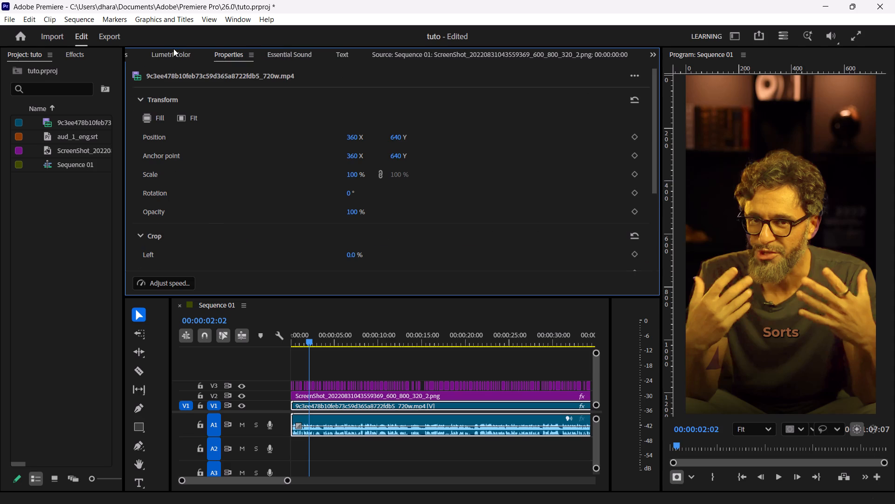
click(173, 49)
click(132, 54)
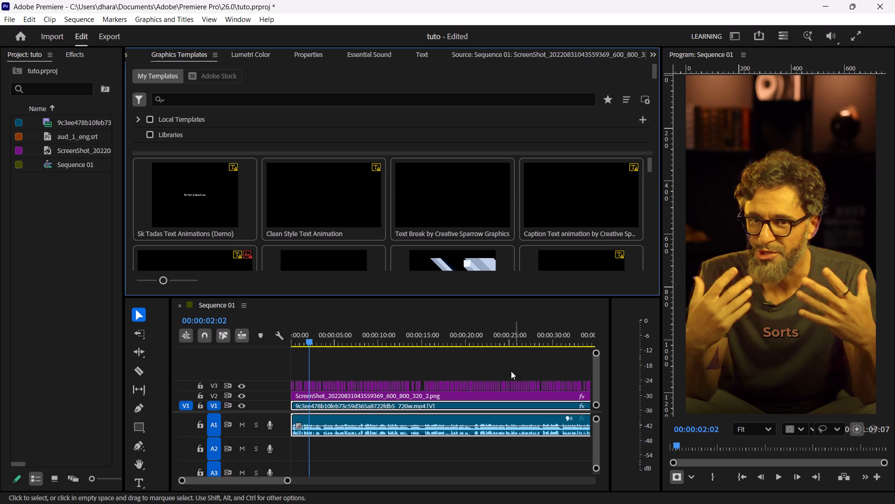
Delete Object Mask (01) - Smooth from the Lumetri Color effect on the V1 speaker clip.
click(380, 406)
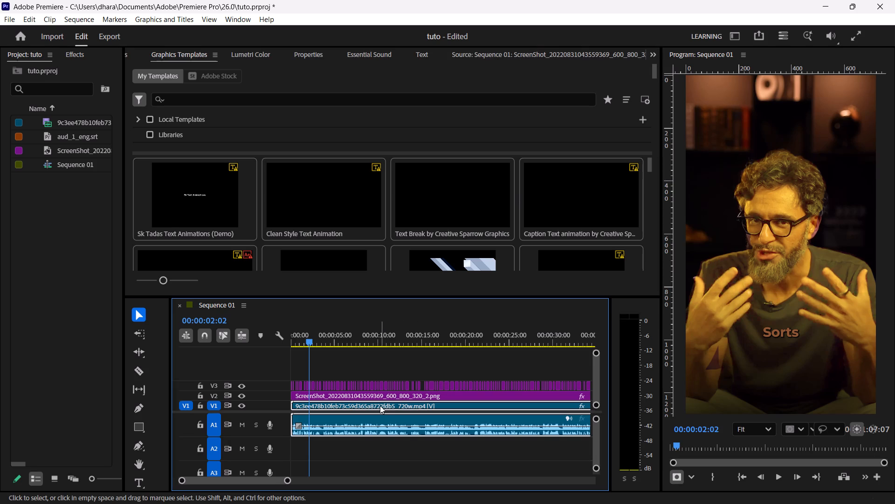
scroll(199, 57, right, 2)
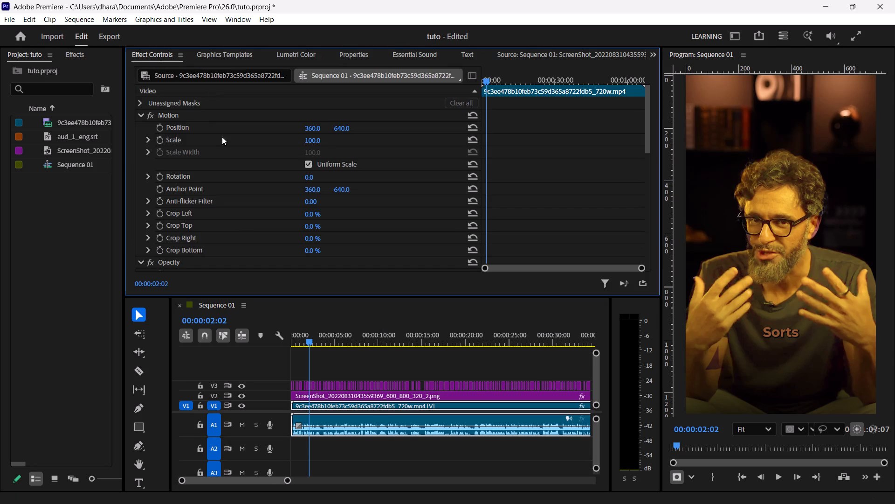
scroll(221, 142, down, 2)
scroll(221, 142, up, 1)
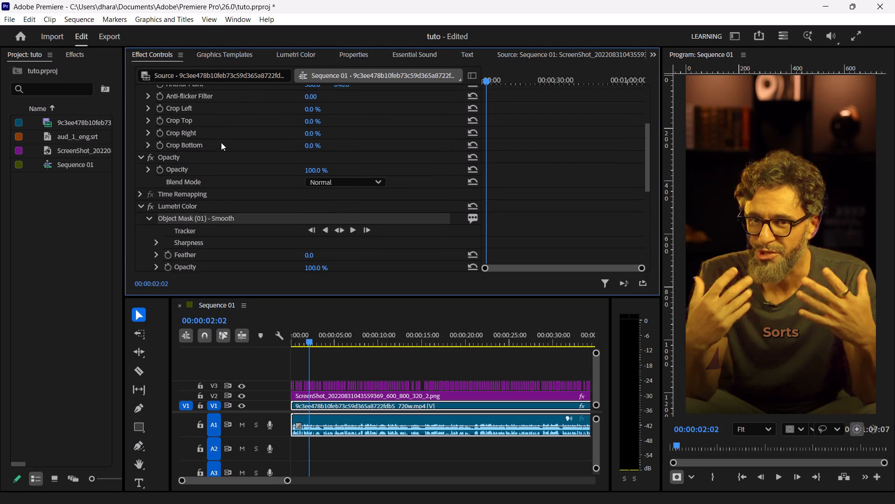
scroll(221, 142, up, 1)
click(224, 207)
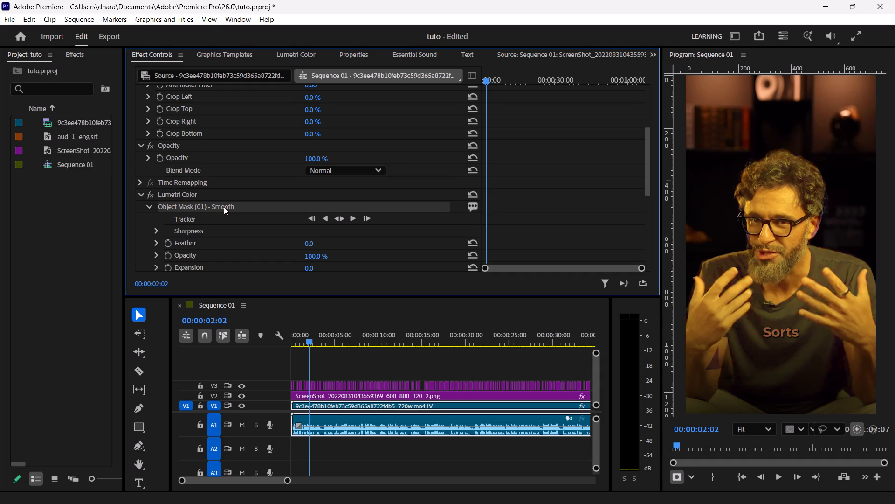
key(Delete)
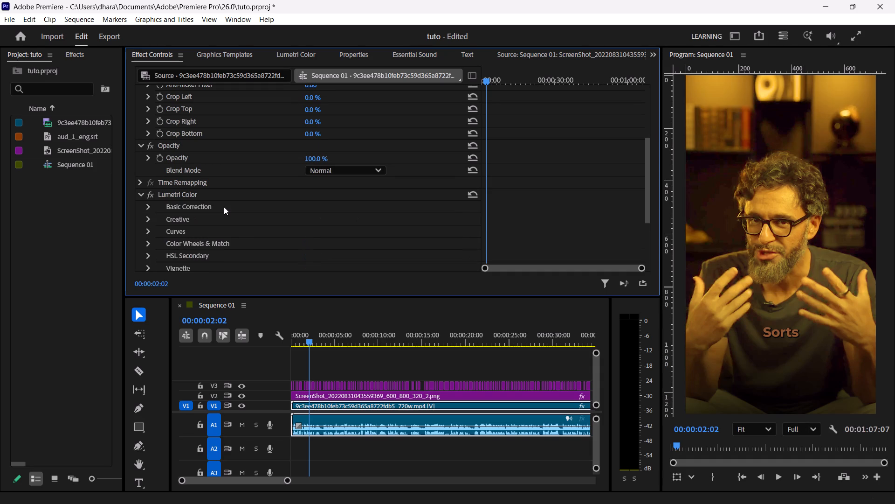
Set the V1 speaker clip's Input LUT to None and reset its whole Lumetri Color effect.
click(330, 374)
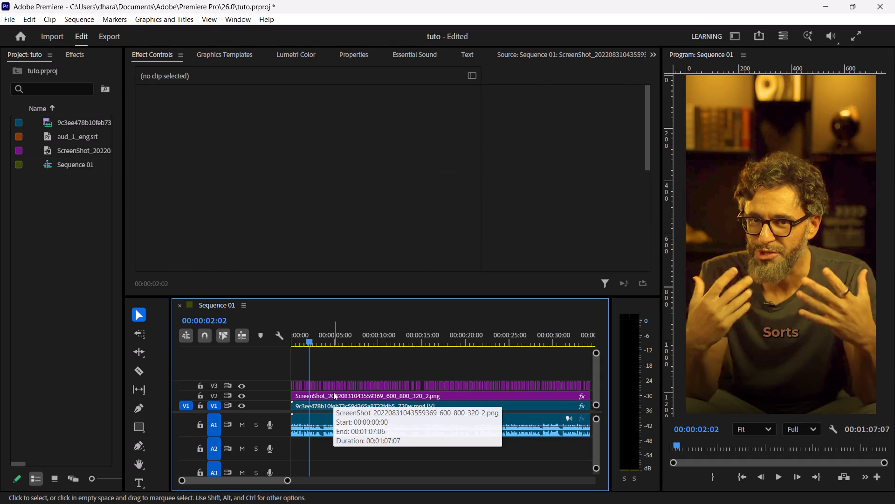
click(251, 53)
click(289, 57)
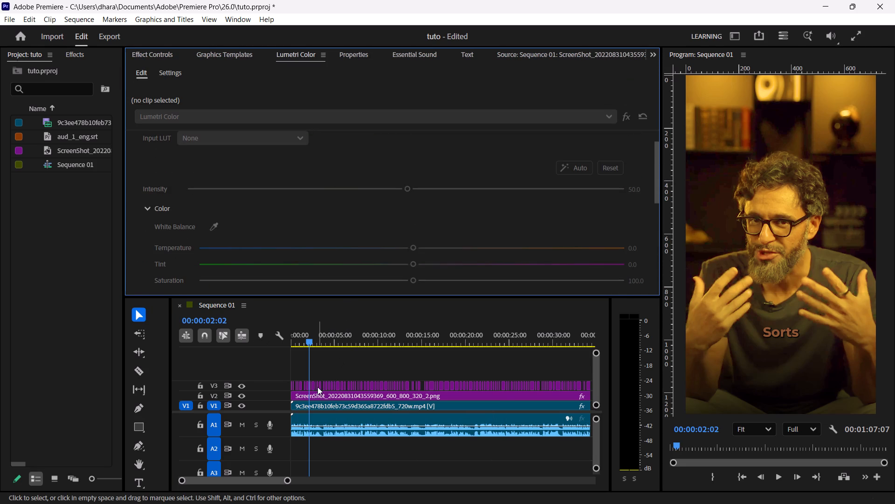
click(326, 405)
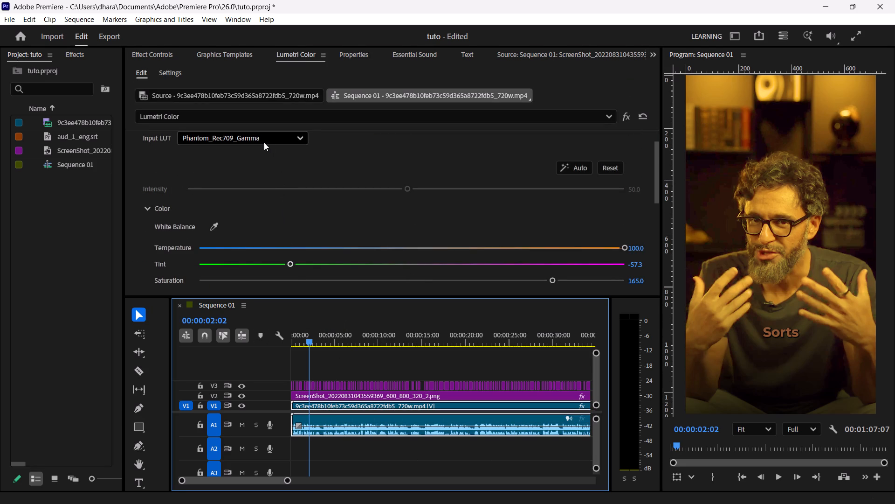
click(264, 142)
click(229, 160)
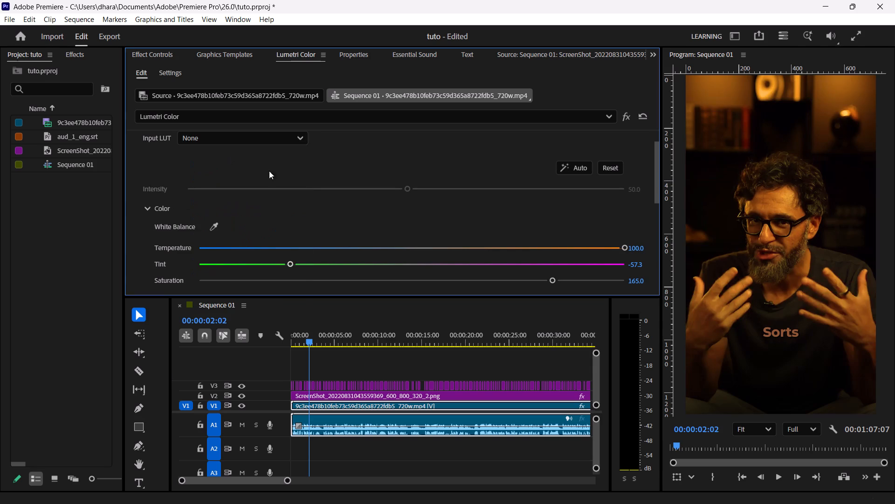
click(637, 117)
click(574, 115)
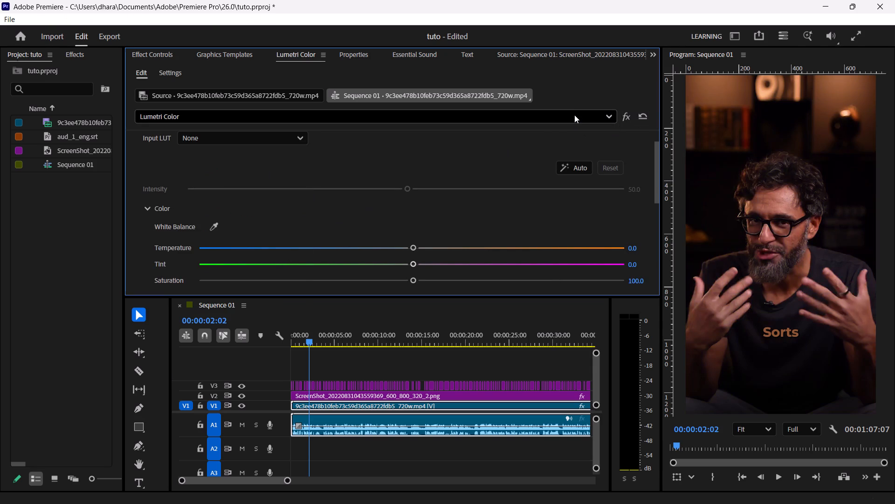
click(331, 210)
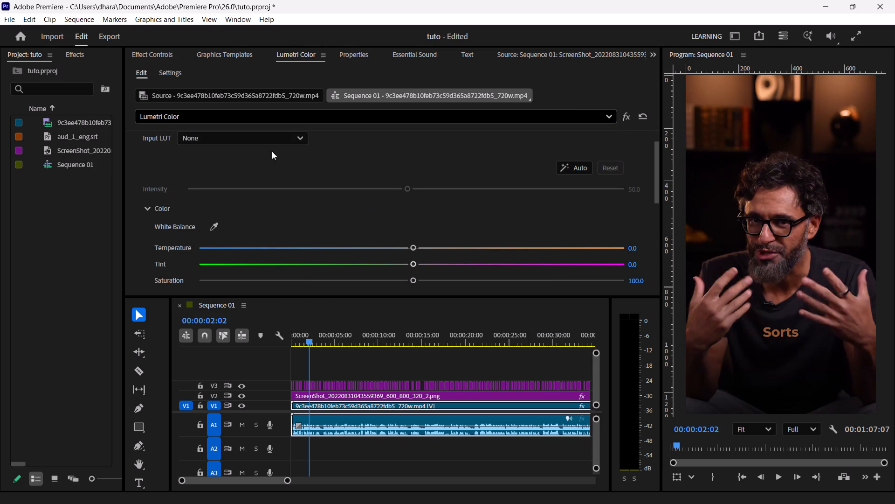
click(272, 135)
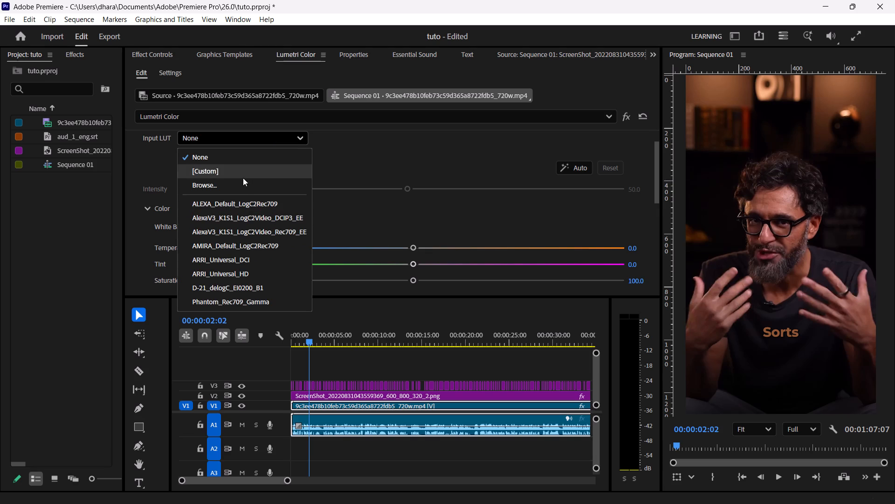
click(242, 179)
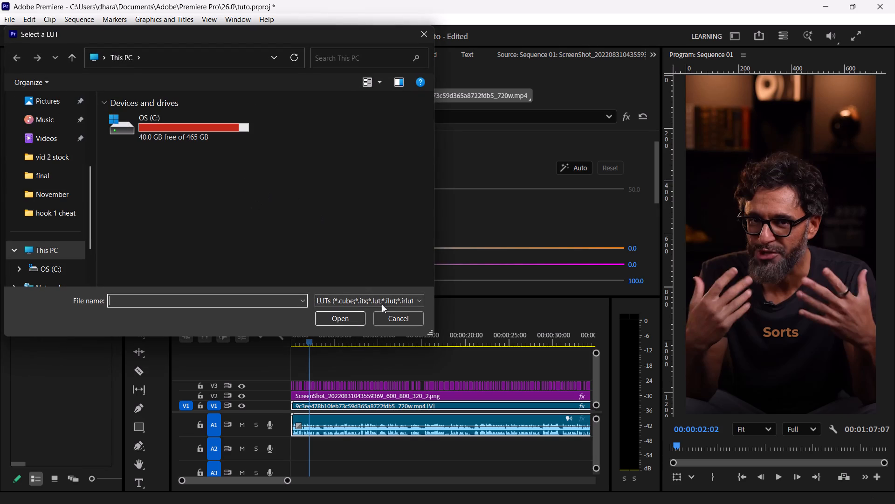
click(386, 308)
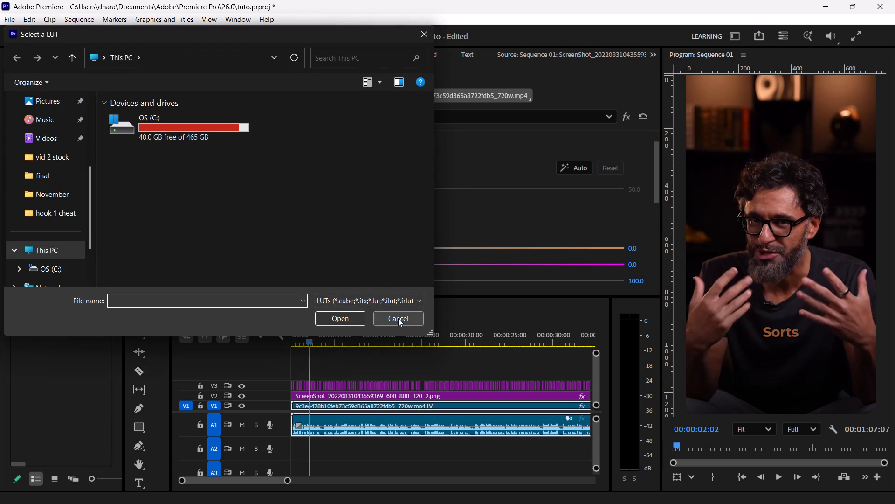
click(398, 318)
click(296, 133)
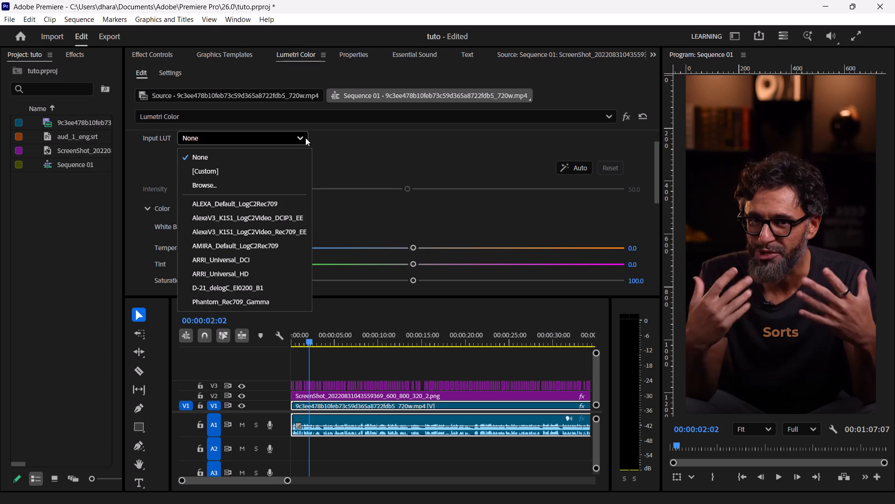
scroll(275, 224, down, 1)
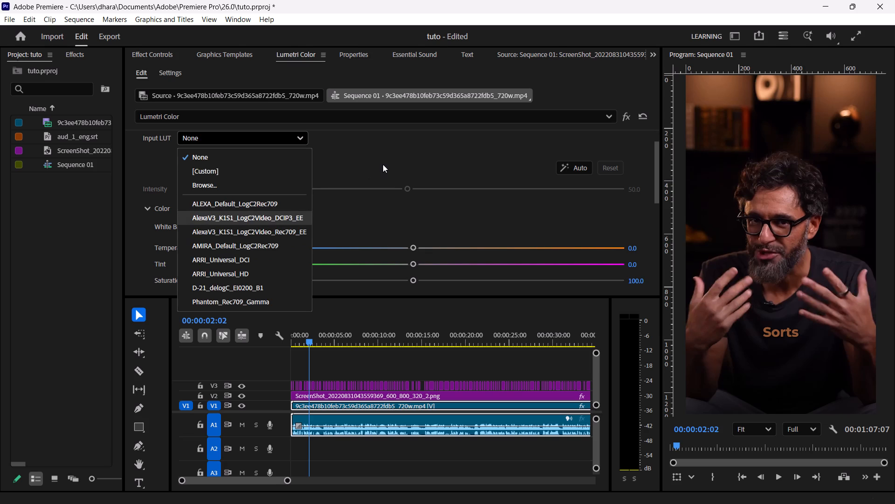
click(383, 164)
Set the Lumetri Vignette Amount on the V1 speaker clip to -0.8.
scroll(383, 164, down, 2)
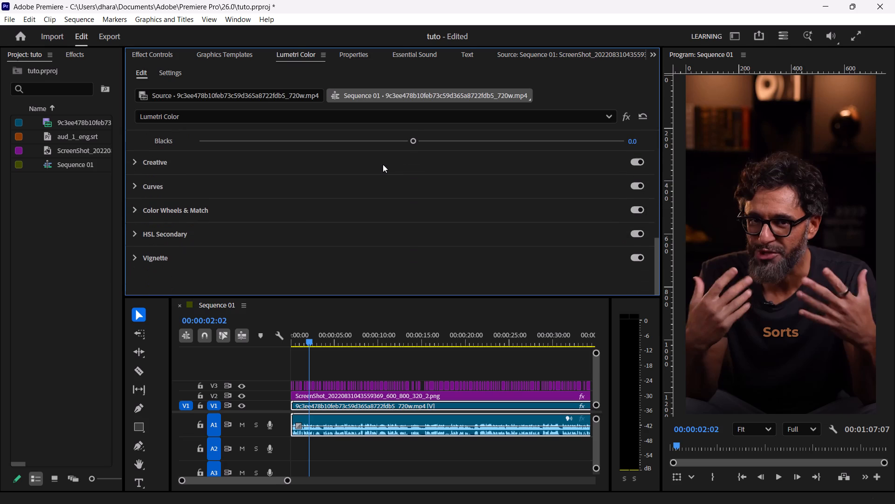
scroll(383, 164, down, 2)
click(135, 259)
scroll(196, 213, up, 1)
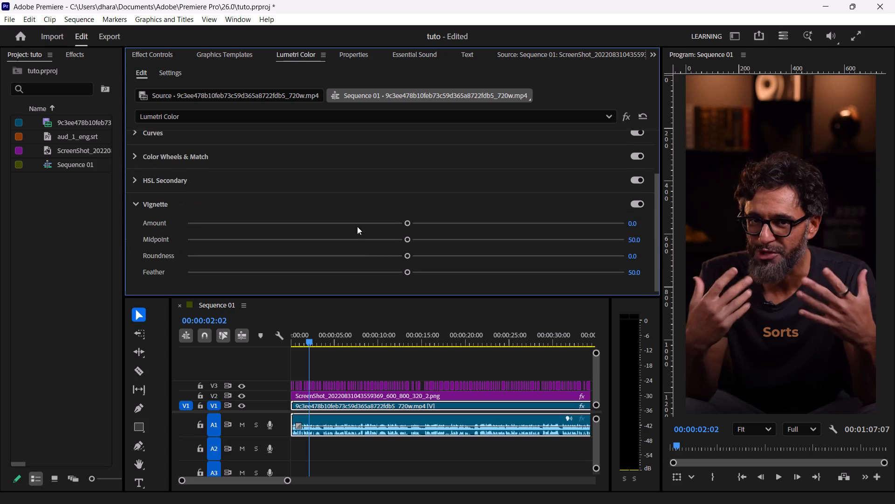
drag(409, 222, 498, 216)
drag(498, 216, 642, 237)
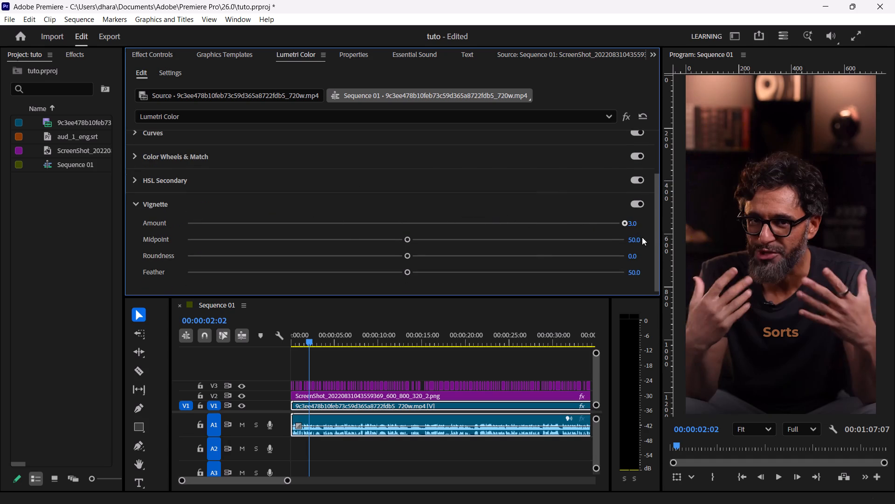
drag(642, 237, 573, 237)
drag(573, 237, 544, 235)
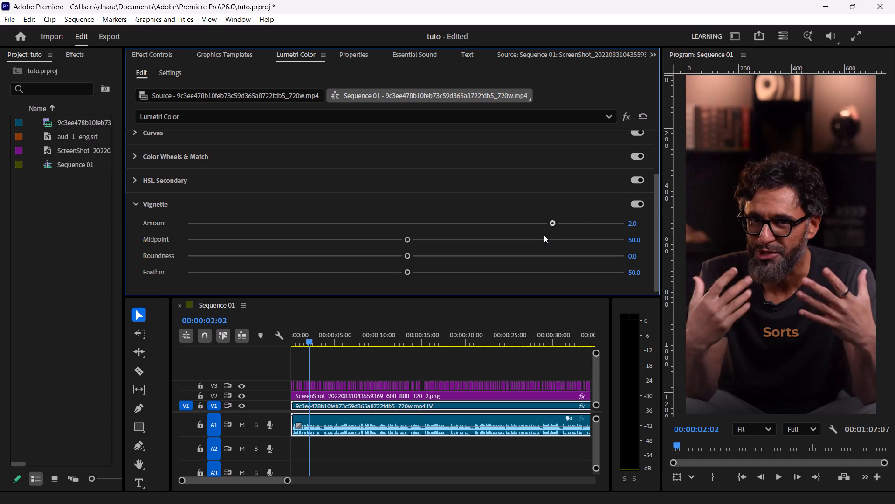
drag(544, 235, 538, 234)
drag(536, 220, 479, 223)
drag(479, 223, 475, 223)
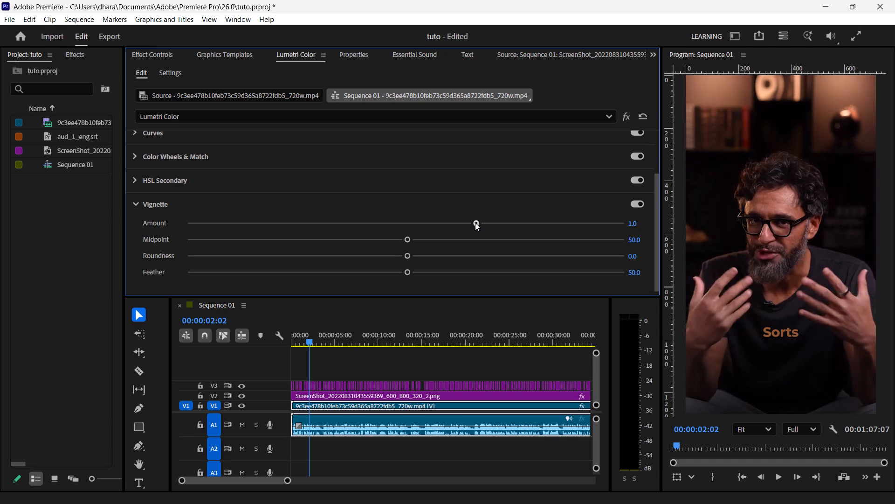
drag(475, 223, 459, 223)
drag(459, 223, 363, 225)
drag(363, 225, 304, 224)
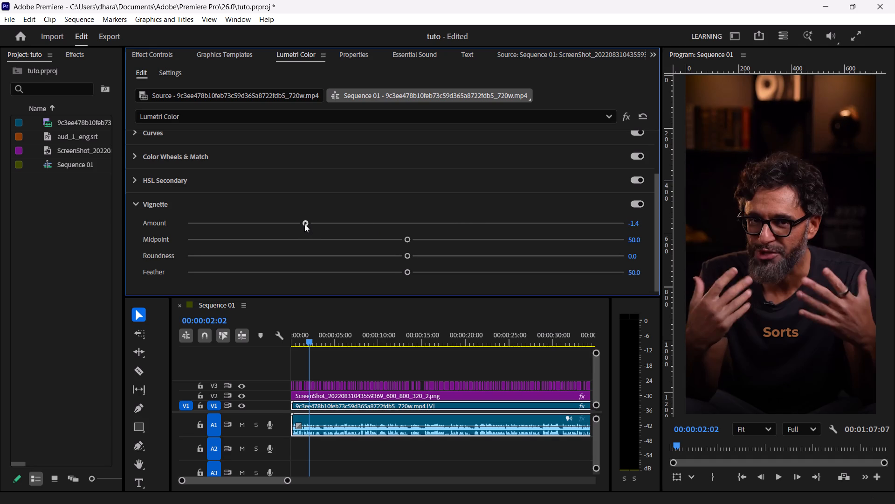
drag(304, 224, 338, 227)
drag(338, 227, 350, 227)
Set the Vignette Midpoint on the V1 speaker clip to 49.0.
drag(406, 240, 470, 235)
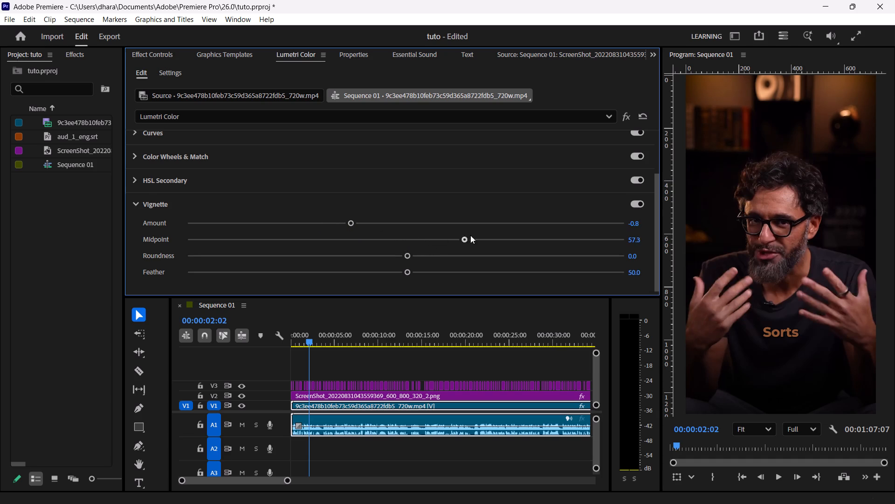
drag(470, 235, 582, 237)
drag(582, 237, 227, 246)
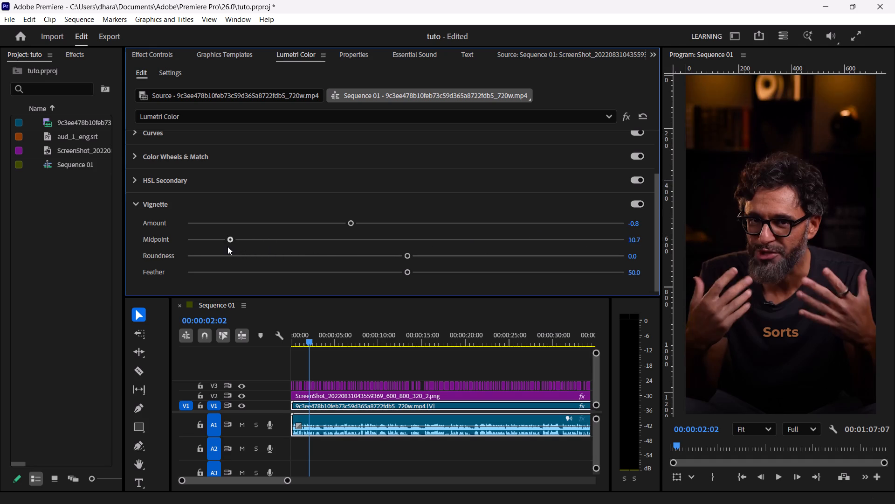
drag(227, 246, 658, 238)
drag(658, 238, 426, 252)
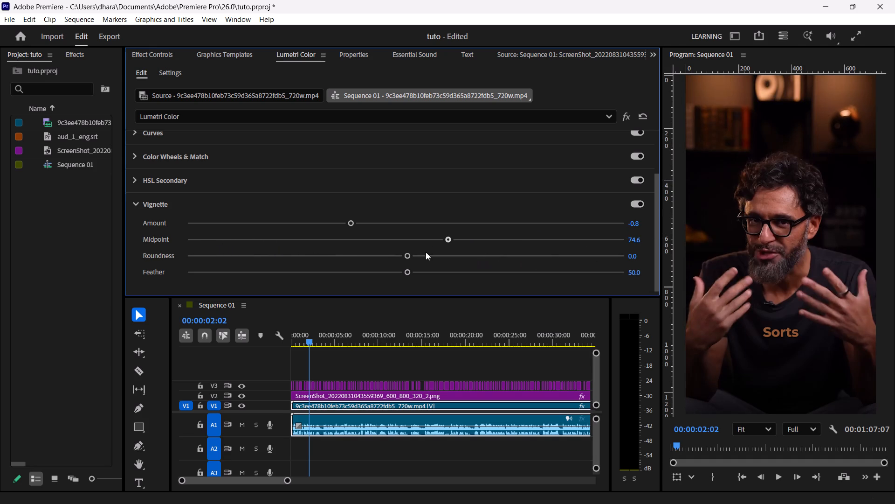
drag(426, 252, 400, 248)
Set the Vignette Roundness to 49.7 and Feather to 96.7, and preview the opening of Sequence 01.
drag(410, 256, 326, 251)
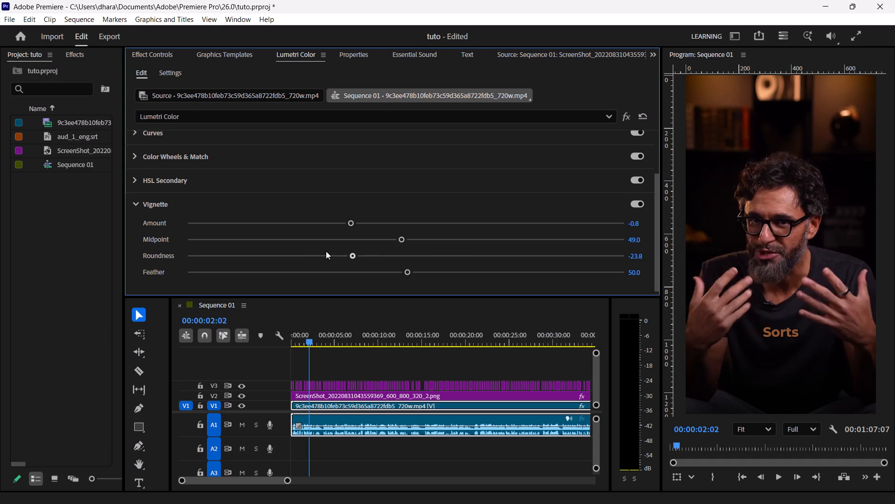
drag(326, 251, 488, 250)
drag(488, 250, 513, 248)
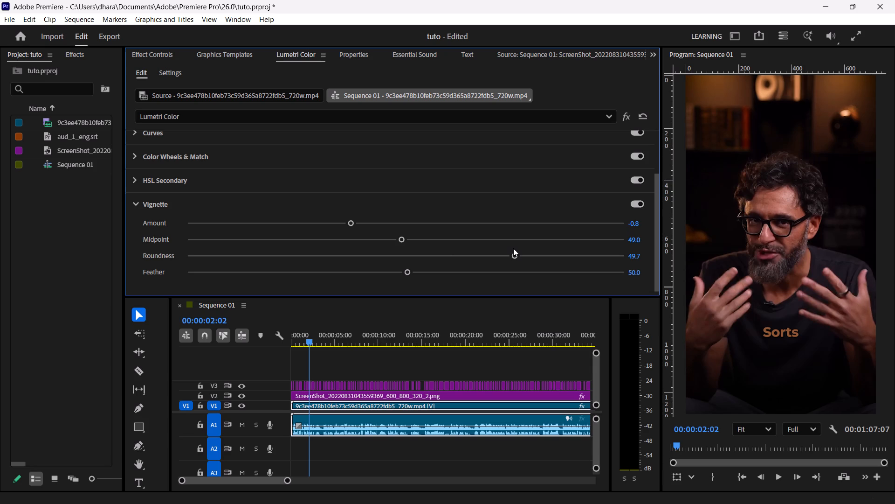
drag(408, 271, 458, 268)
drag(458, 268, 609, 272)
click(295, 339)
key(space)
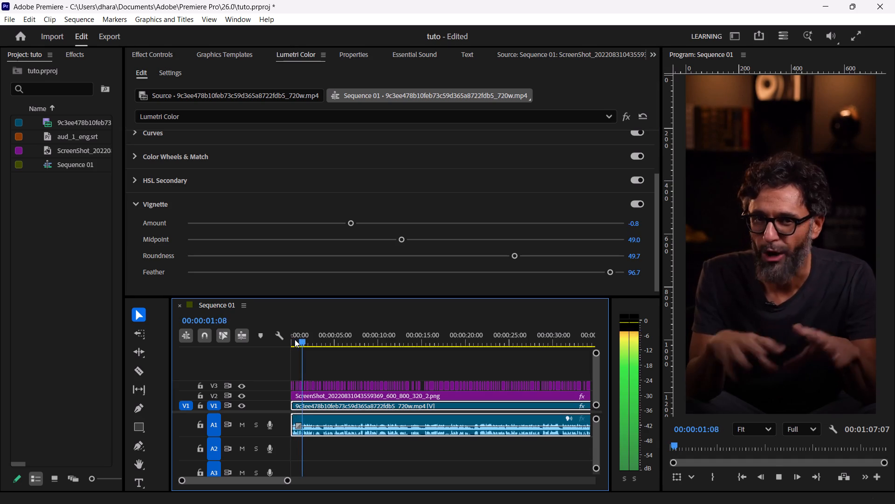
key(space)
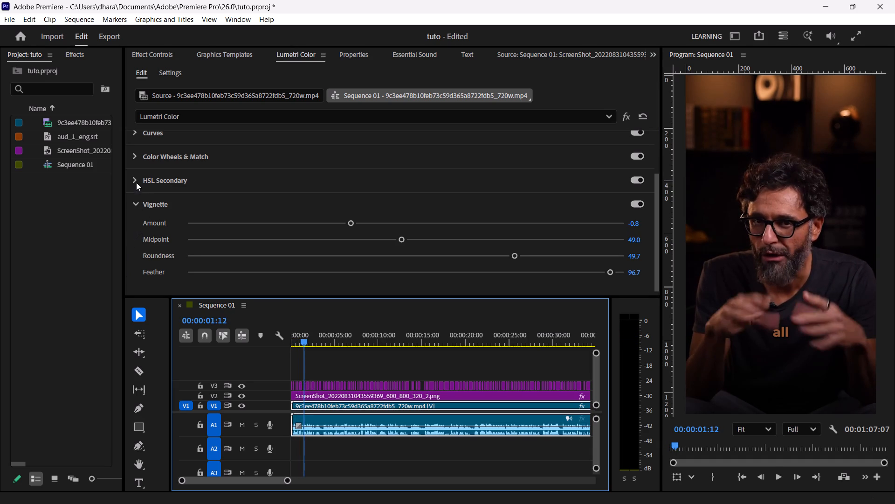
Set the HSL Secondary Denoise on the V1 speaker clip to 100.0.
click(135, 181)
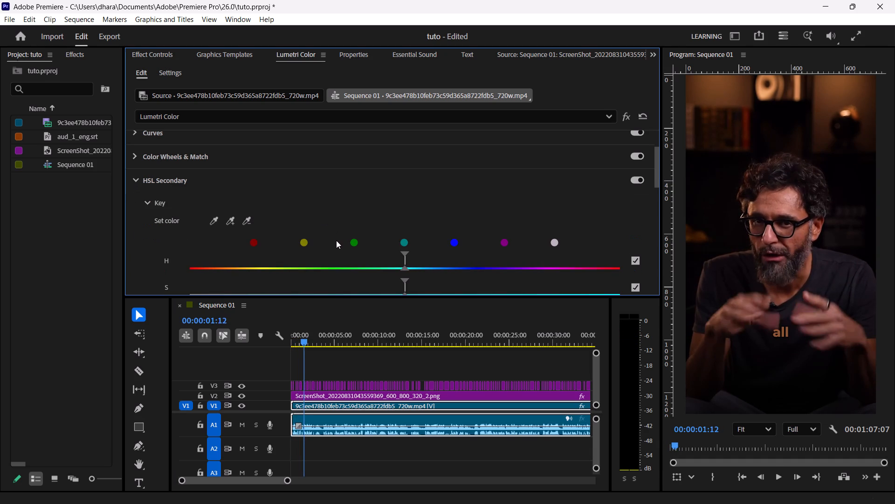
scroll(336, 240, down, 1)
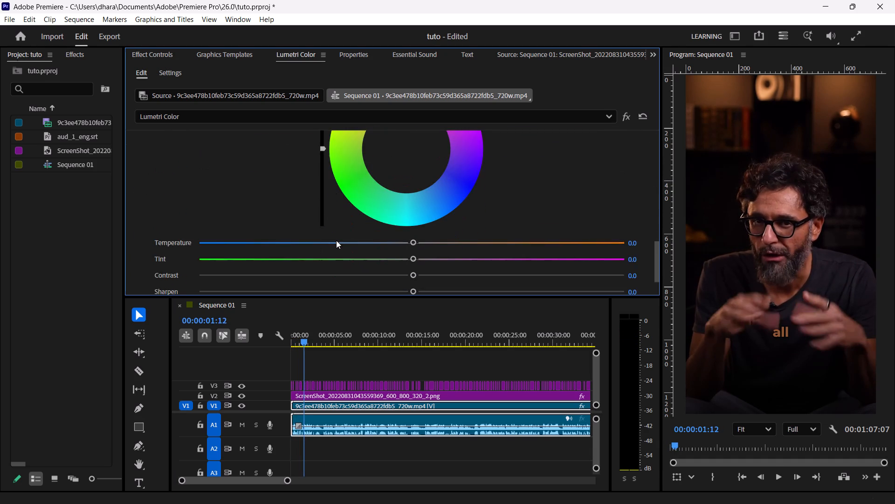
scroll(336, 240, down, 1)
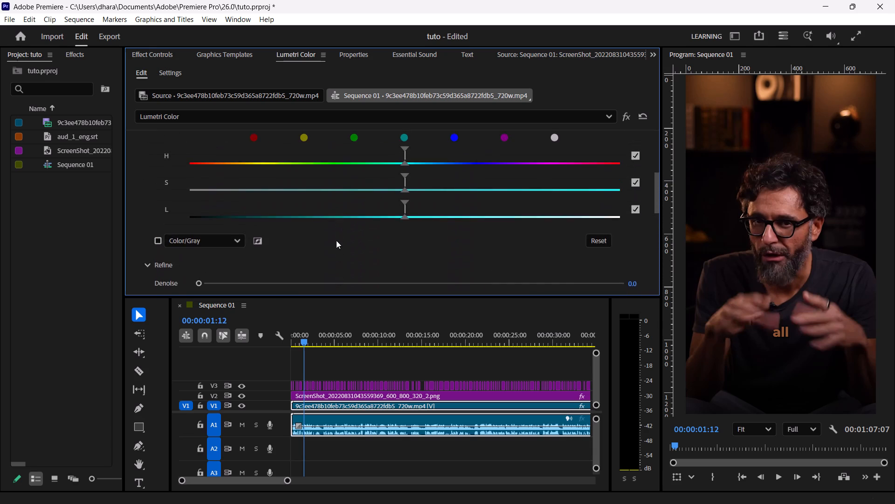
scroll(336, 240, down, 1)
drag(201, 236, 548, 233)
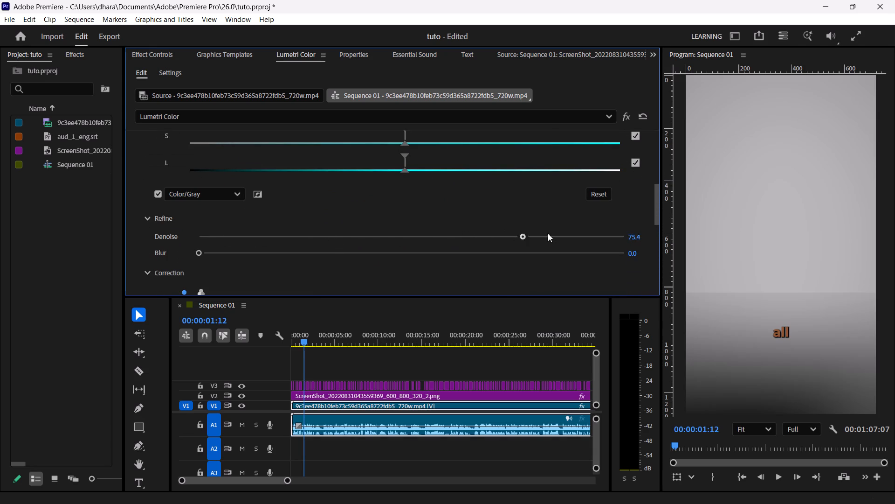
drag(548, 233, 583, 237)
drag(583, 237, 663, 235)
drag(663, 235, 663, 235)
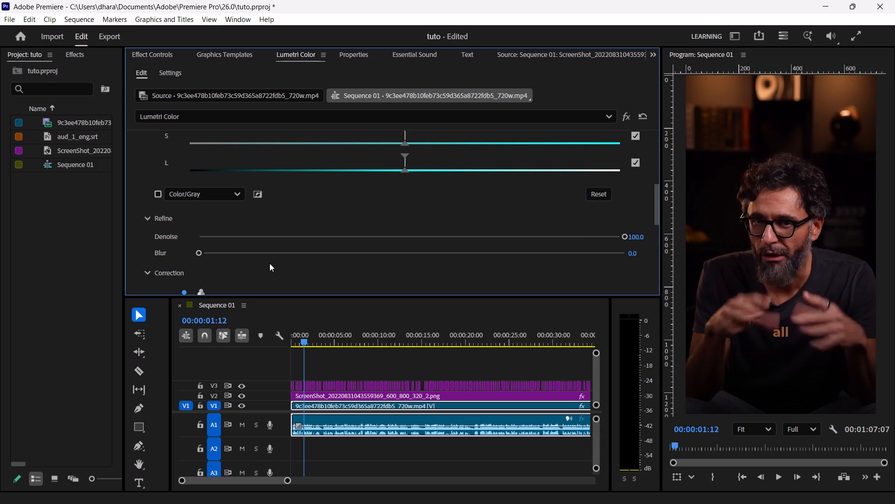
Set the HSL Secondary Blur on the V1 speaker clip to 30.0 and preview the first seconds of Sequence 01.
drag(200, 252, 409, 252)
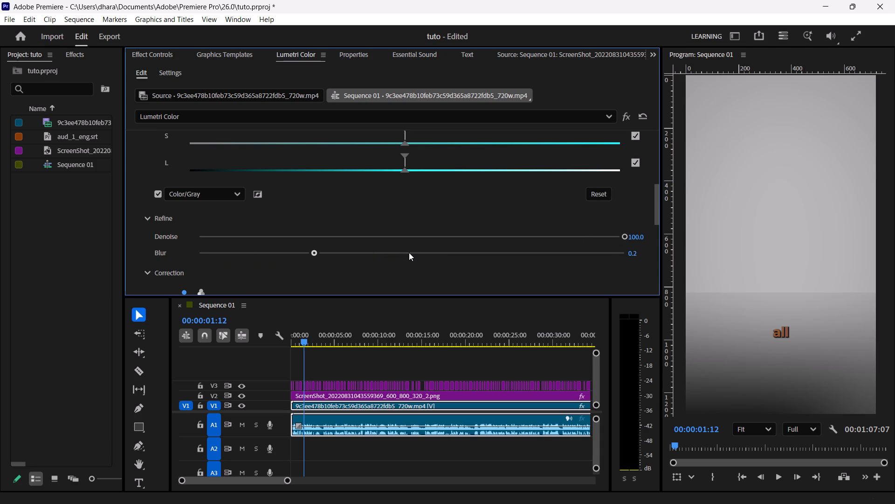
drag(409, 252, 410, 252)
drag(410, 252, 592, 262)
drag(592, 262, 686, 253)
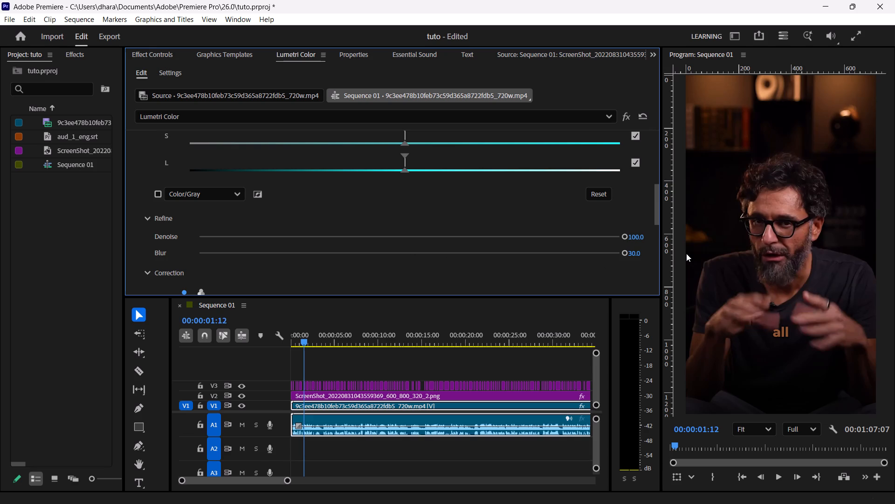
key(space)
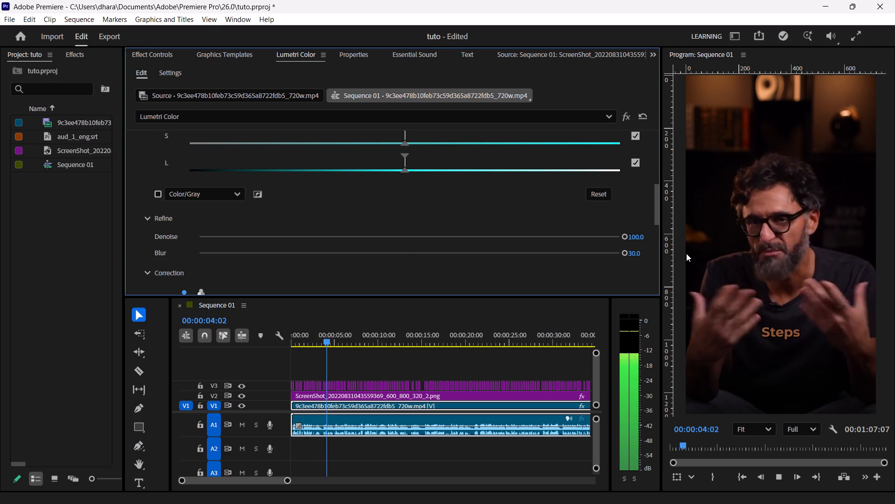
key(space)
key(space)
key(space)
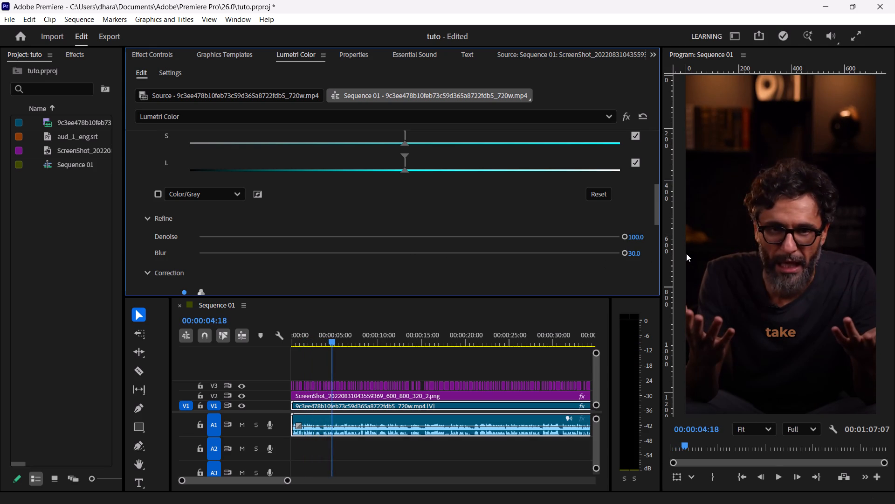
key(space)
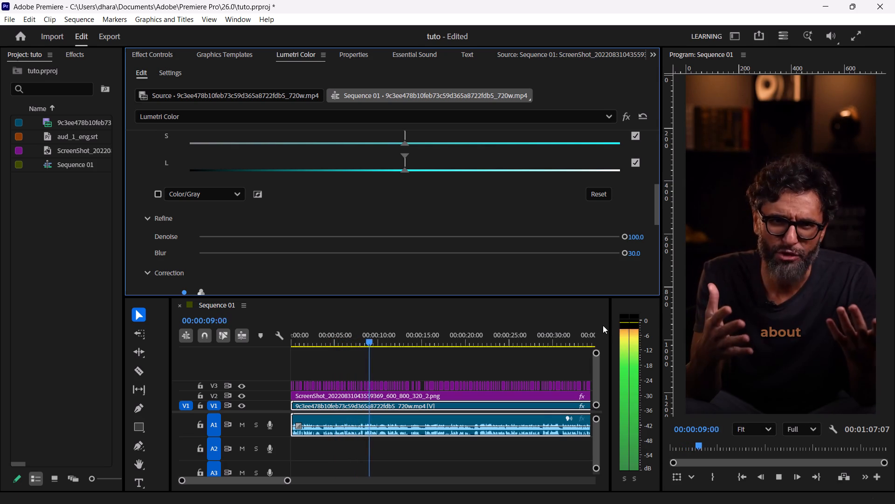
key(space)
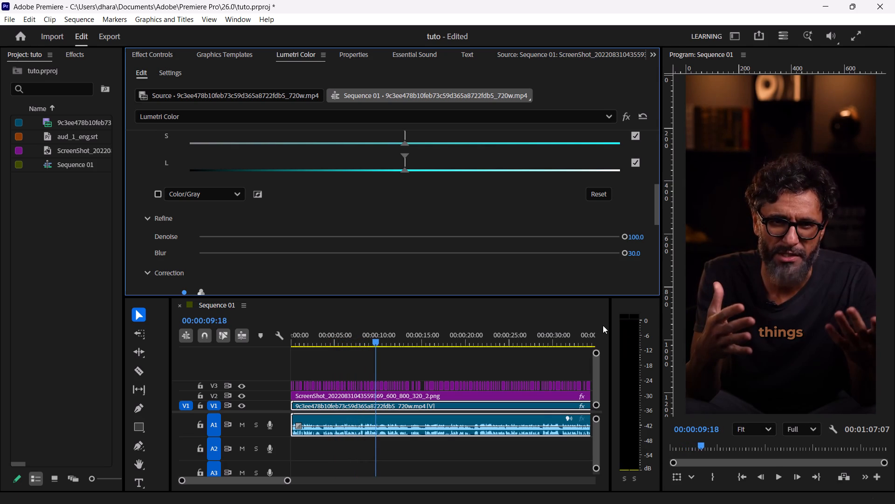